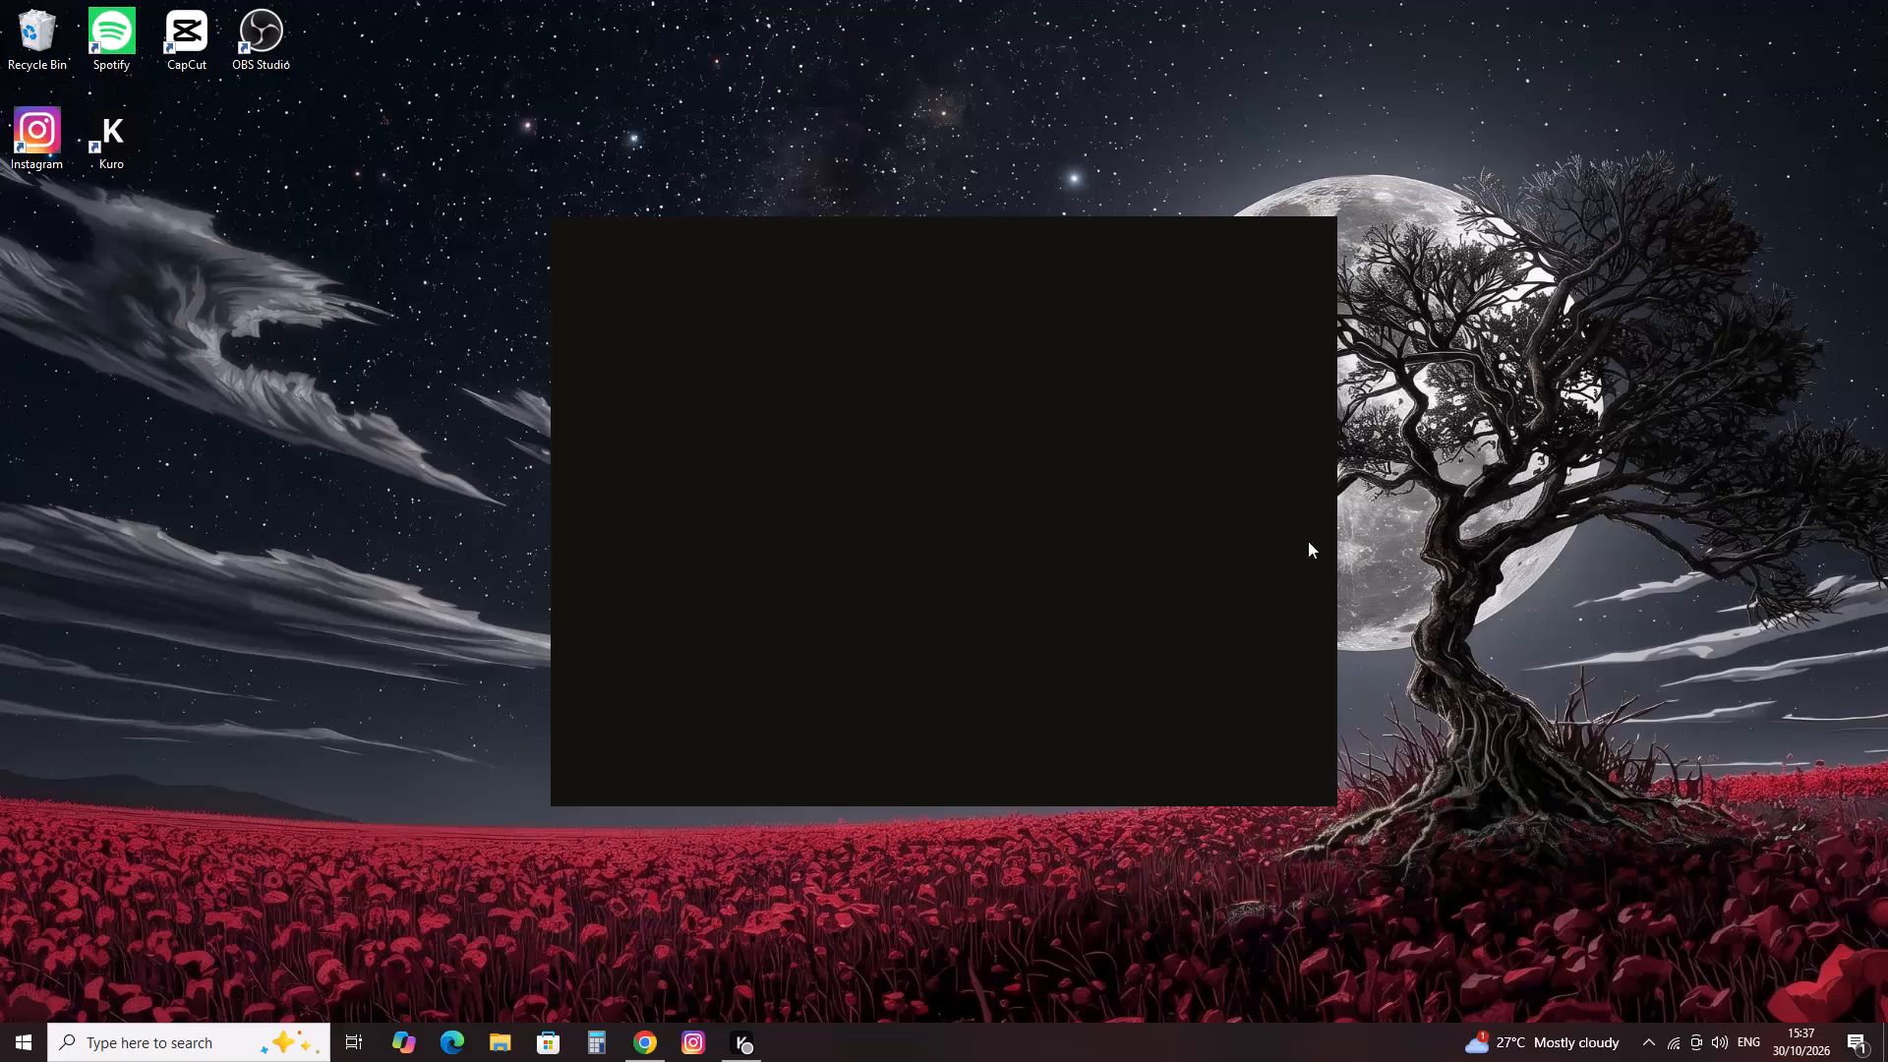
Switch to the XAUUSD chart in Chrome and move the 5 Oct volume profile onto 1 Oct, starting at about 12:30.
click(653, 1051)
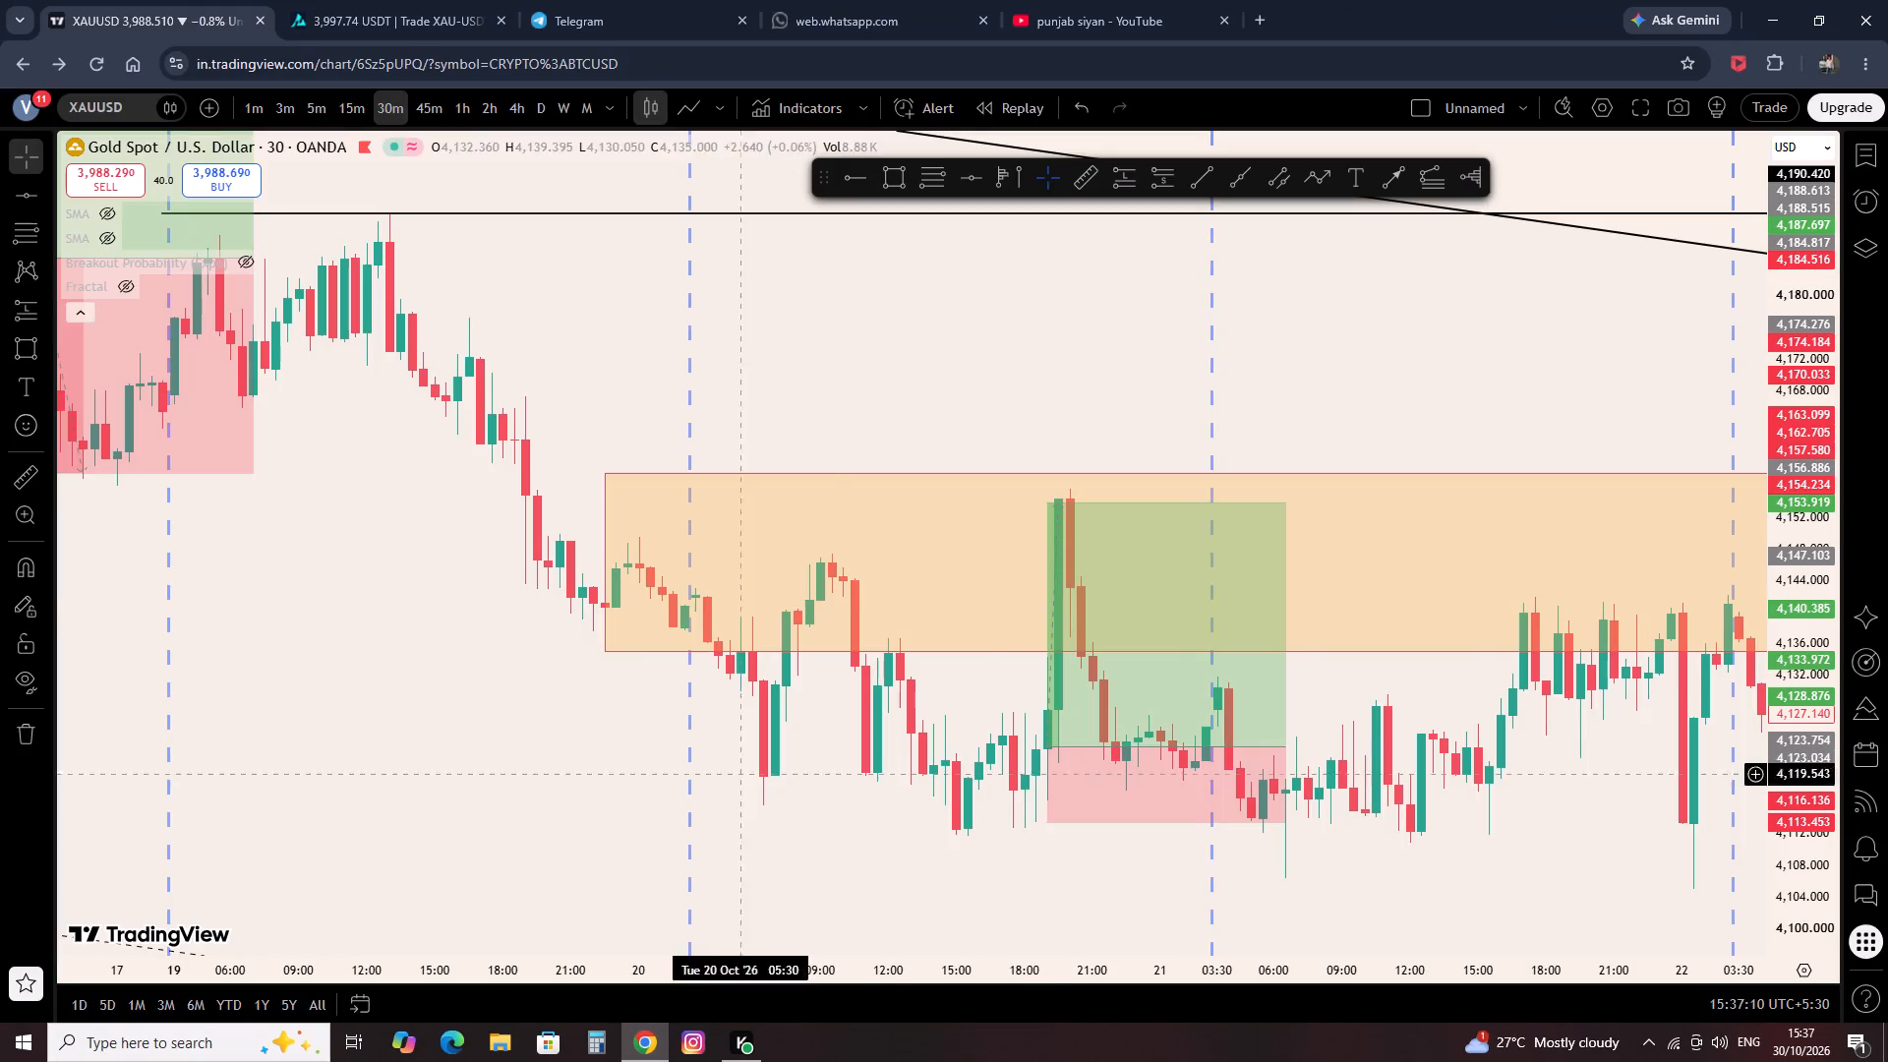
scroll(984, 650, down, 10)
drag(268, 595, 470, 597)
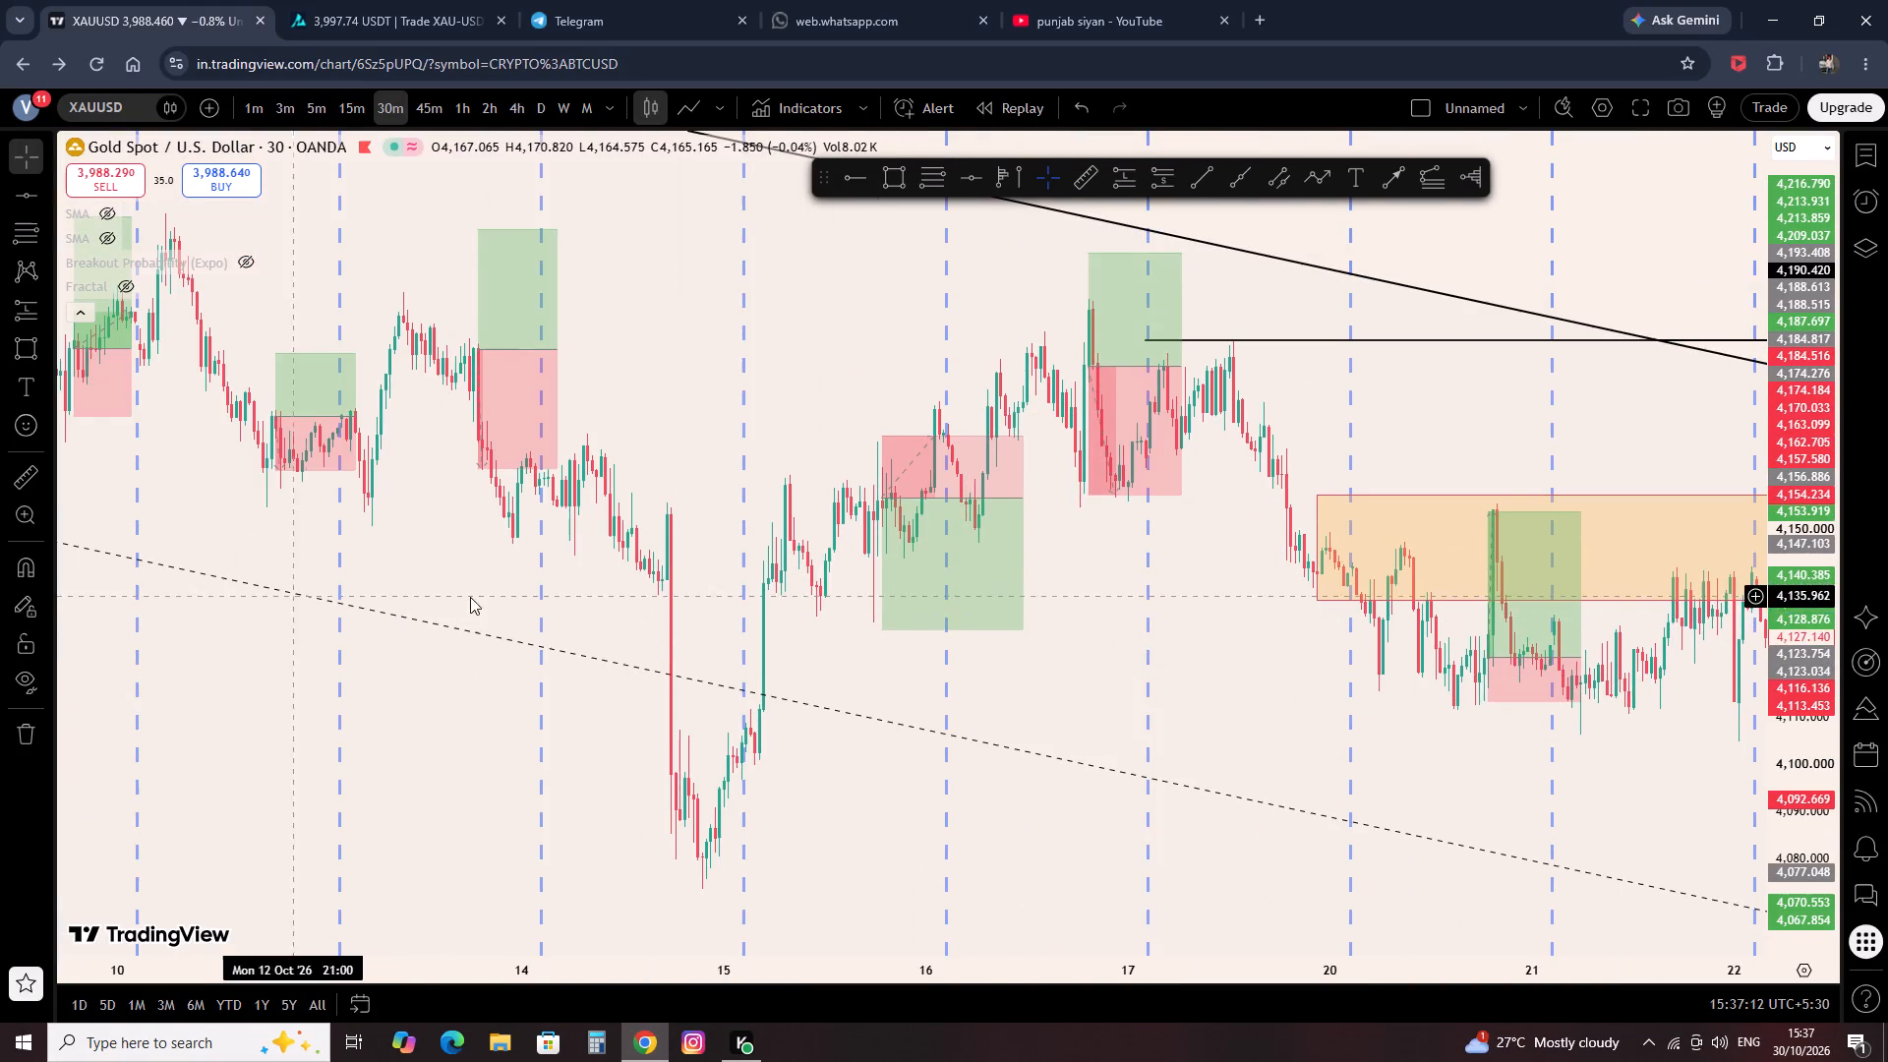
drag(470, 597, 1259, 624)
drag(450, 464, 1163, 509)
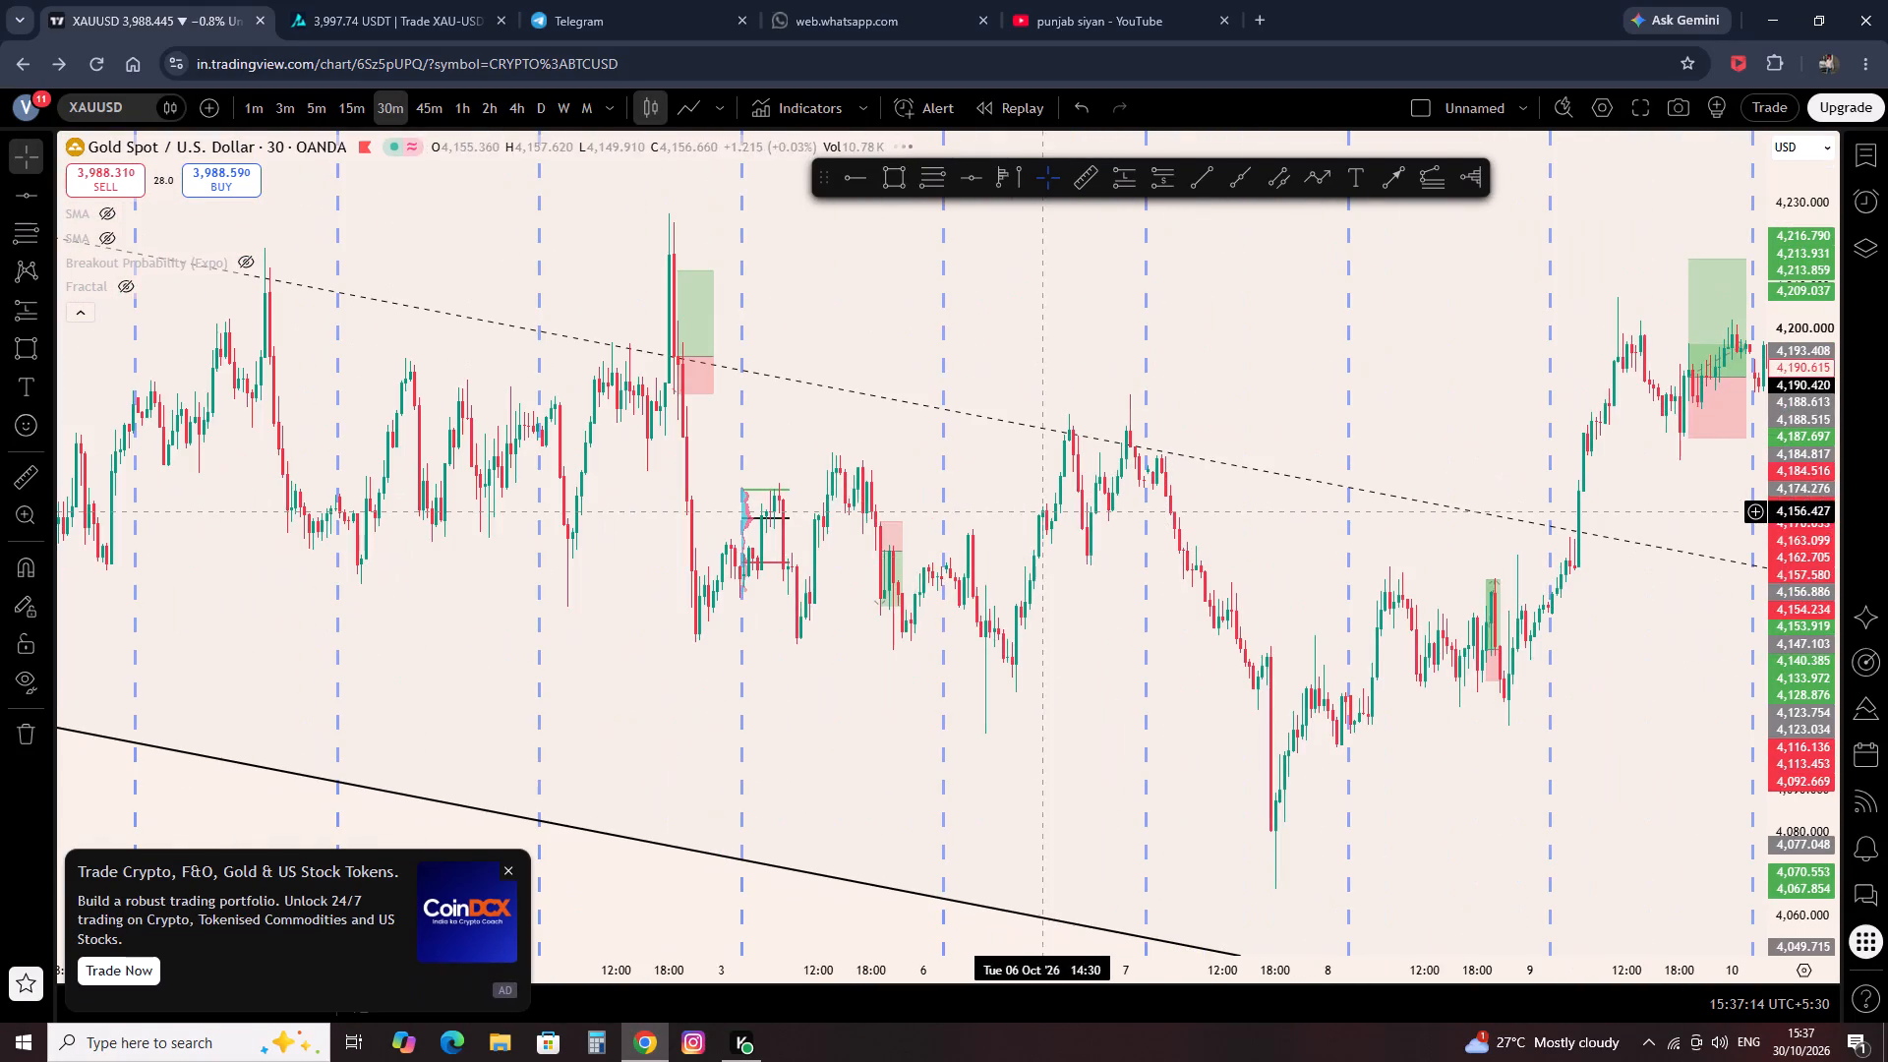
drag(550, 616, 1184, 782)
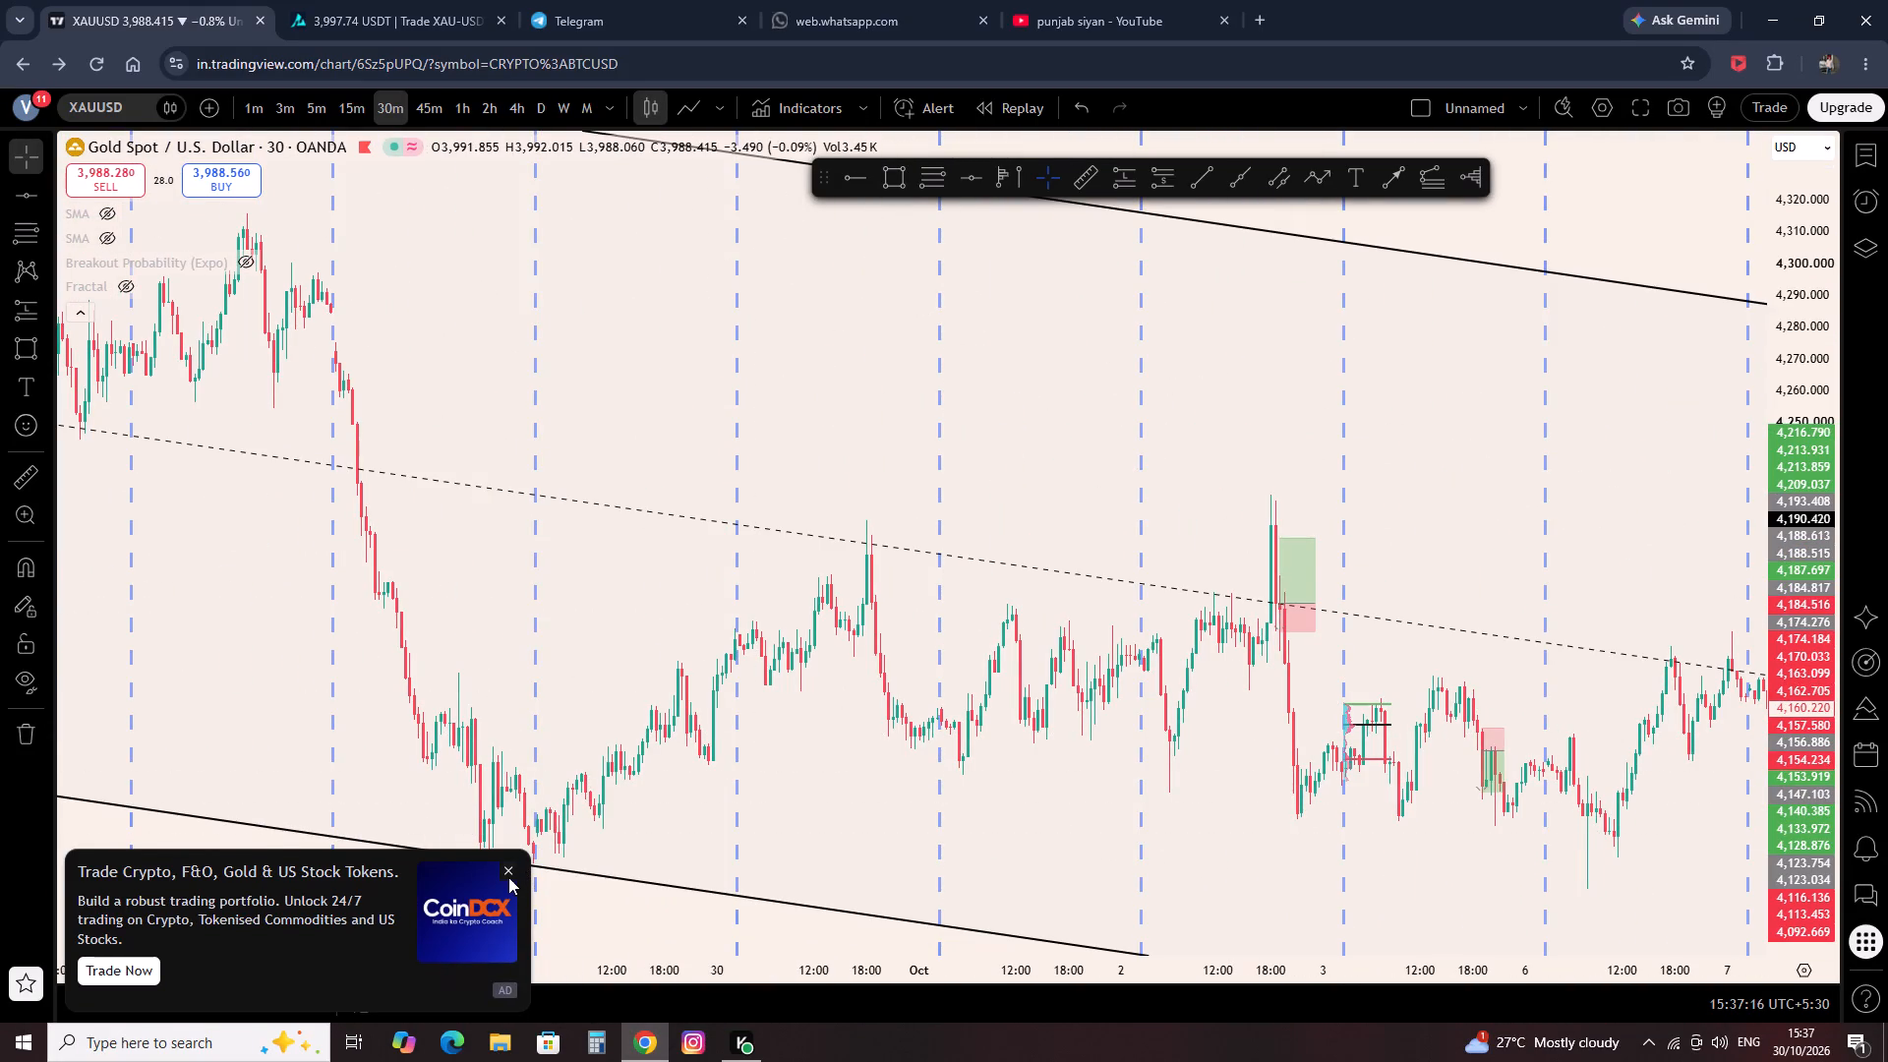
click(508, 867)
scroll(716, 794, up, 7)
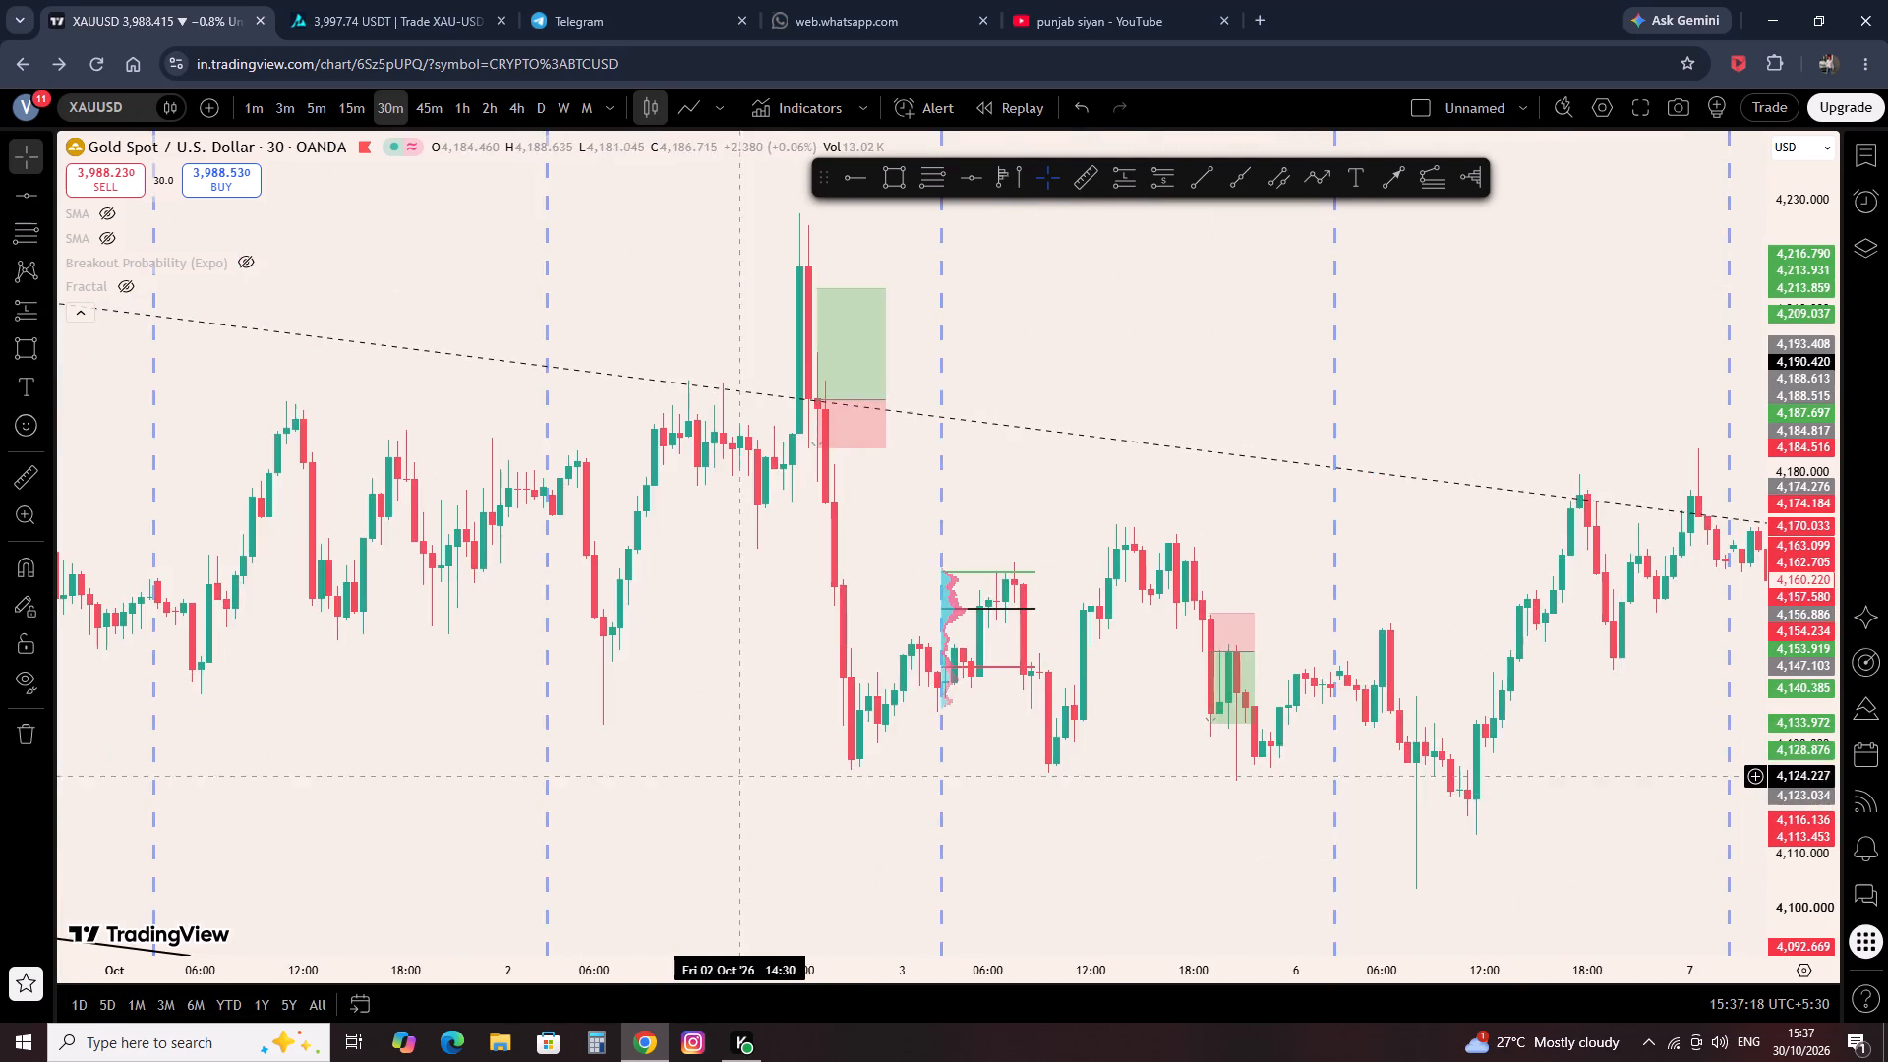
scroll(772, 764, up, 3)
drag(375, 724, 914, 793)
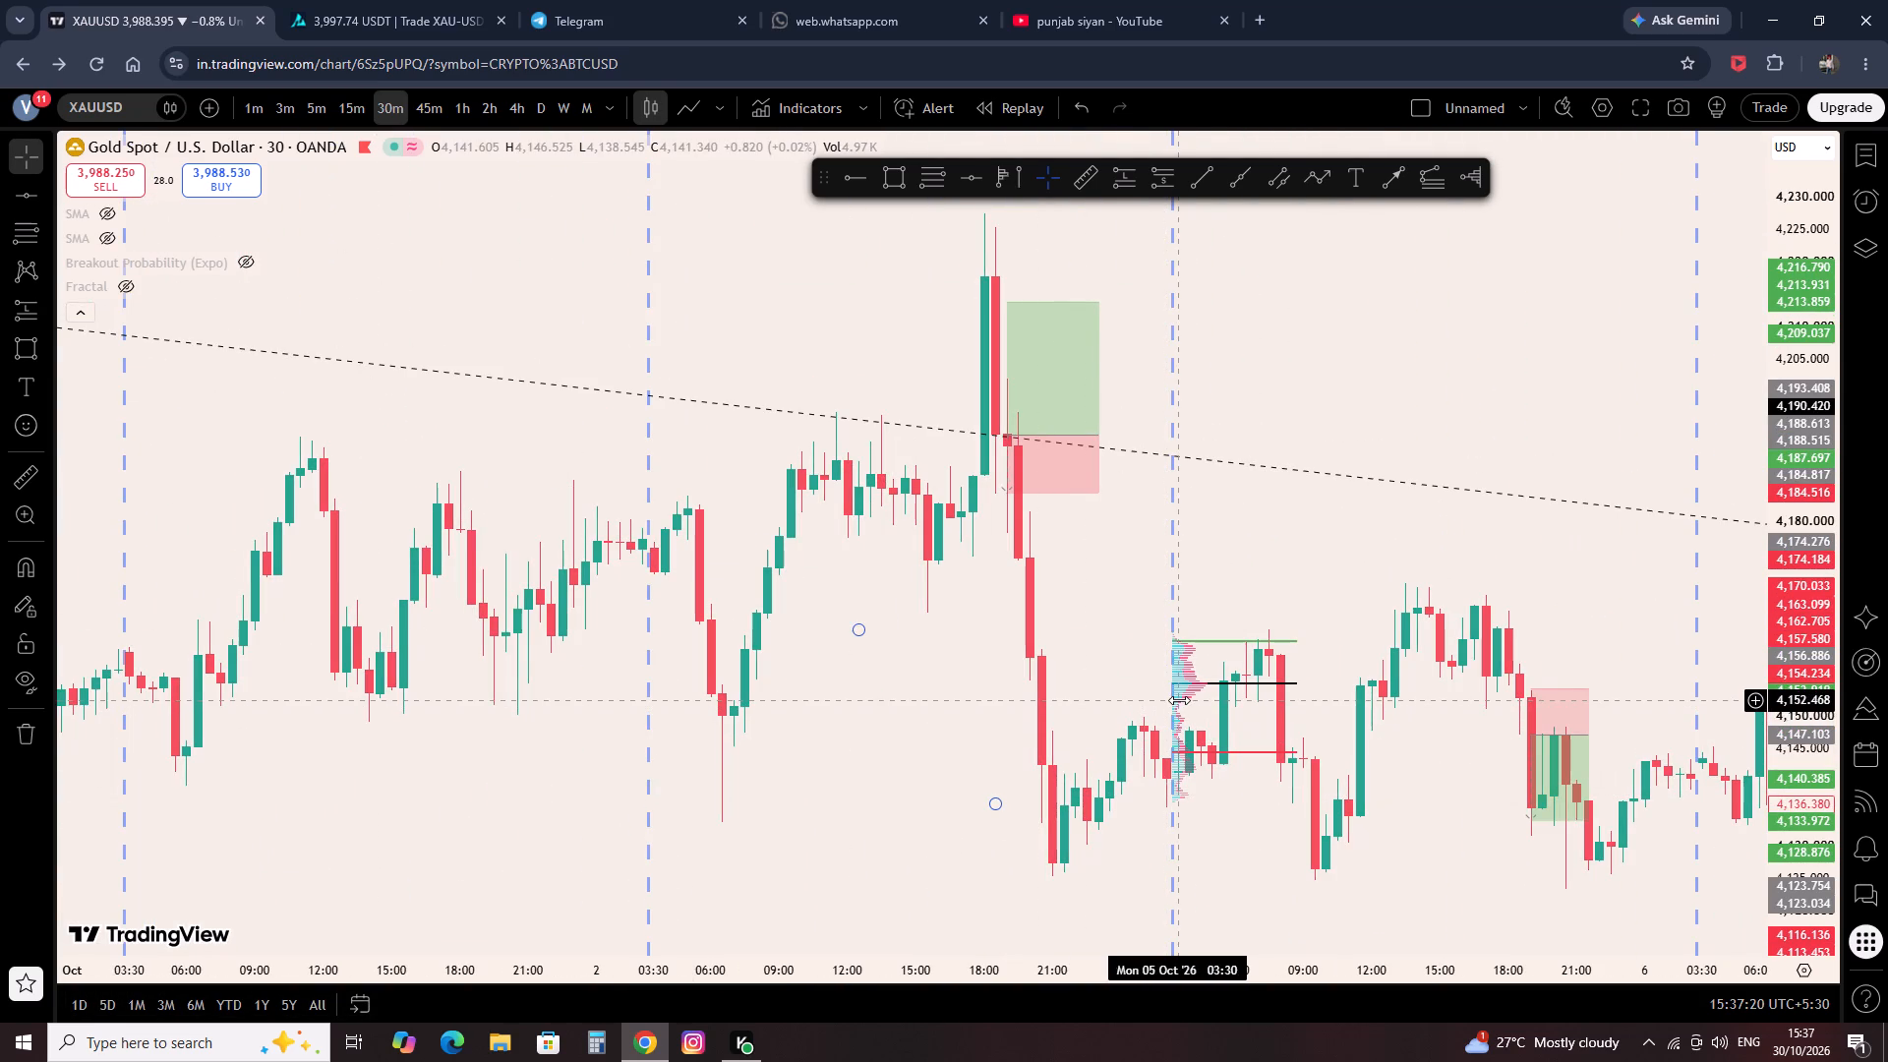
drag(1179, 700, 755, 540)
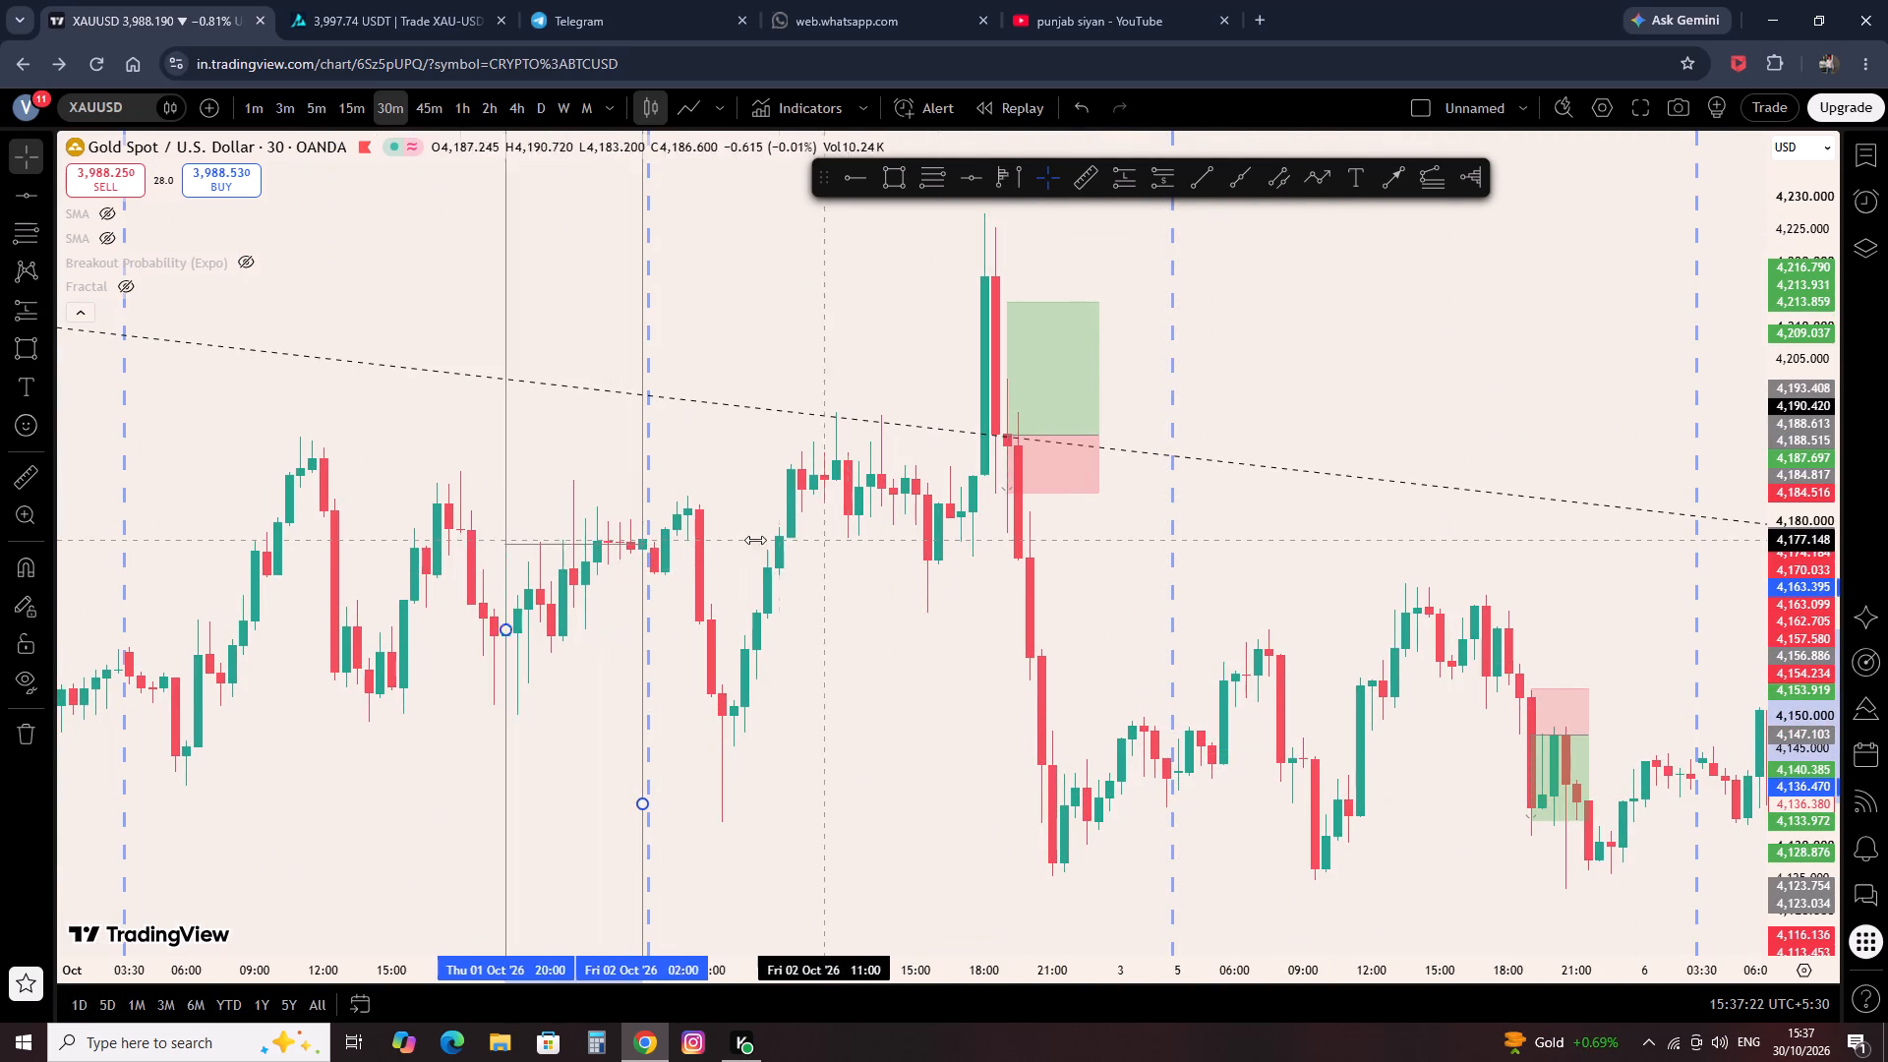
drag(755, 540, 657, 544)
Place a long position at 1 Oct 20:00 with entry at about 4,165.04 and stop at about 4,155.85.
drag(453, 630, 1107, 703)
scroll(1107, 703, up, 6)
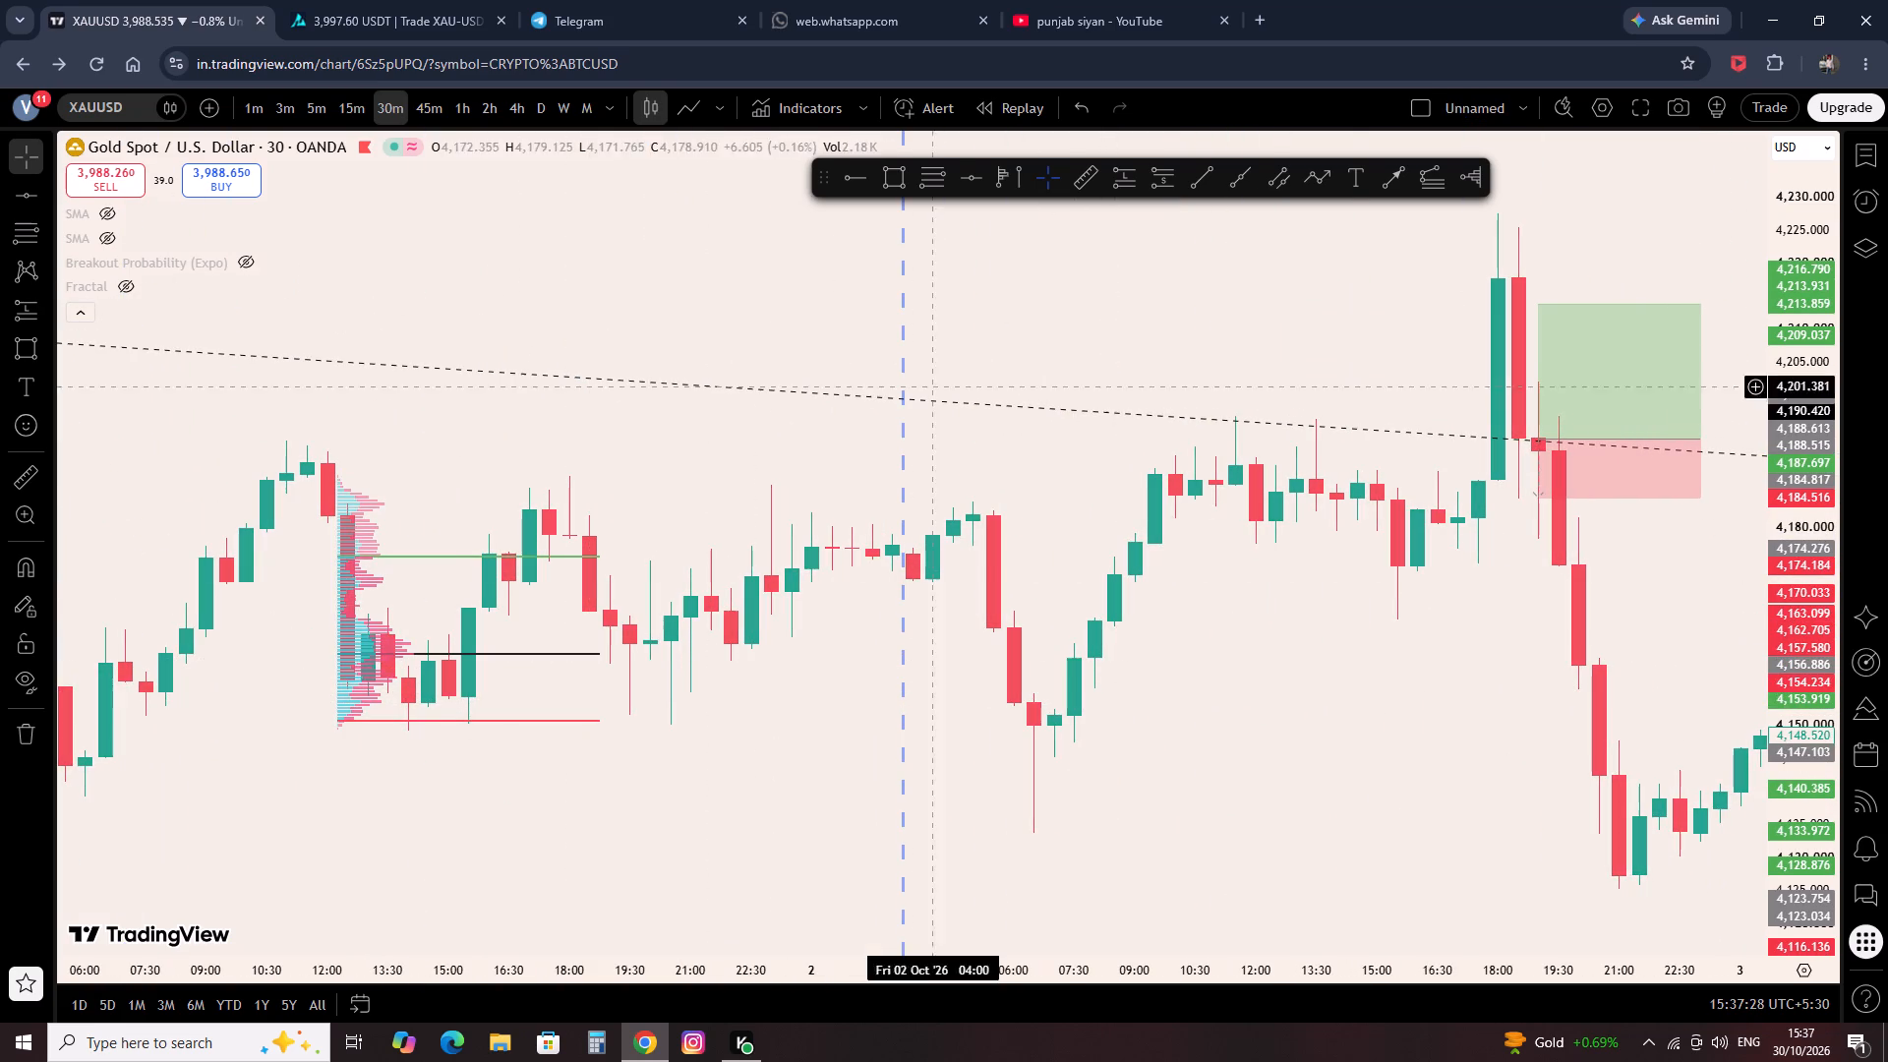
click(1125, 178)
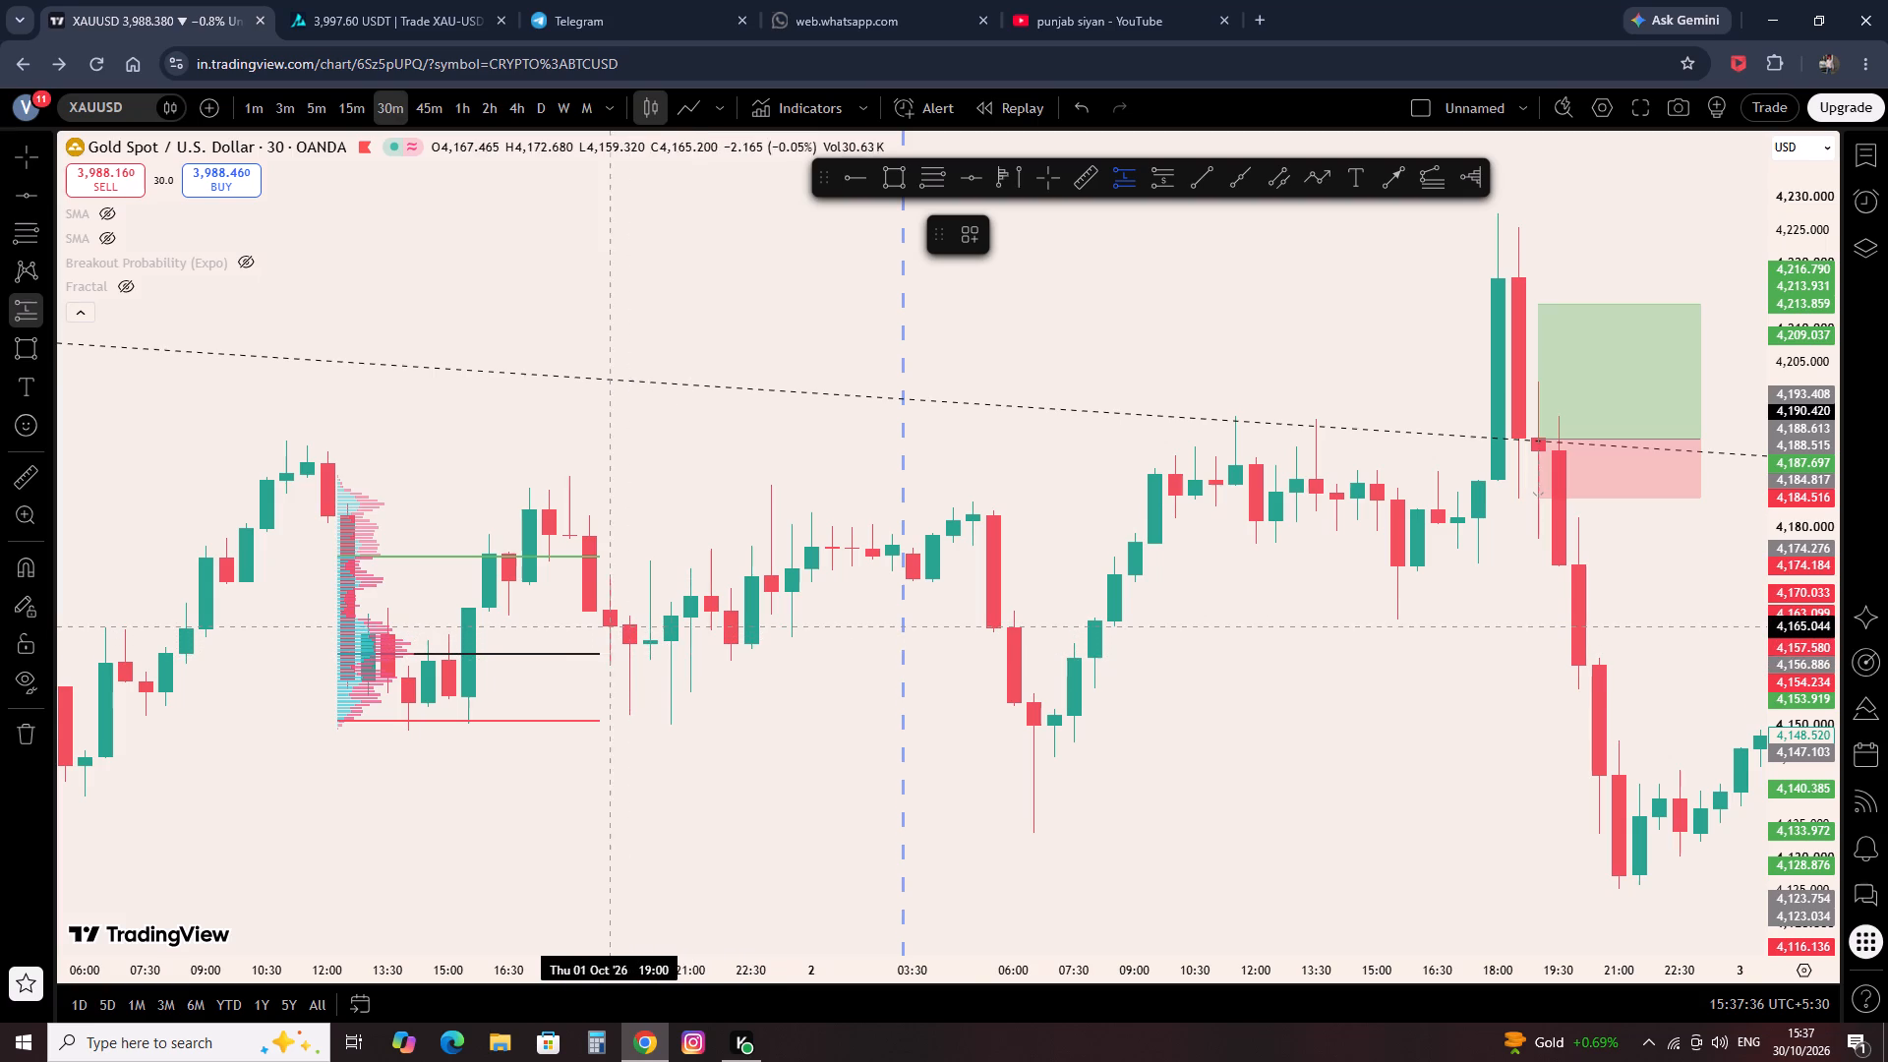
click(641, 626)
drag(653, 760, 635, 699)
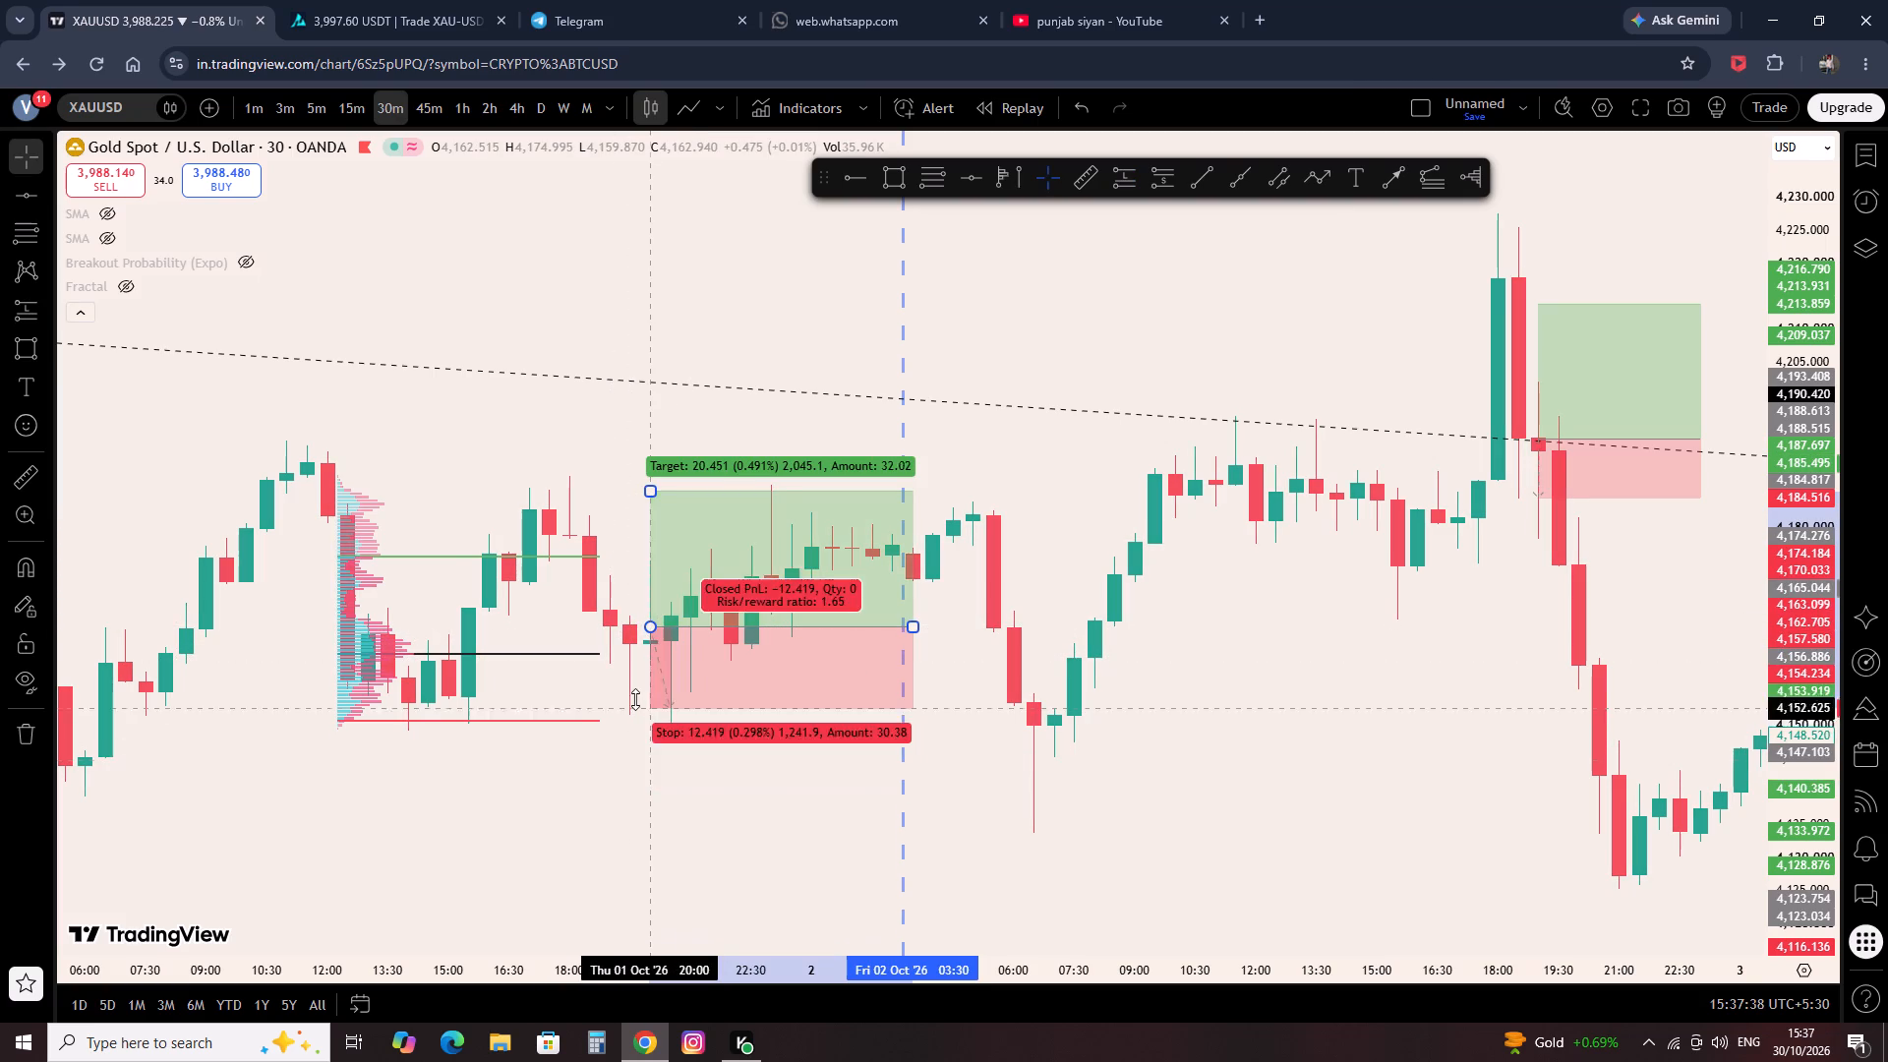
drag(635, 699, 635, 687)
Move the volume profile onto the 30 Sep session, starting at about 12:30.
drag(369, 677, 1229, 830)
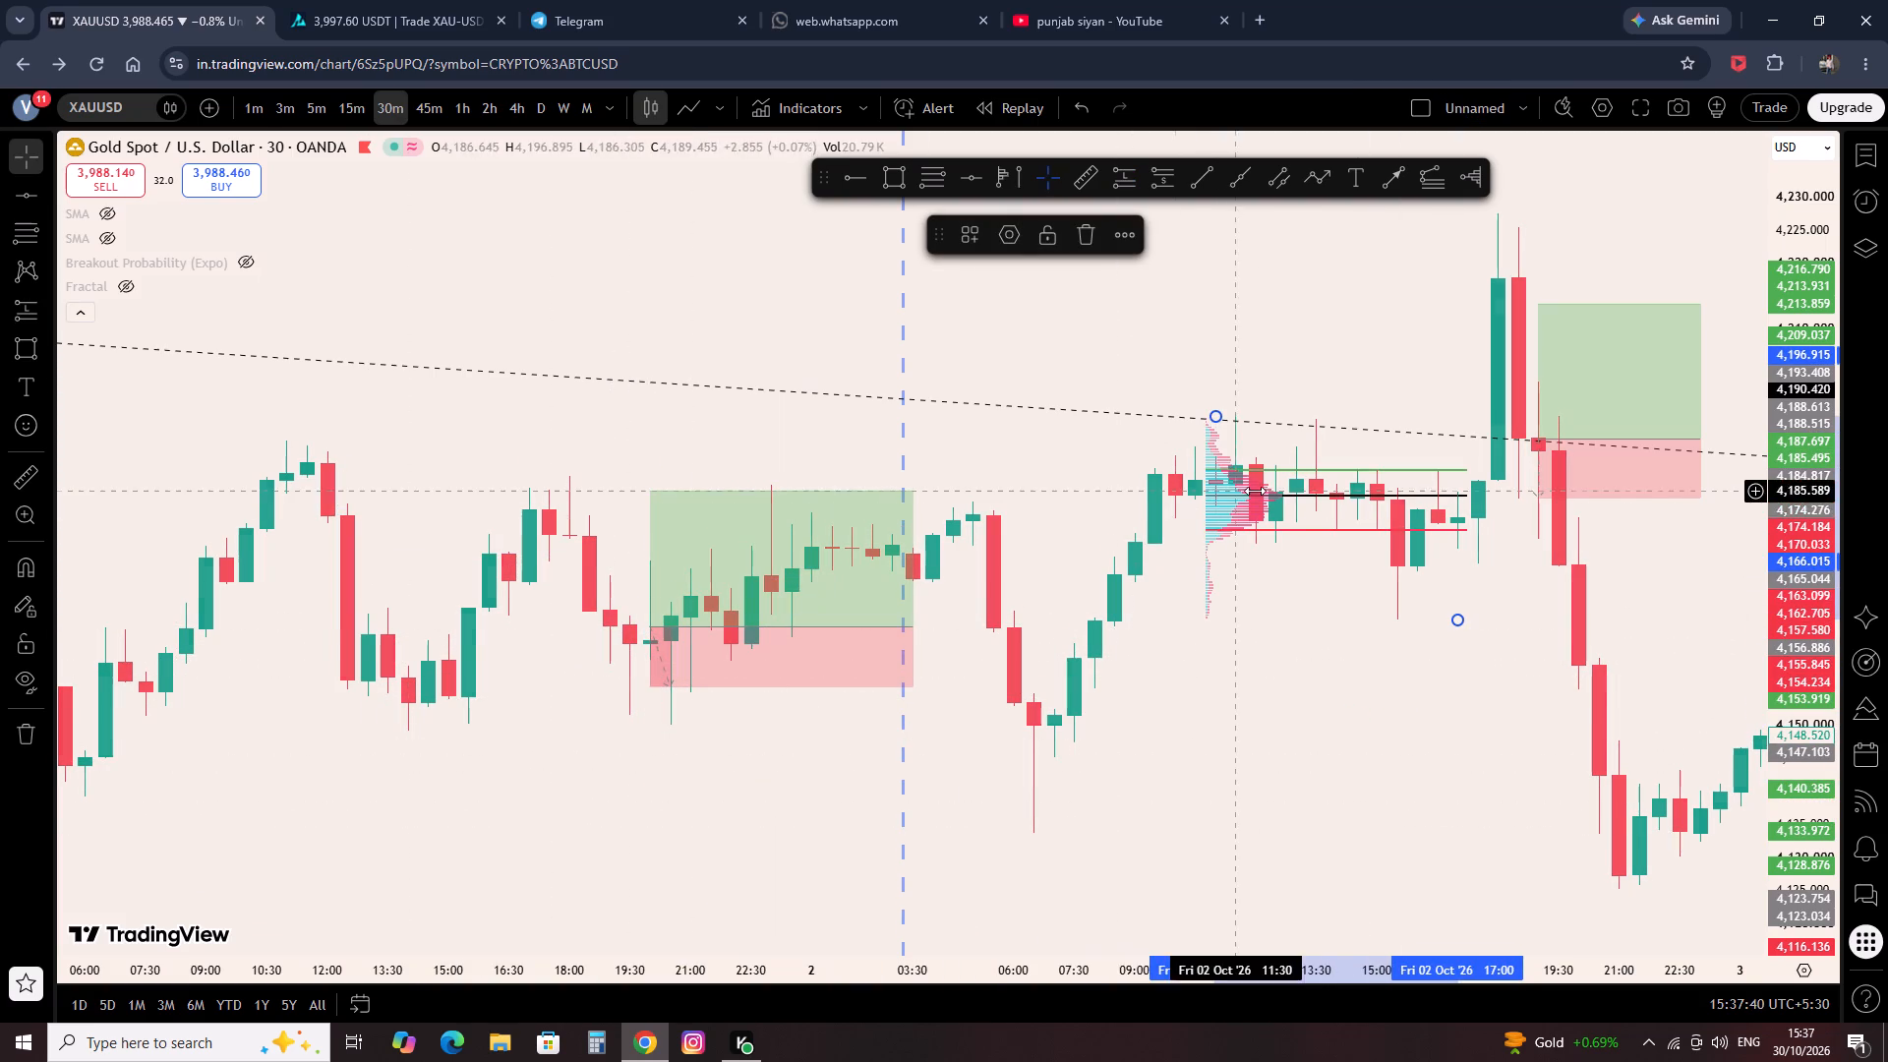
drag(1254, 492, 301, 511)
drag(140, 750, 925, 896)
drag(1026, 943, 1402, 950)
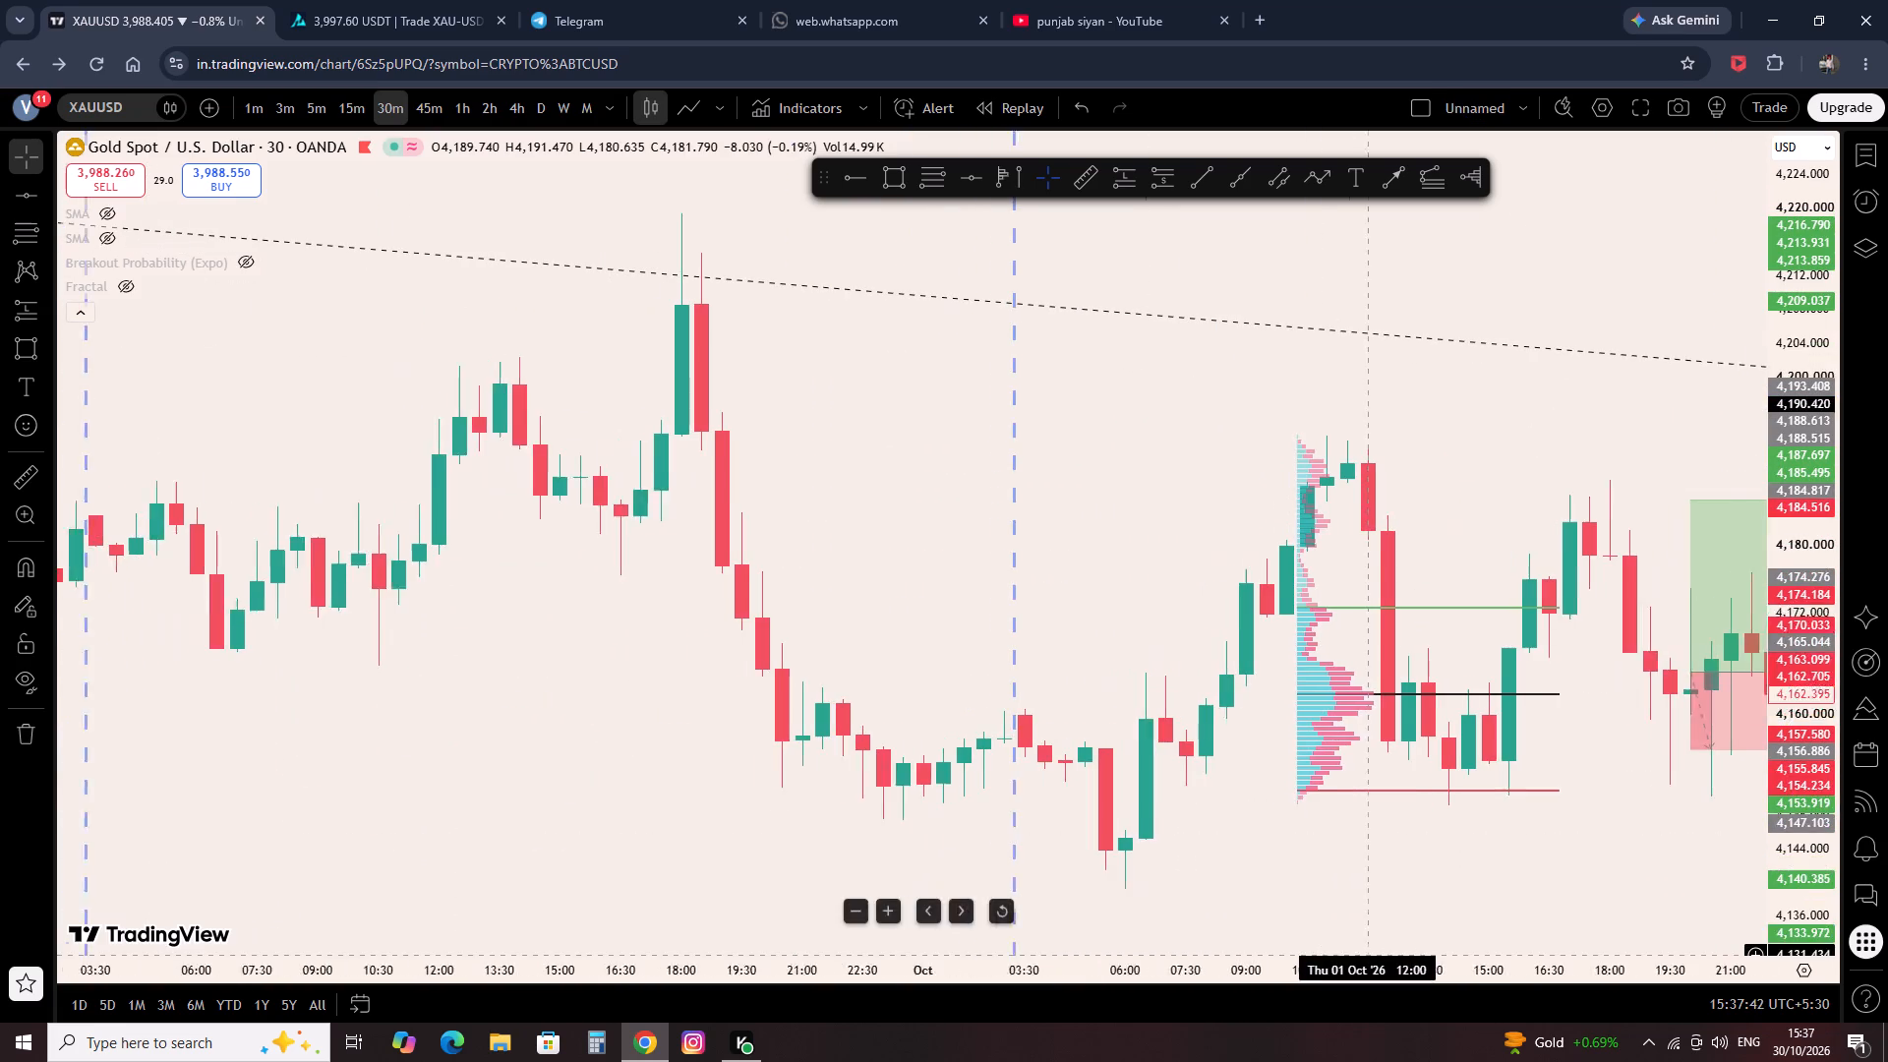
drag(1378, 708, 520, 593)
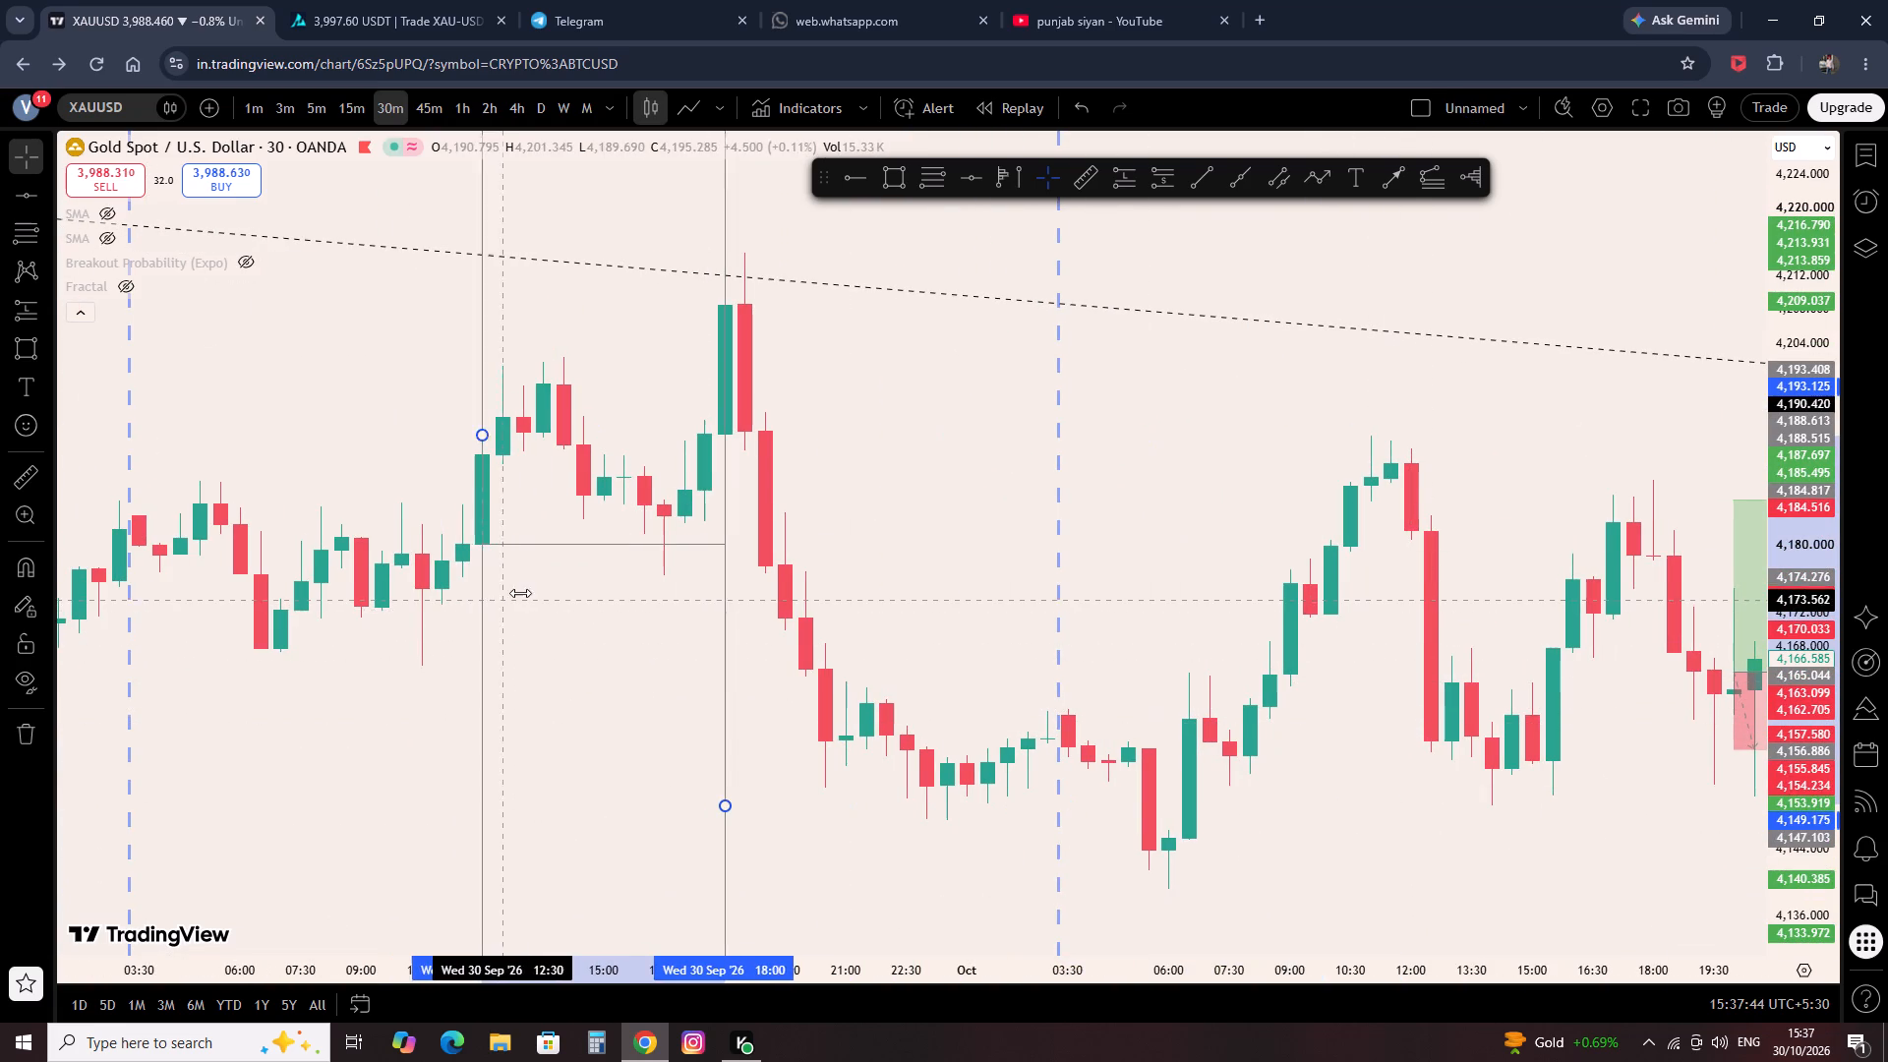
drag(520, 593, 529, 590)
click(943, 463)
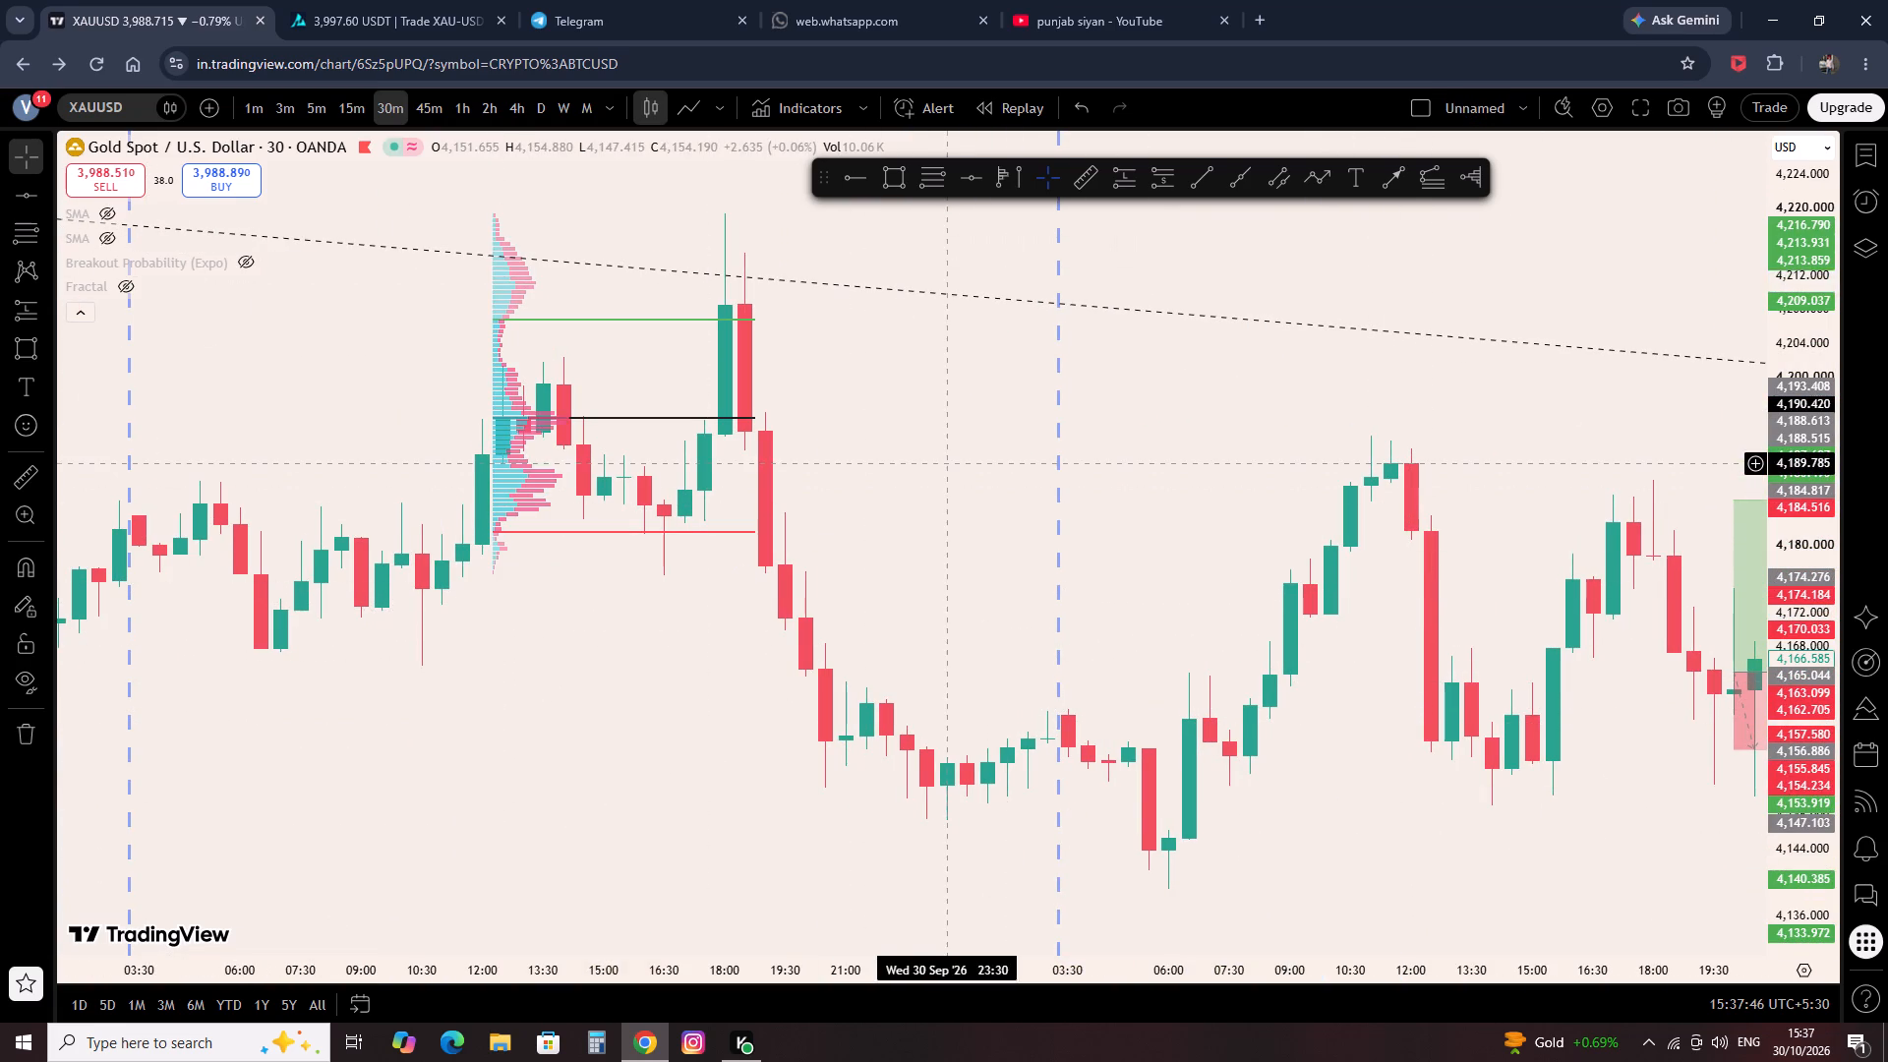
Place a short position at 30 Sep 19:00 with entry at about 4,191.35 and stop at about 4,196.16.
click(1163, 172)
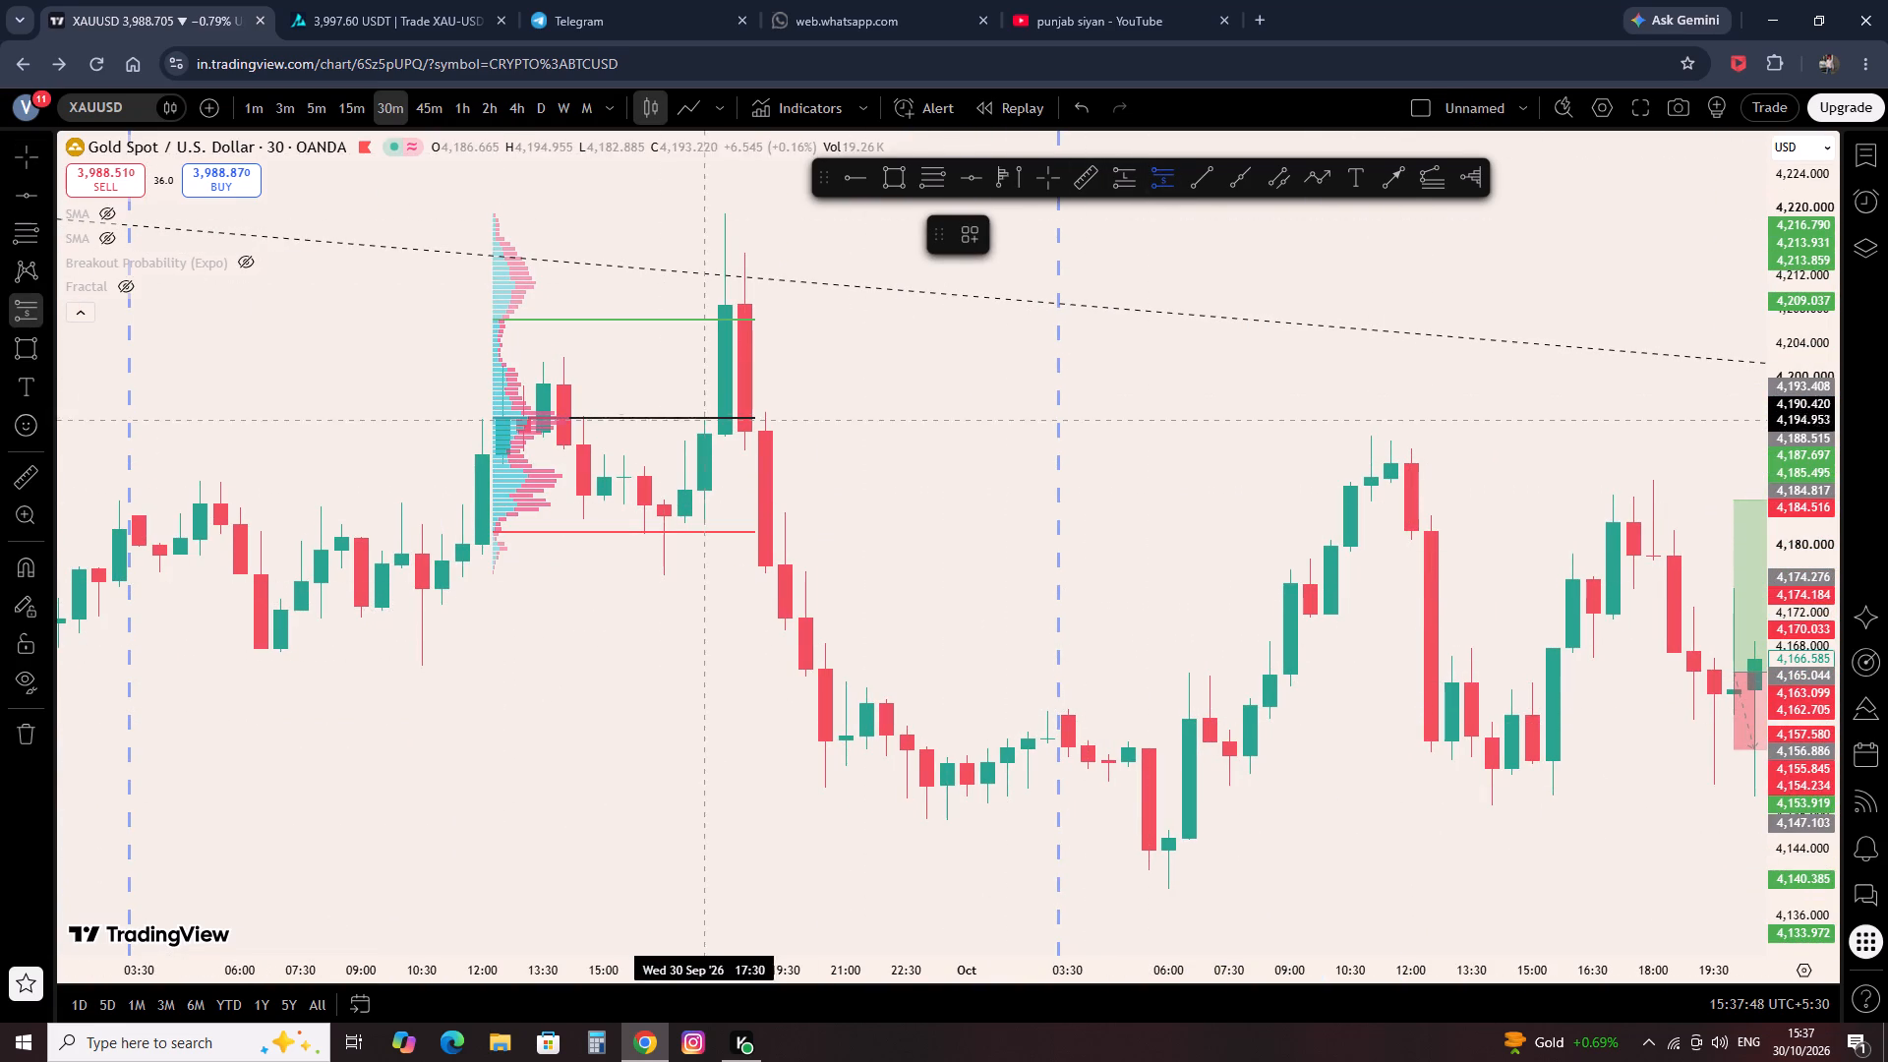
click(762, 450)
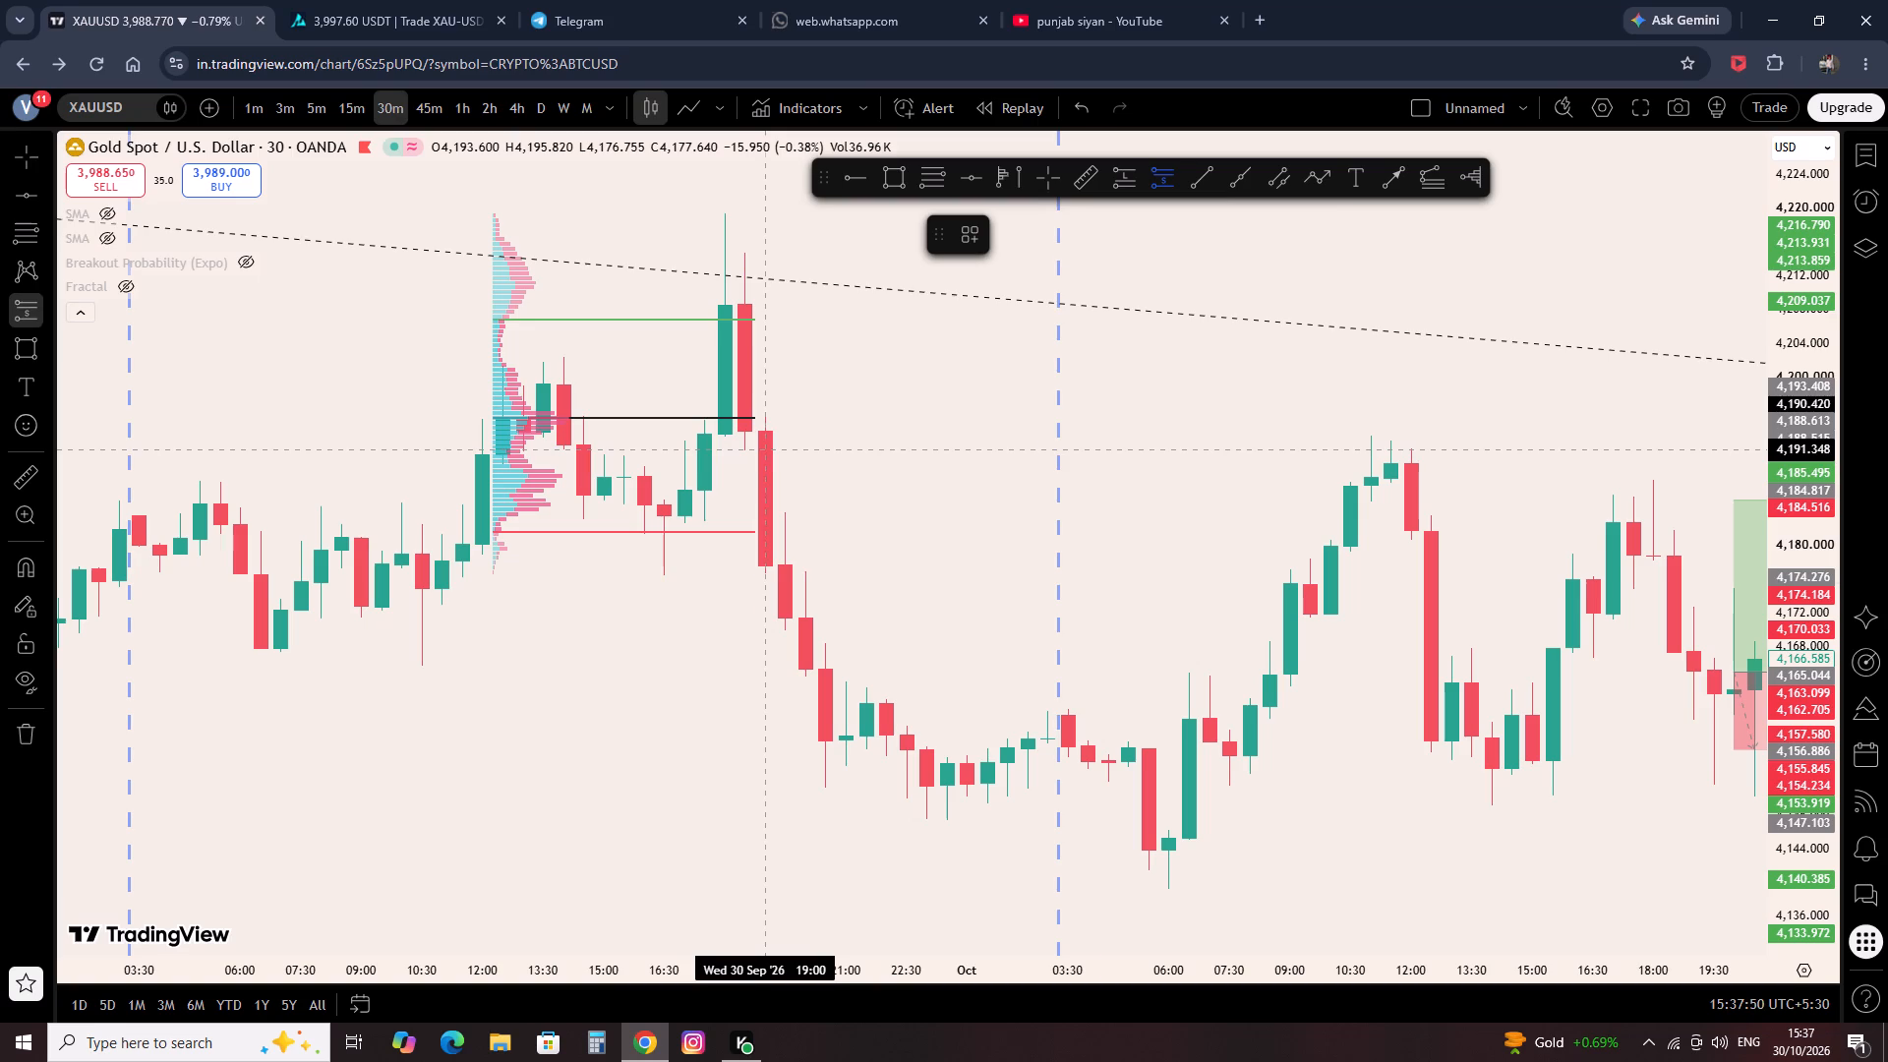
drag(765, 311, 813, 414)
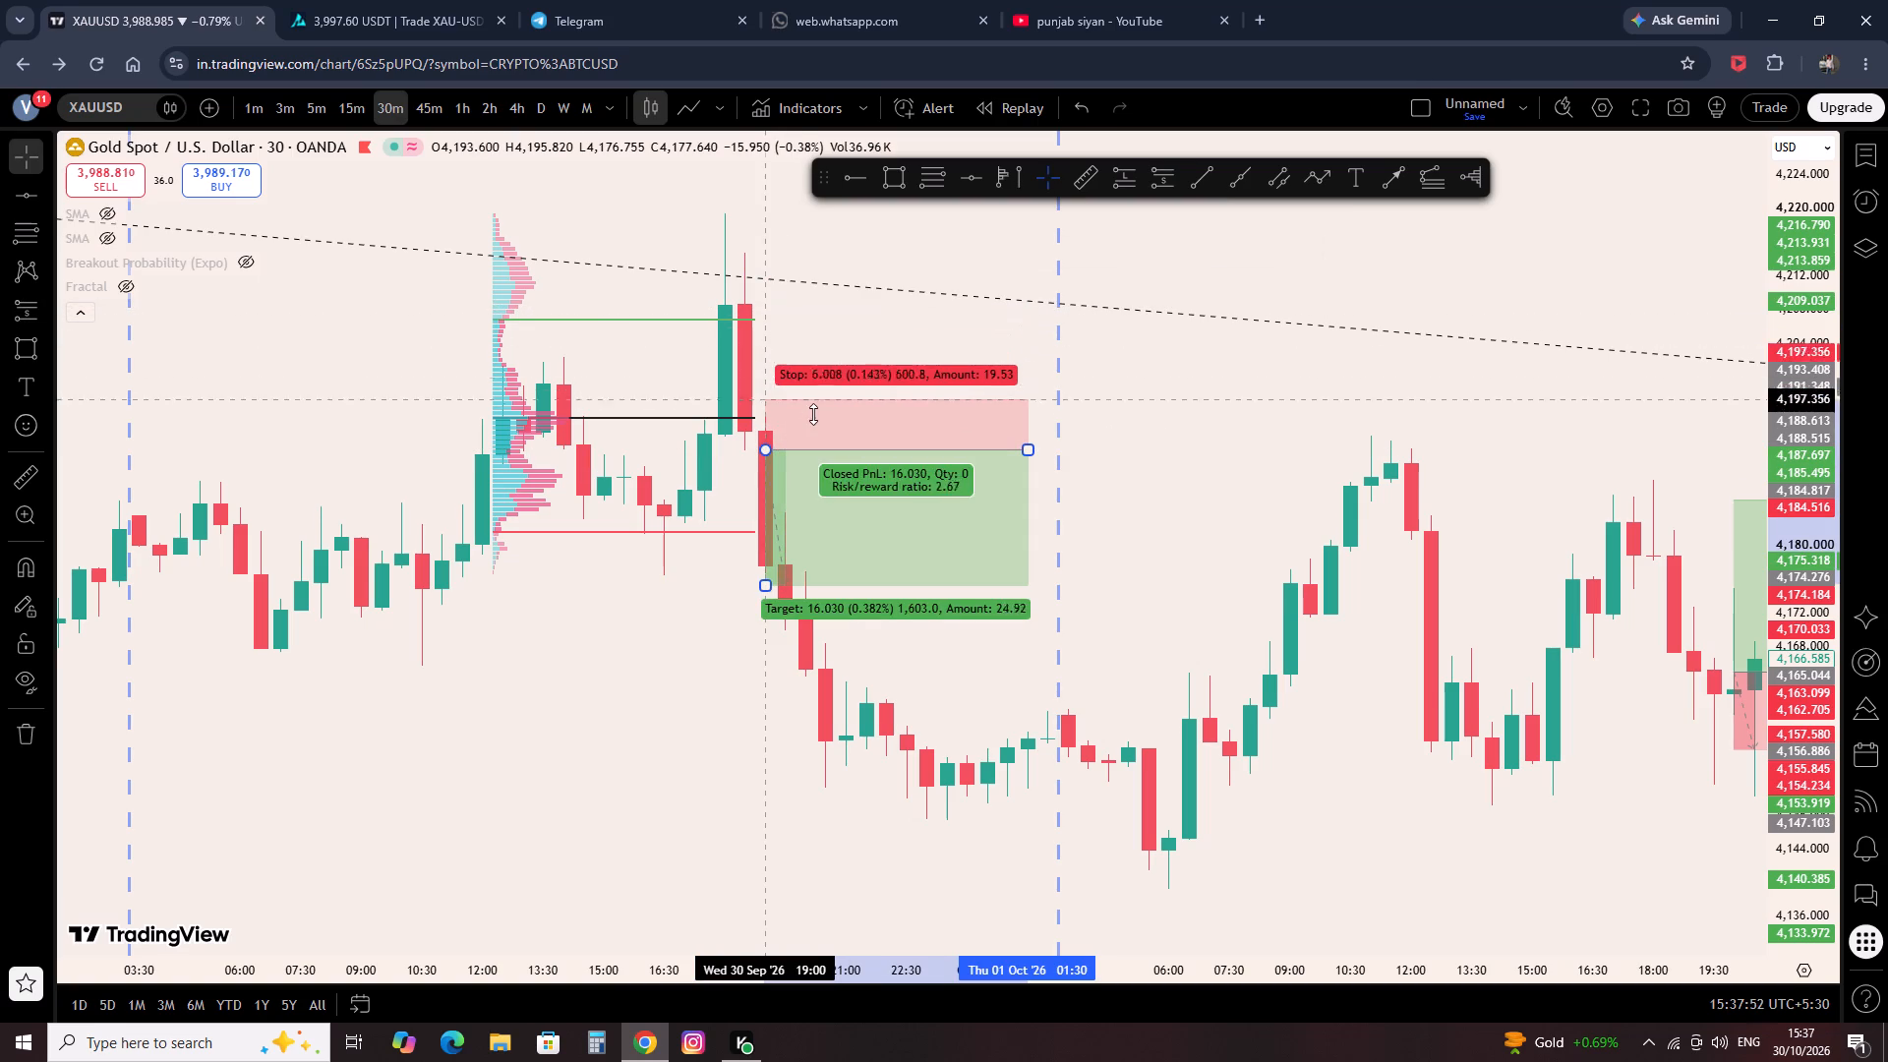
drag(813, 414, 809, 410)
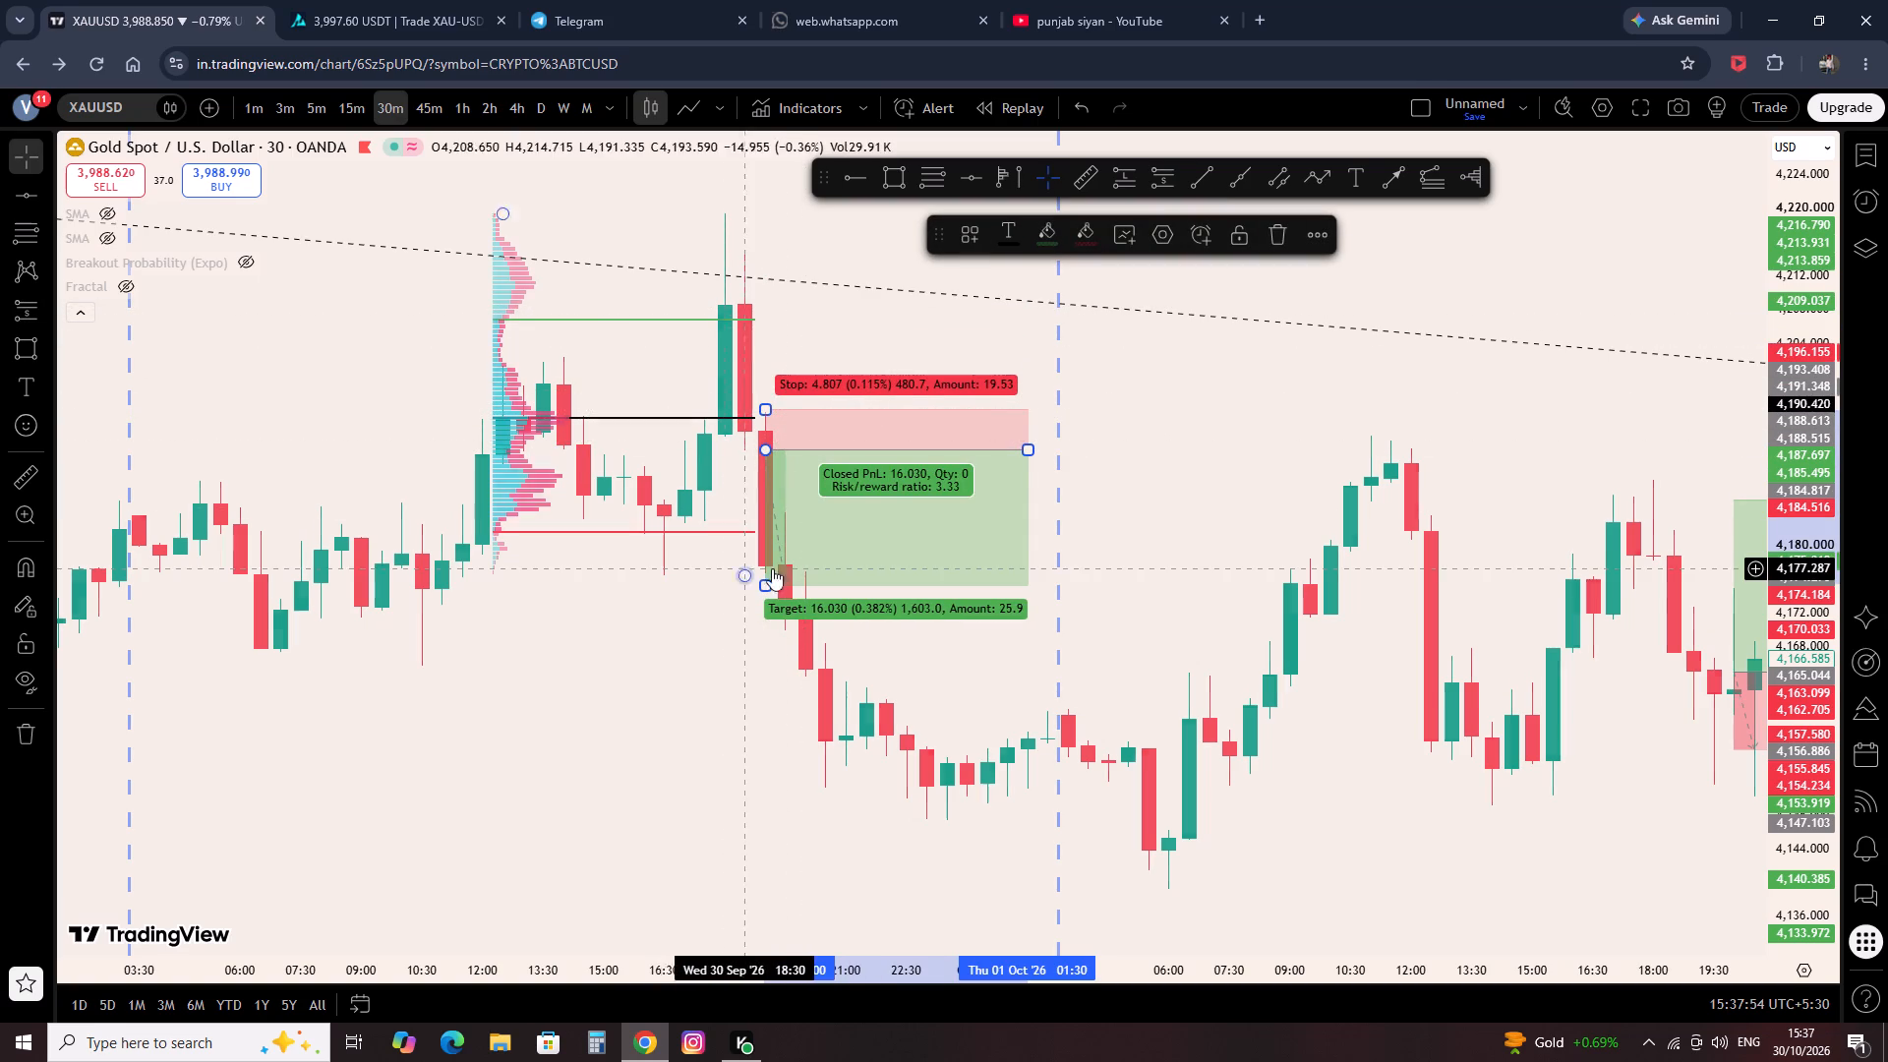
Move the volume profile onto the 29 Sep session, starting at about 12:30.
drag(504, 618, 511, 630)
drag(411, 739, 913, 851)
click(913, 851)
drag(668, 461, 1008, 496)
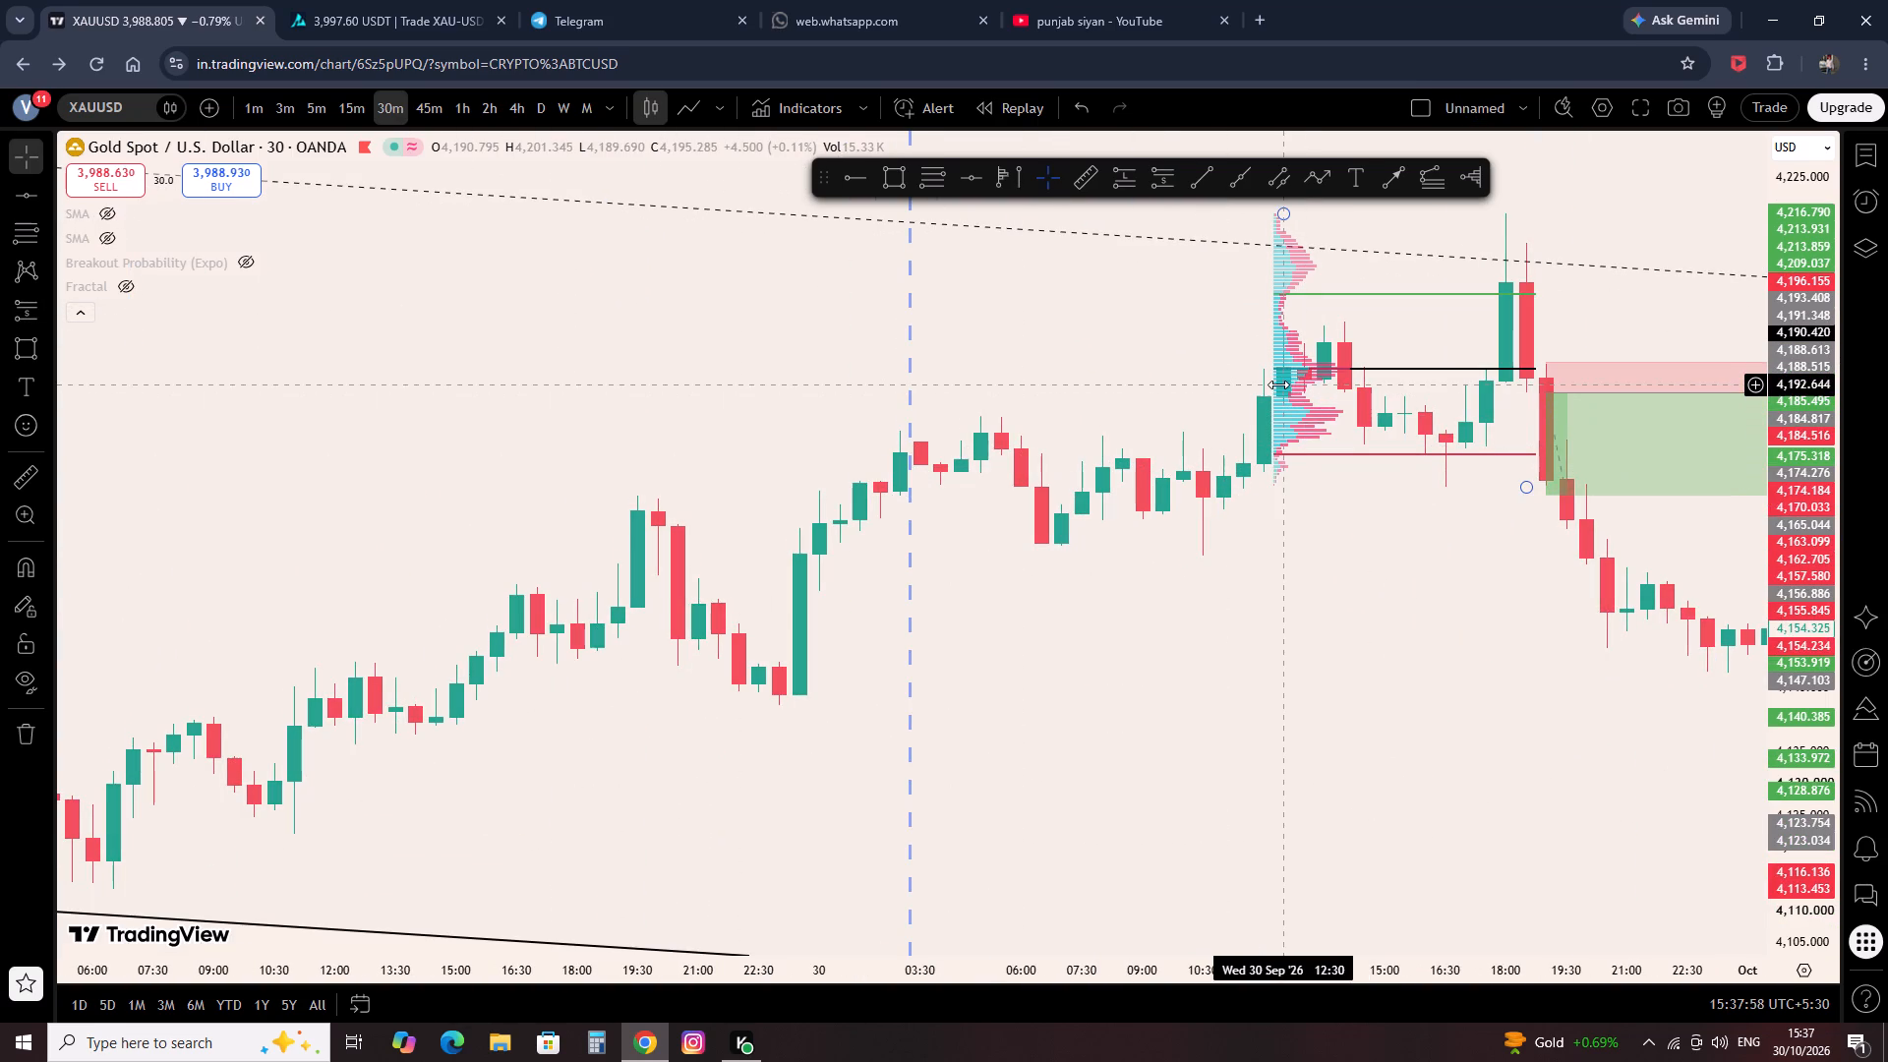
drag(1279, 383, 370, 396)
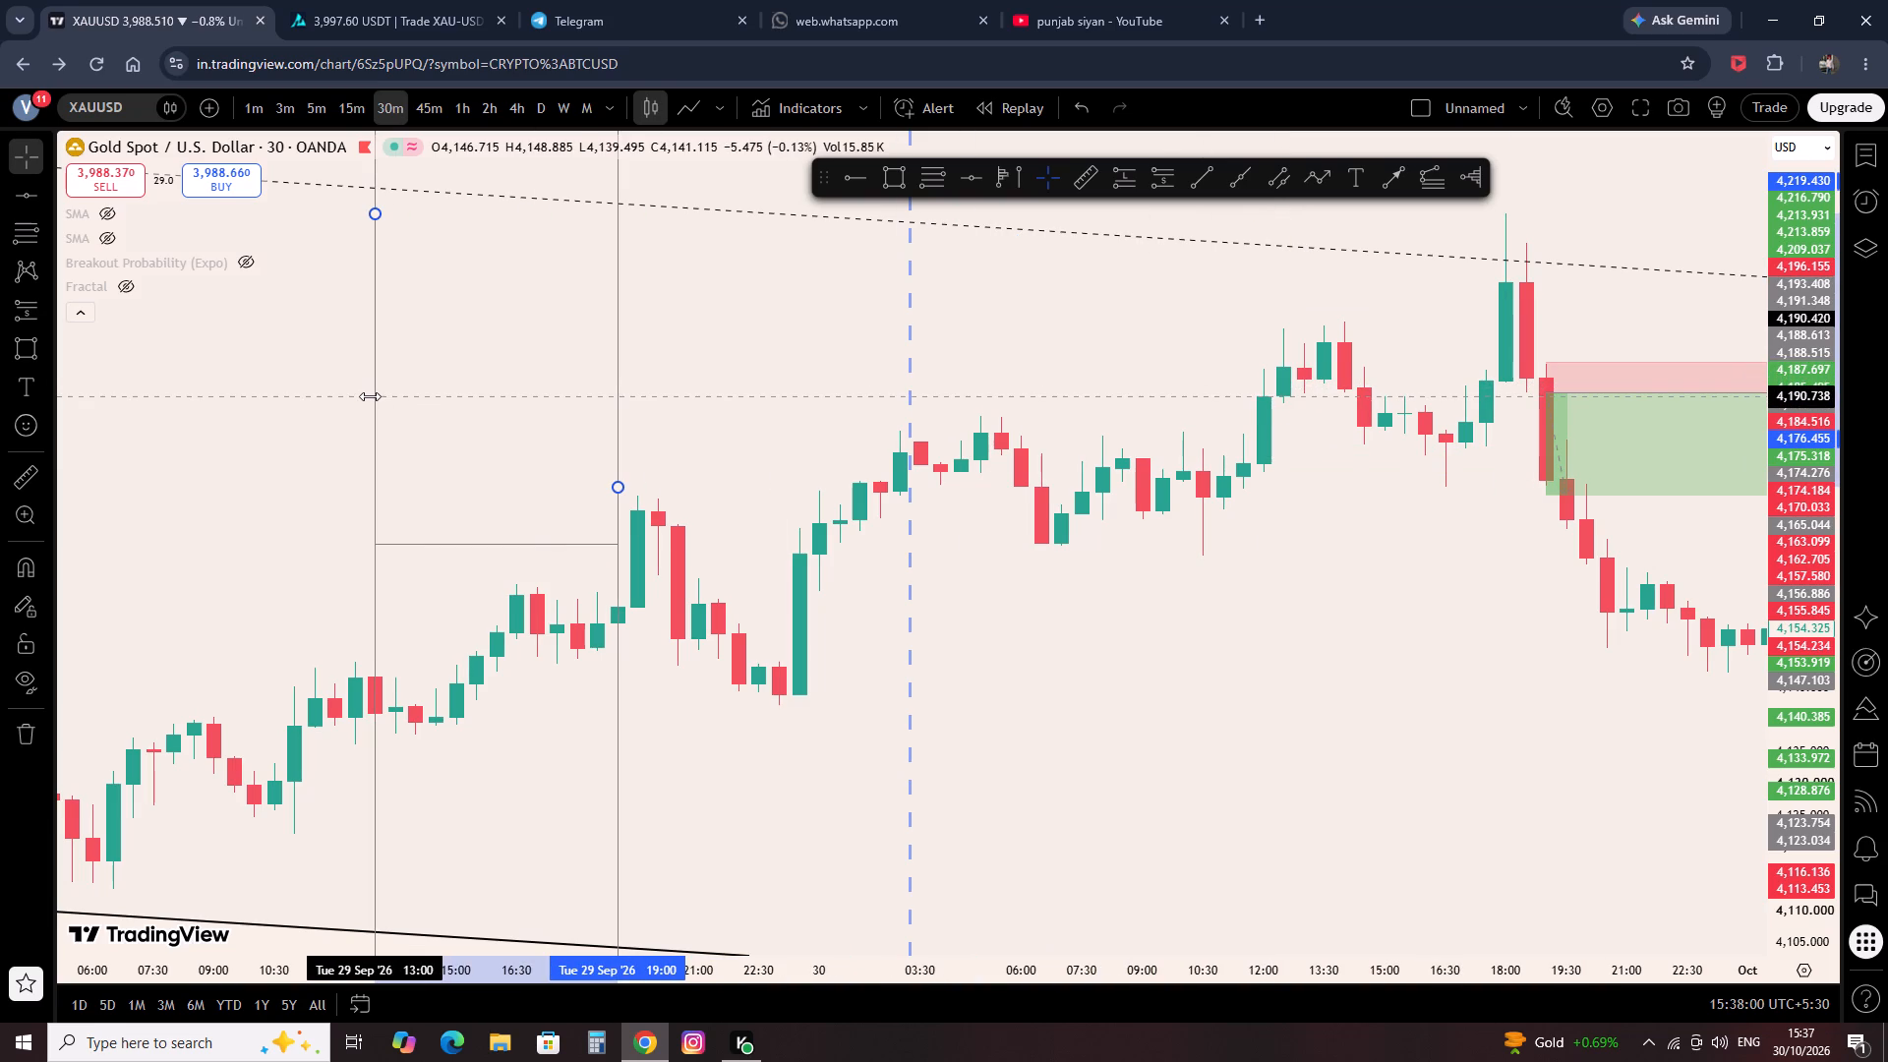
drag(370, 396, 355, 390)
Place a long position at 29 Sep 19:00 with entry about 4,159.74, stop about 4,151.97 and target about 4,173.68.
drag(119, 524, 978, 601)
scroll(1066, 601, up, 7)
scroll(1169, 608, up, 3)
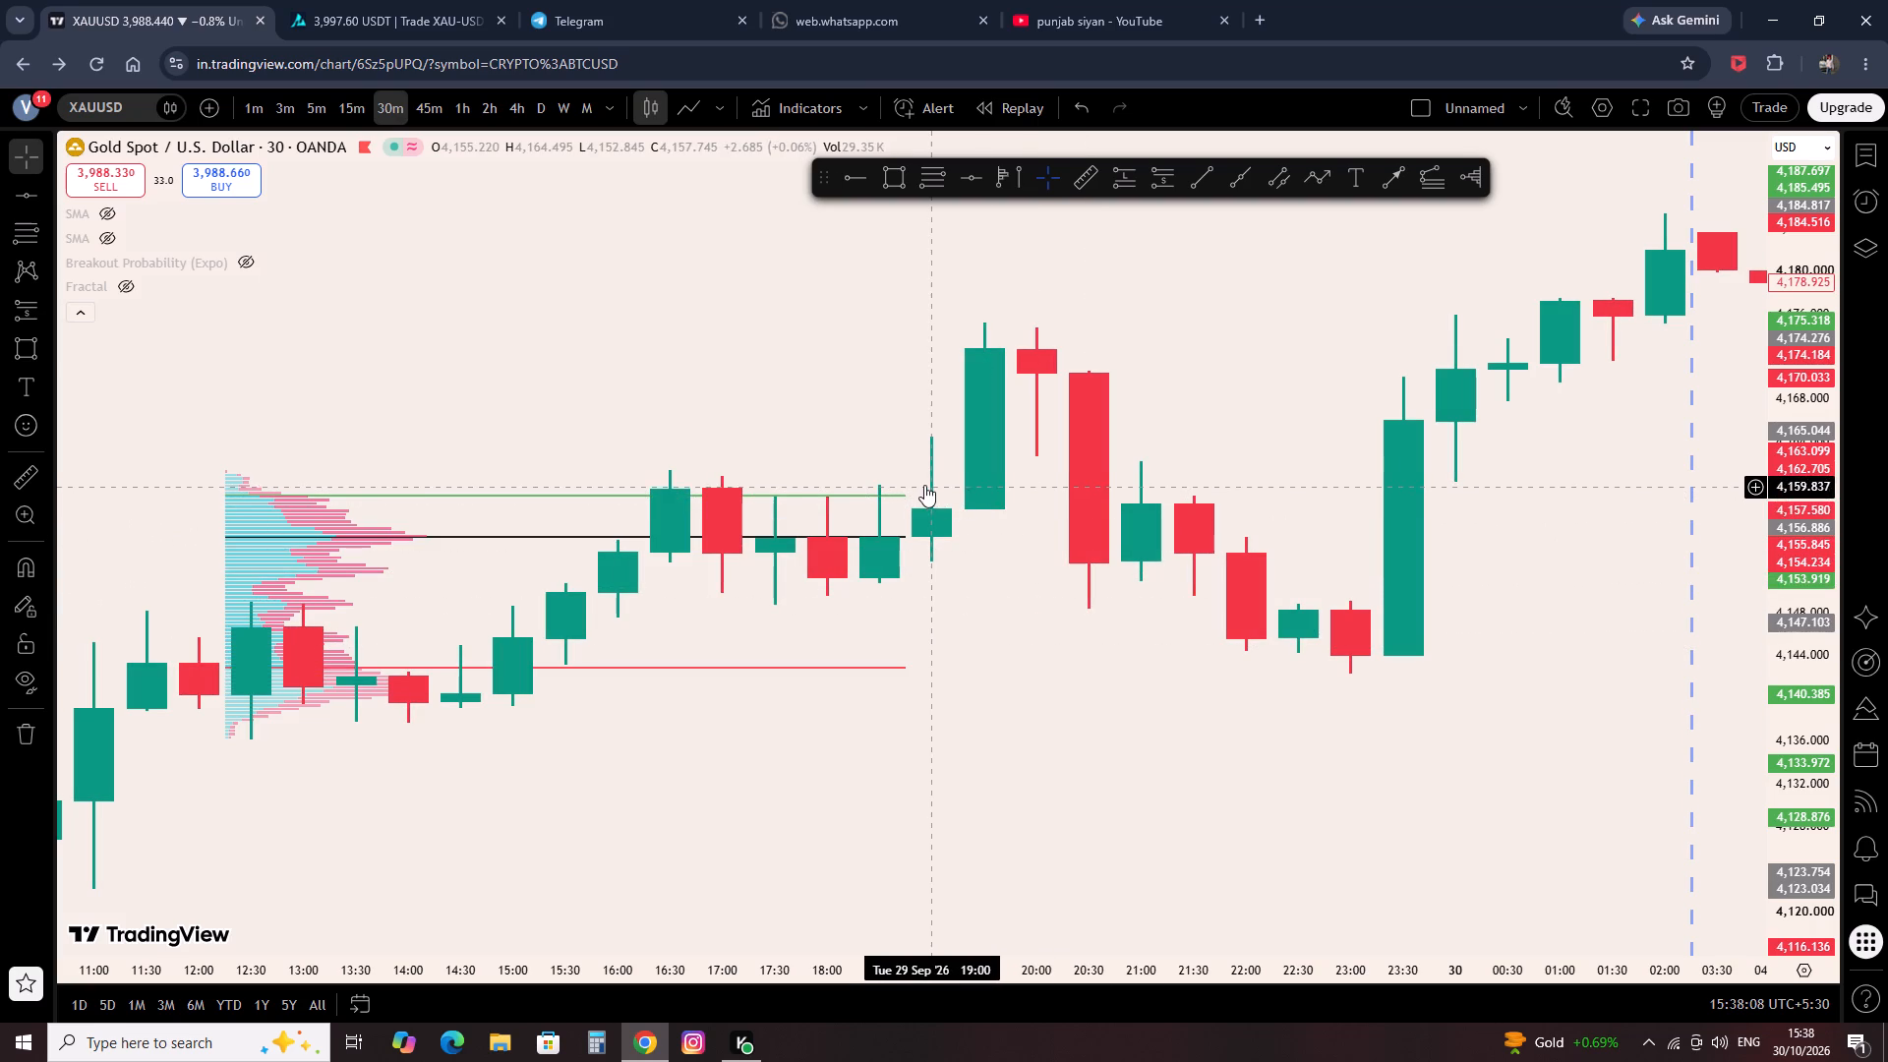
click(1125, 188)
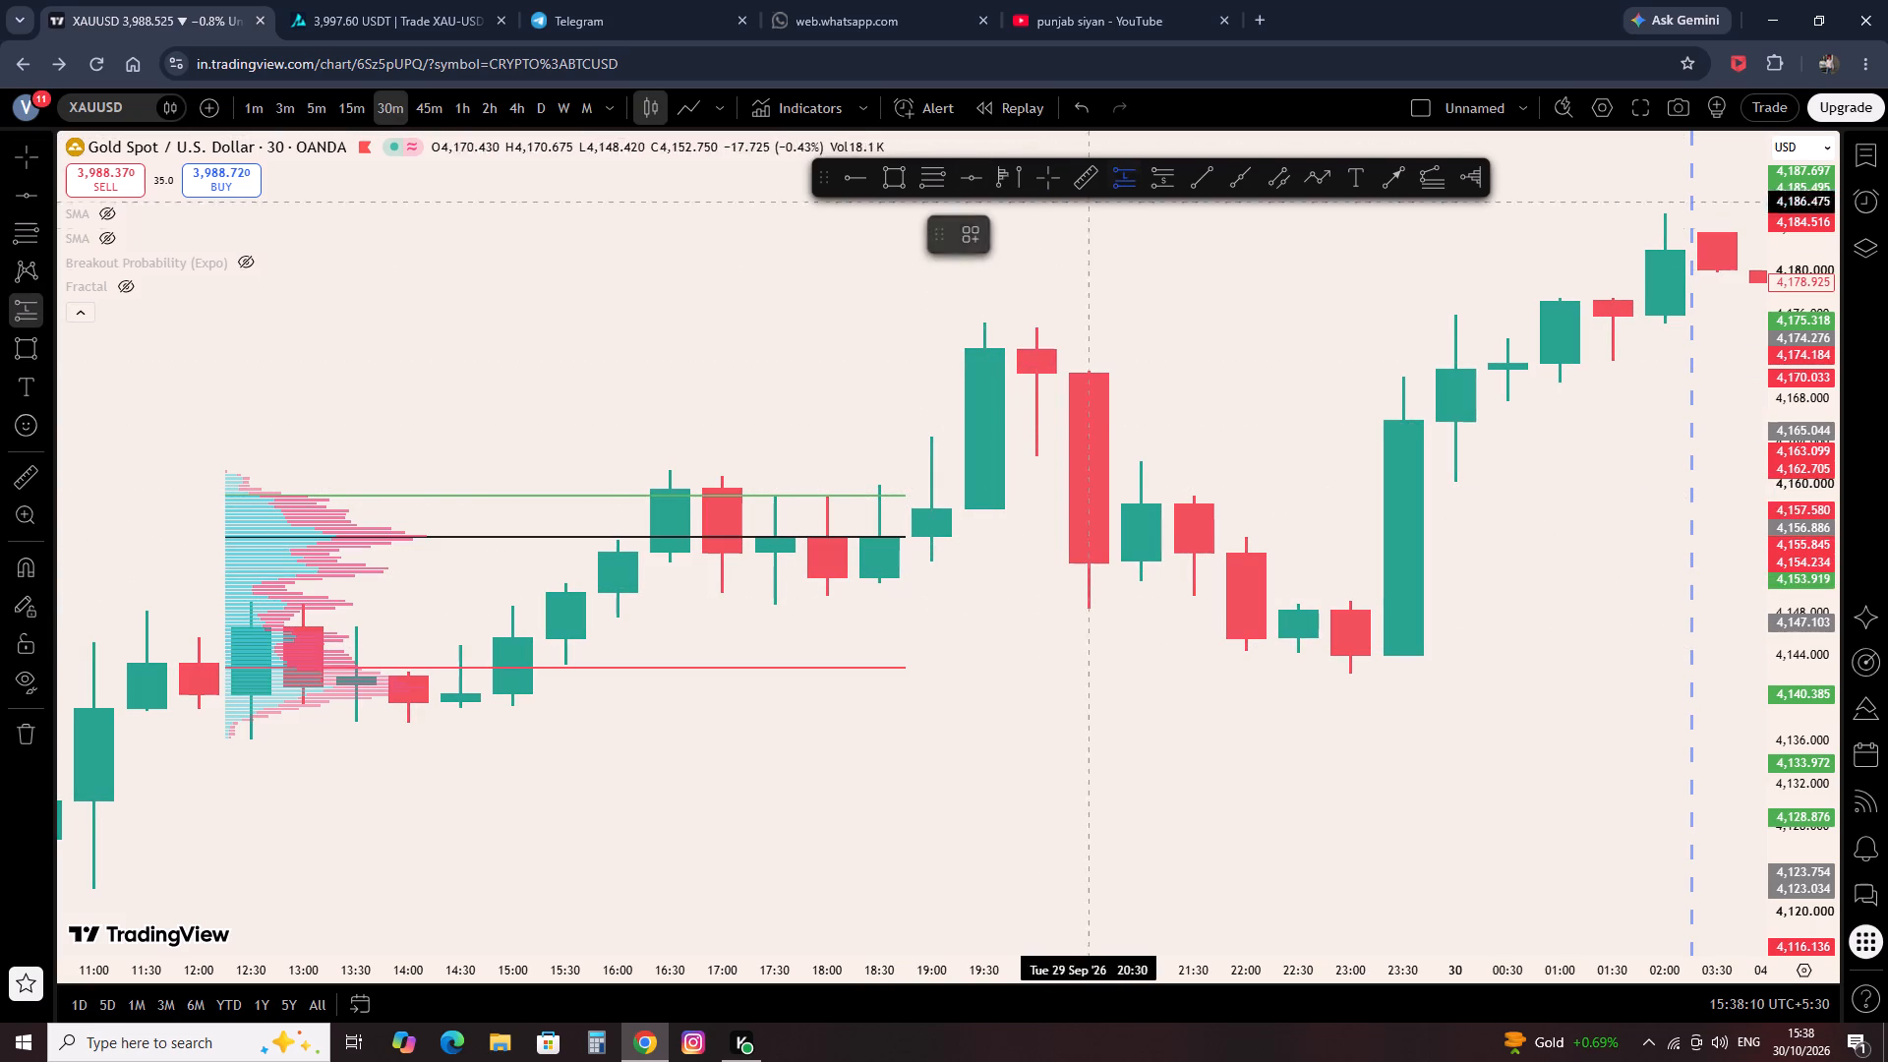
click(930, 488)
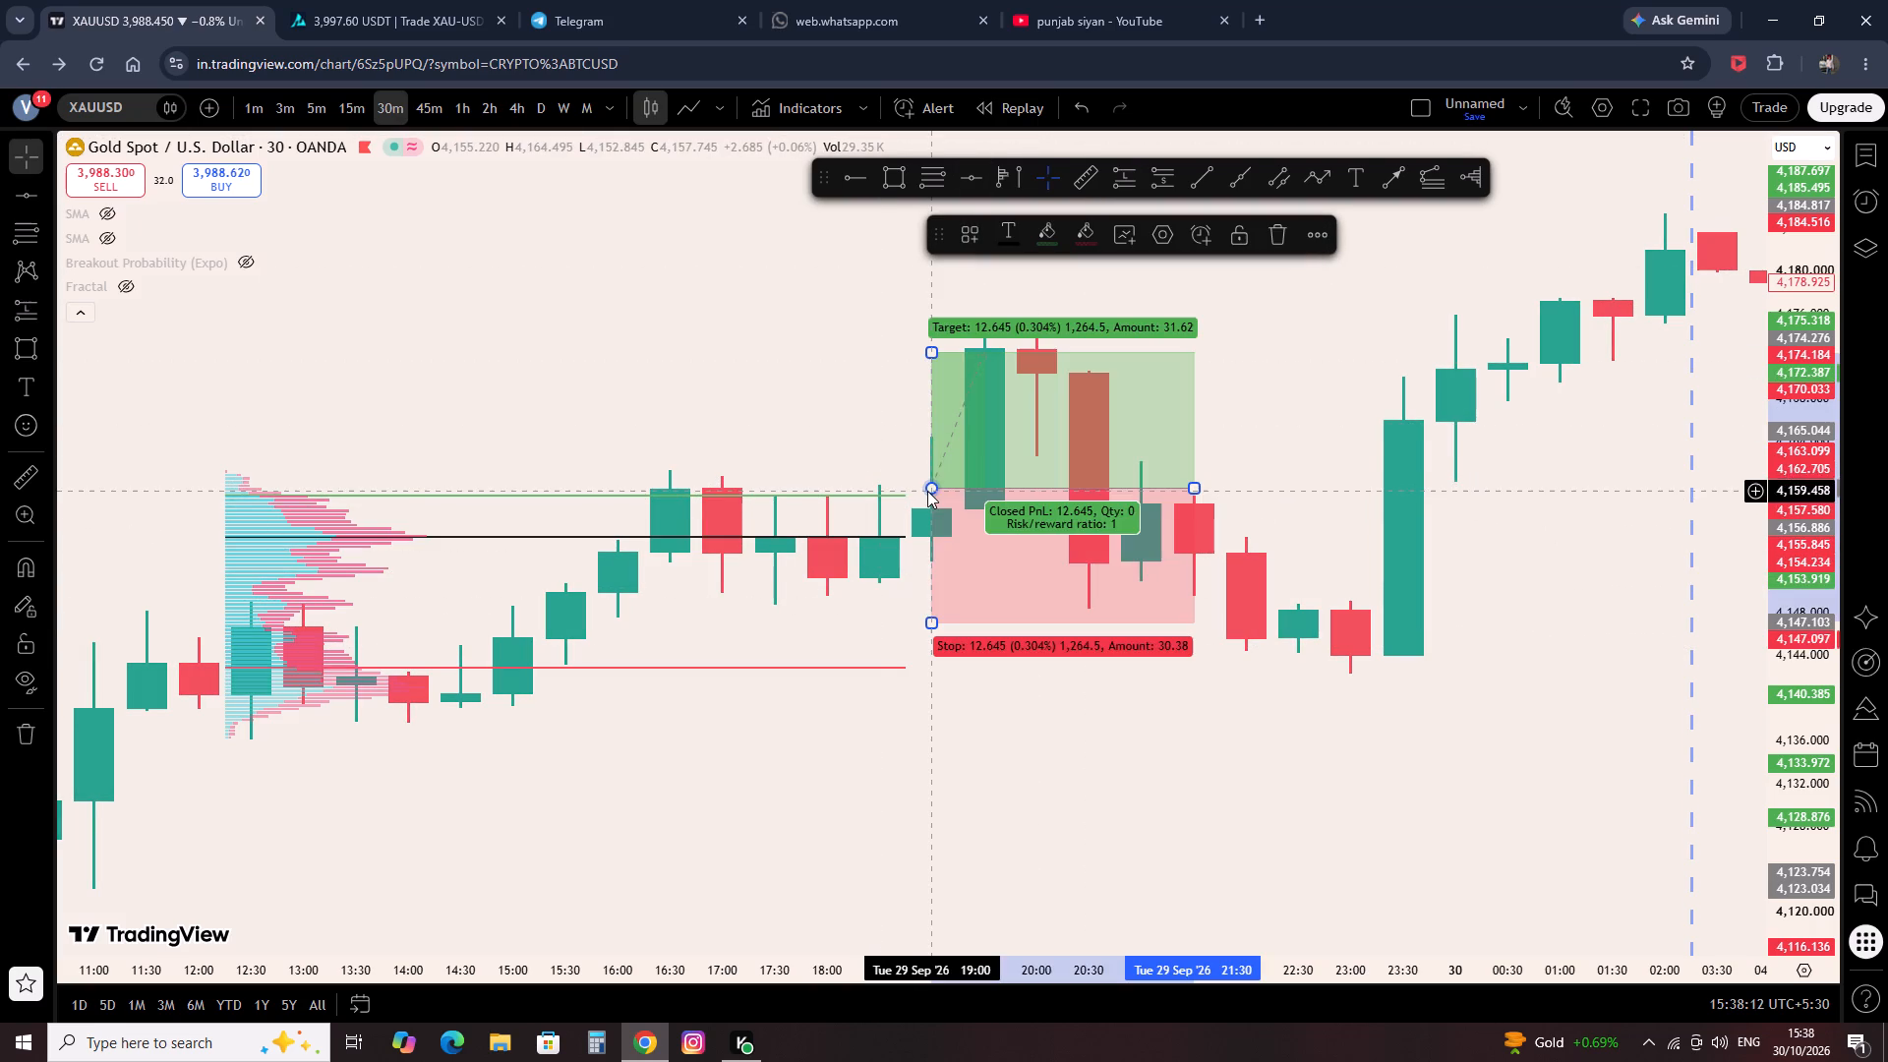
drag(930, 622, 930, 618)
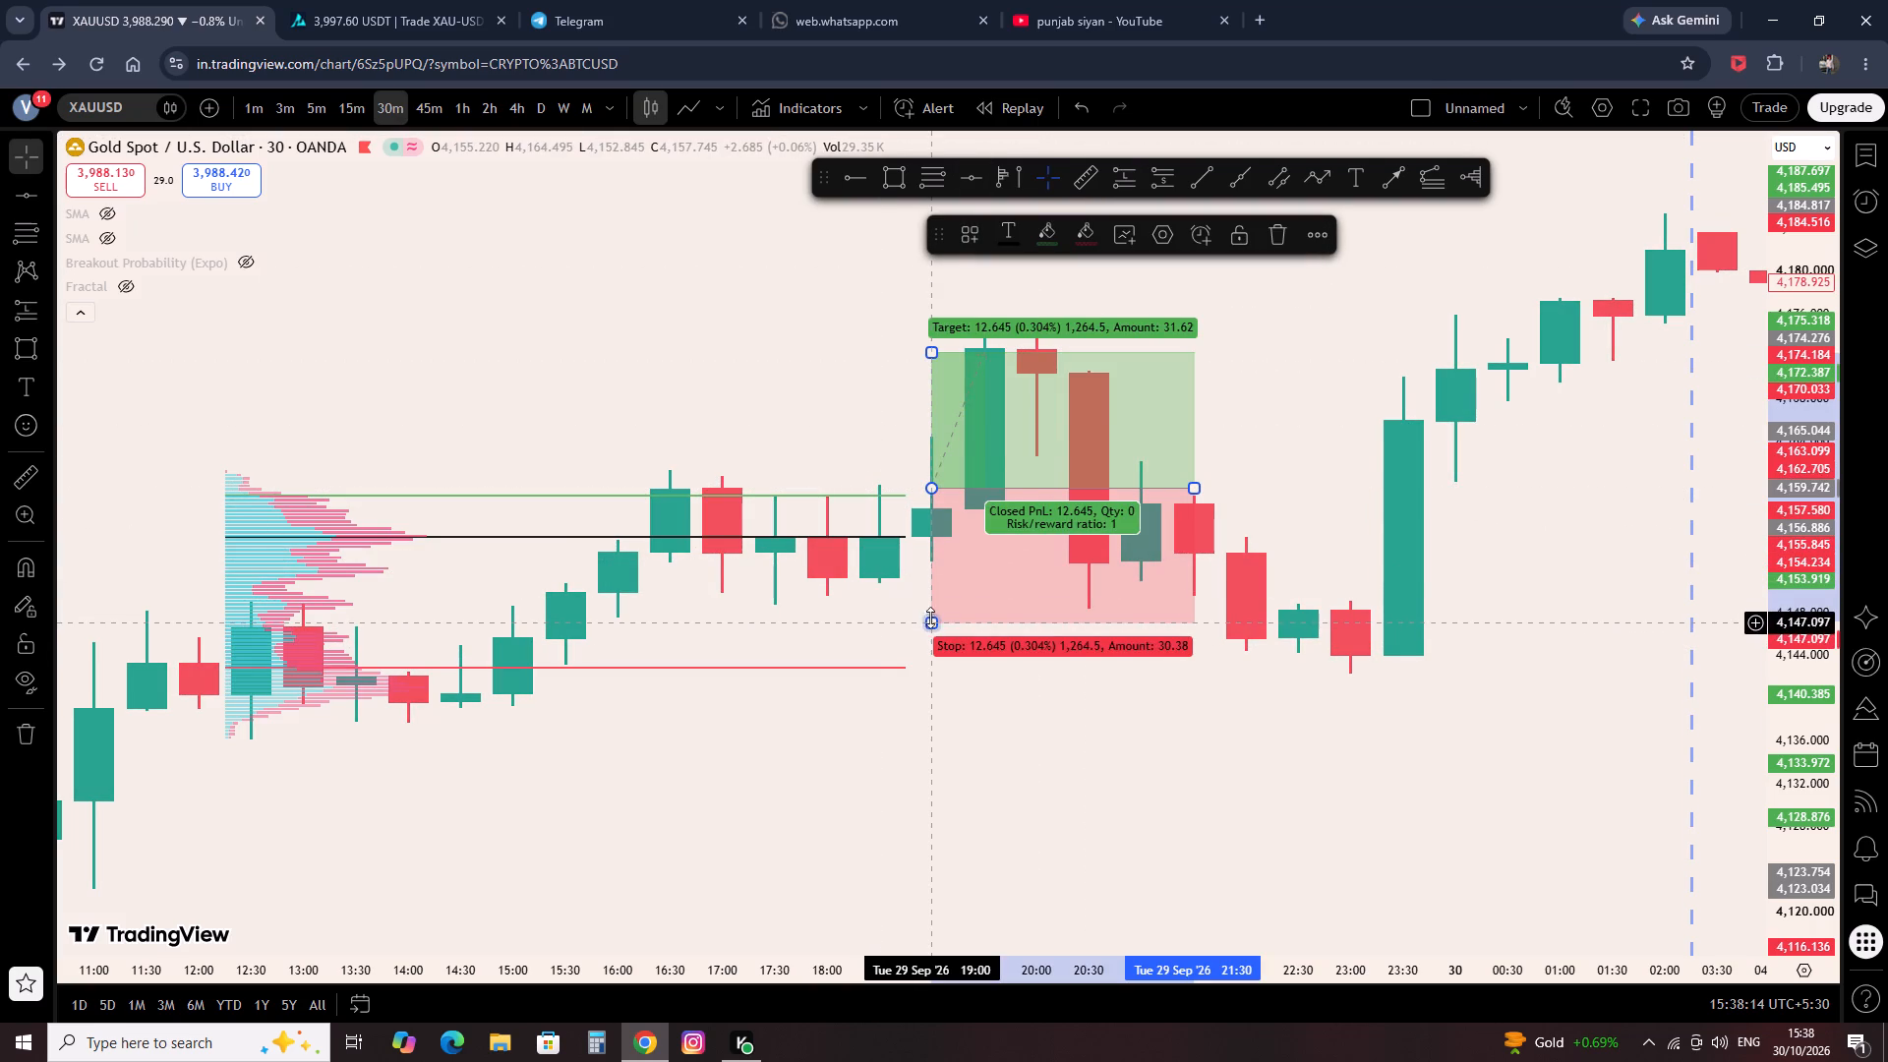
drag(930, 618, 960, 560)
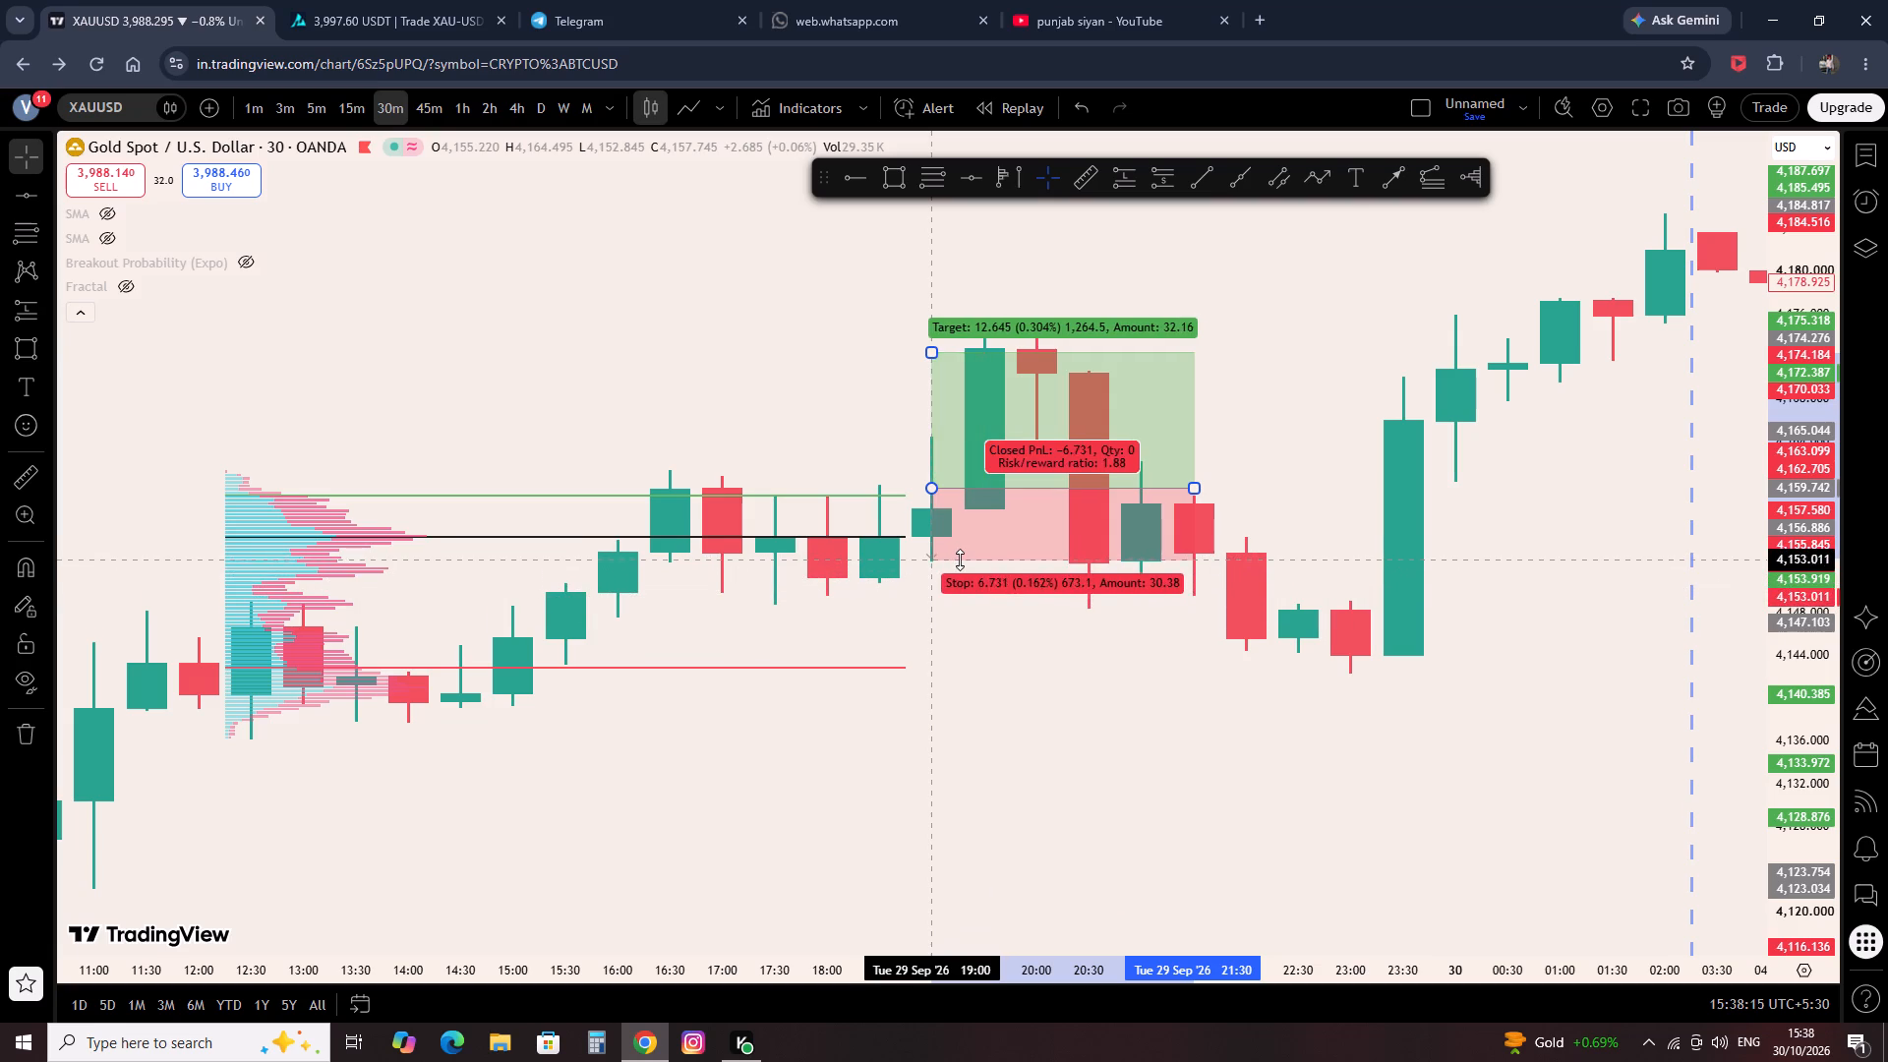
drag(960, 560, 951, 570)
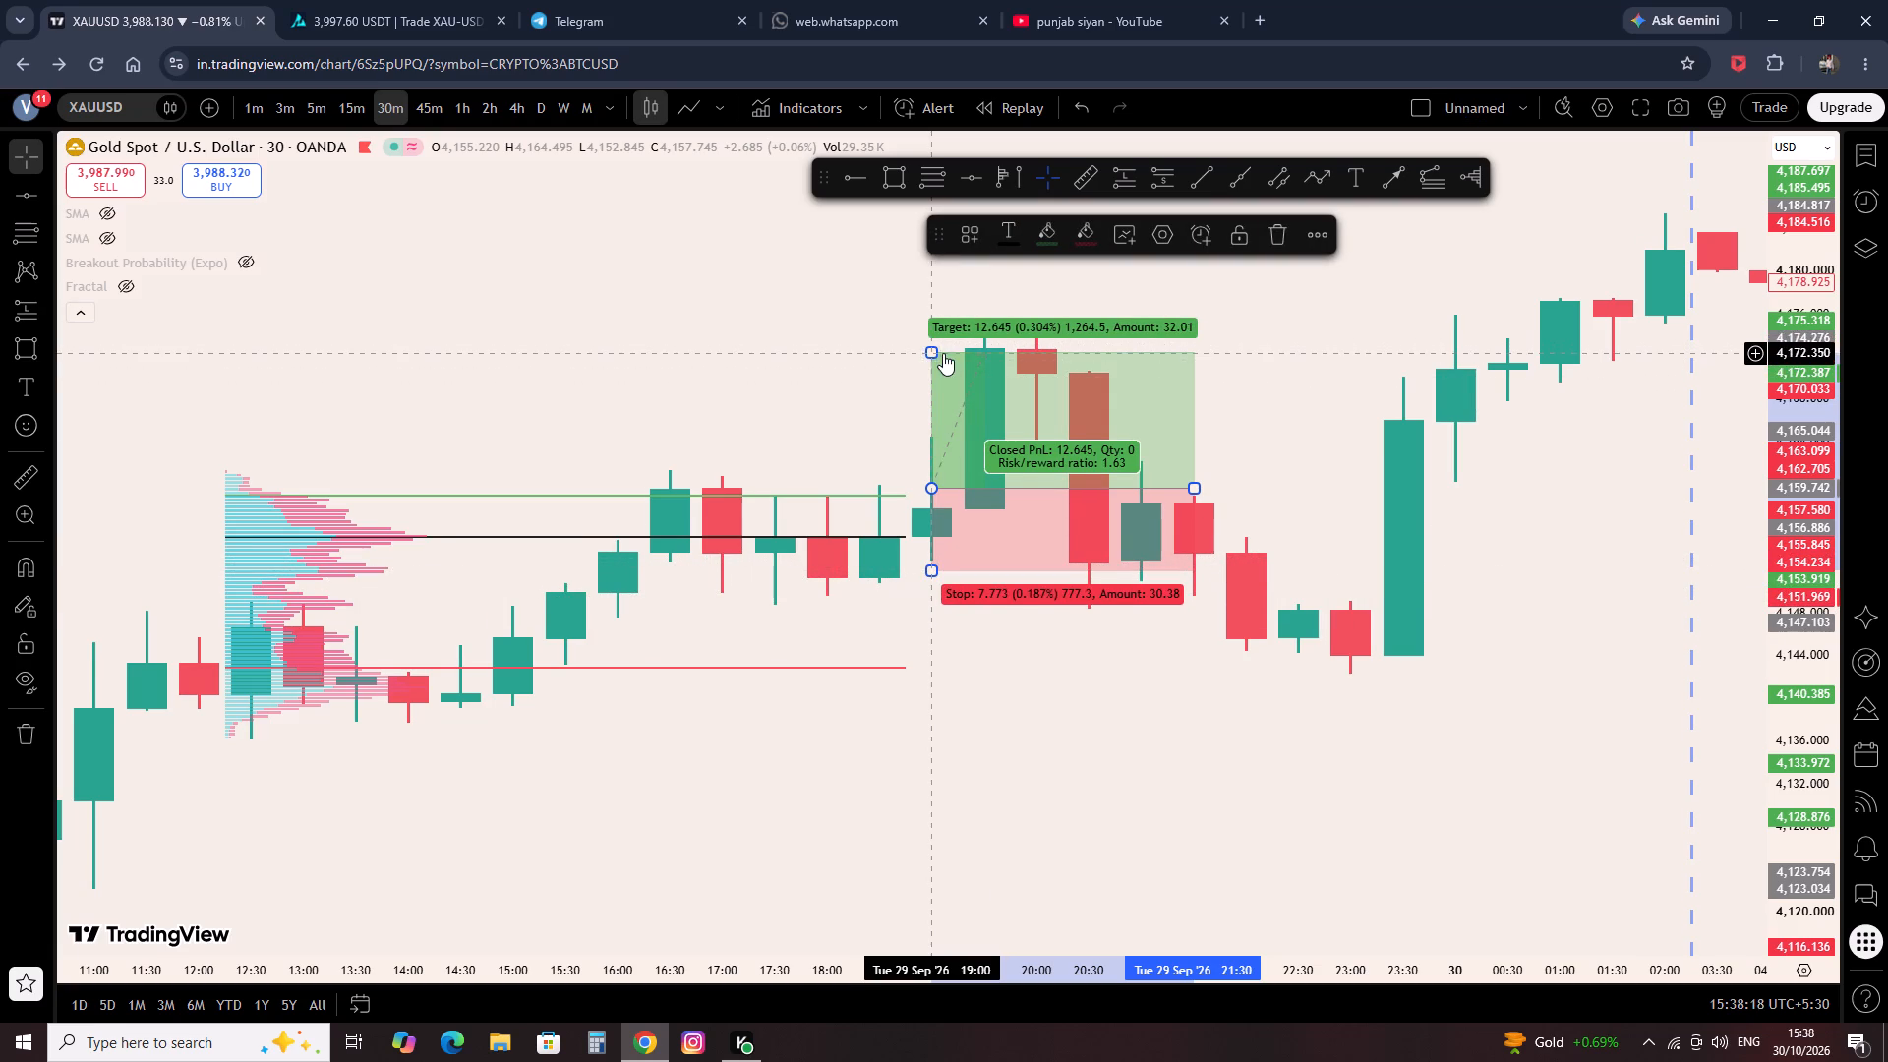
drag(932, 352, 906, 339)
click(738, 340)
Move the volume profile onto the 28 Sep session, covering about 12:30 to 18:30.
scroll(706, 424, down, 4)
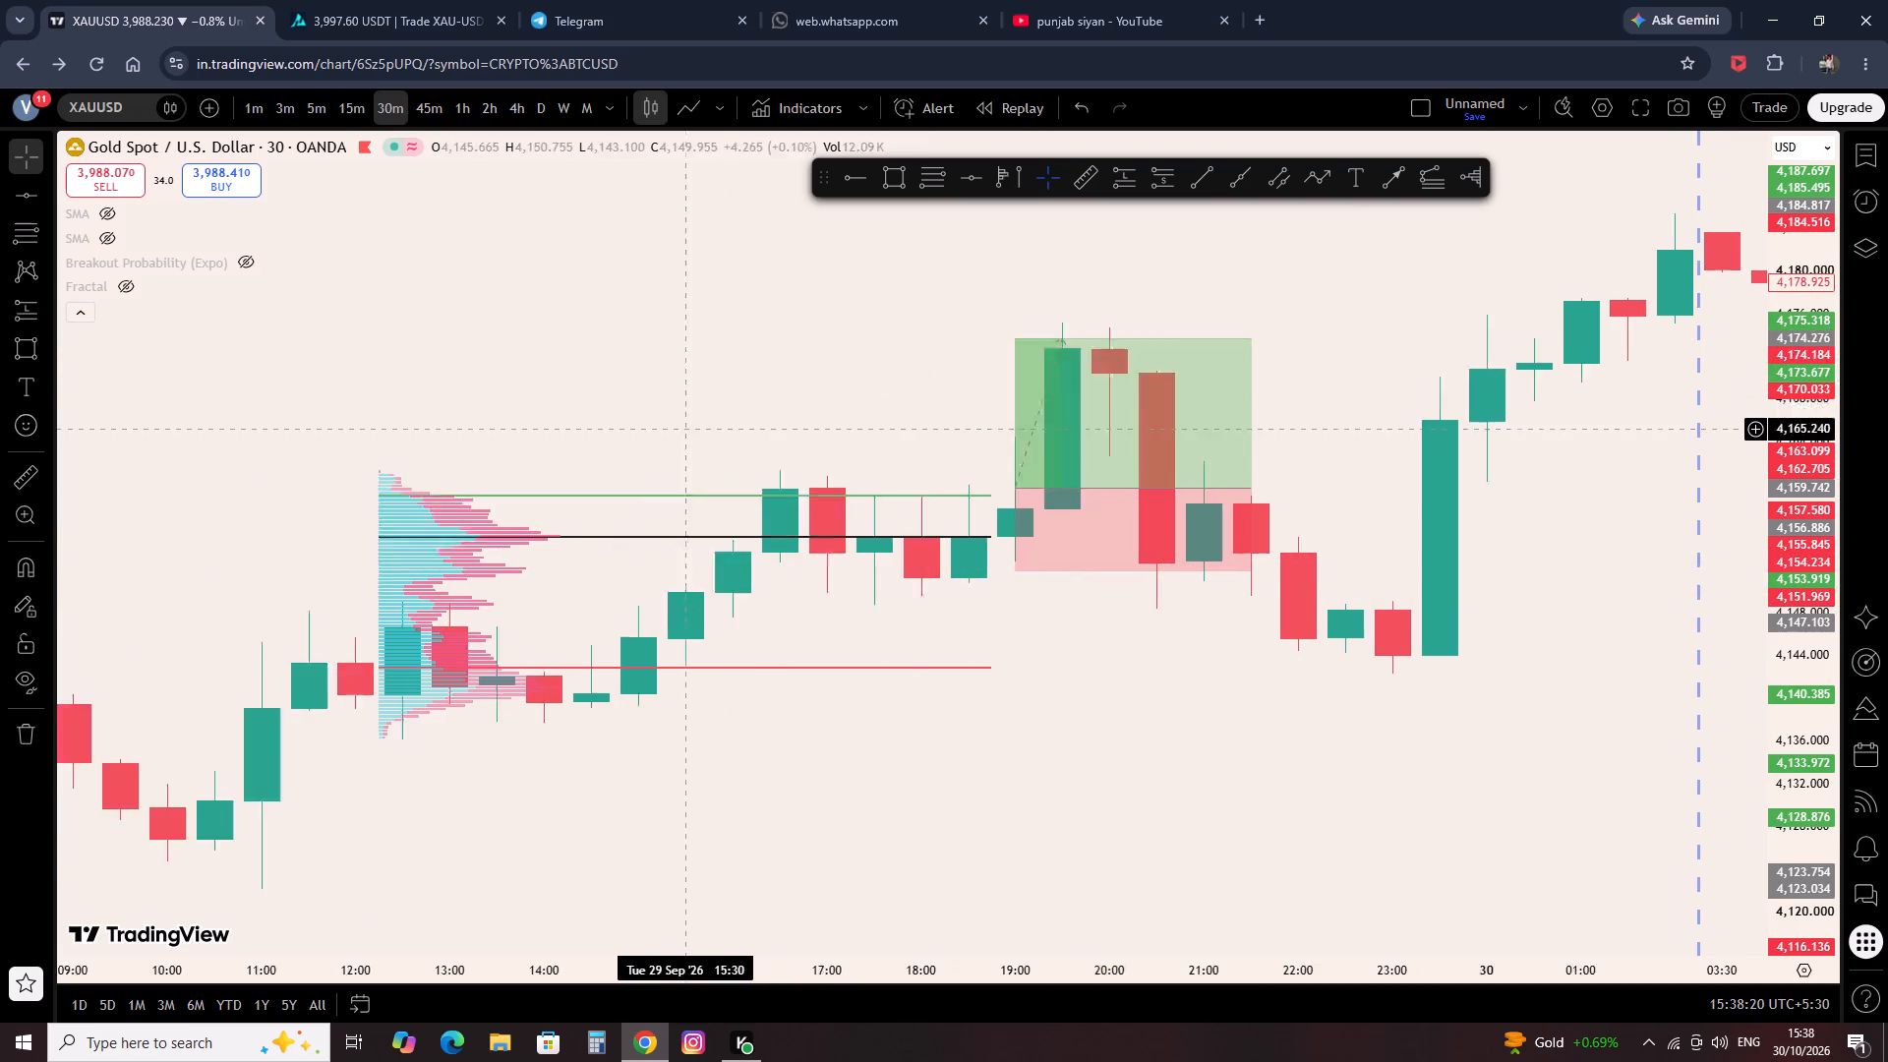
scroll(712, 433, down, 4)
drag(1123, 517, 280, 432)
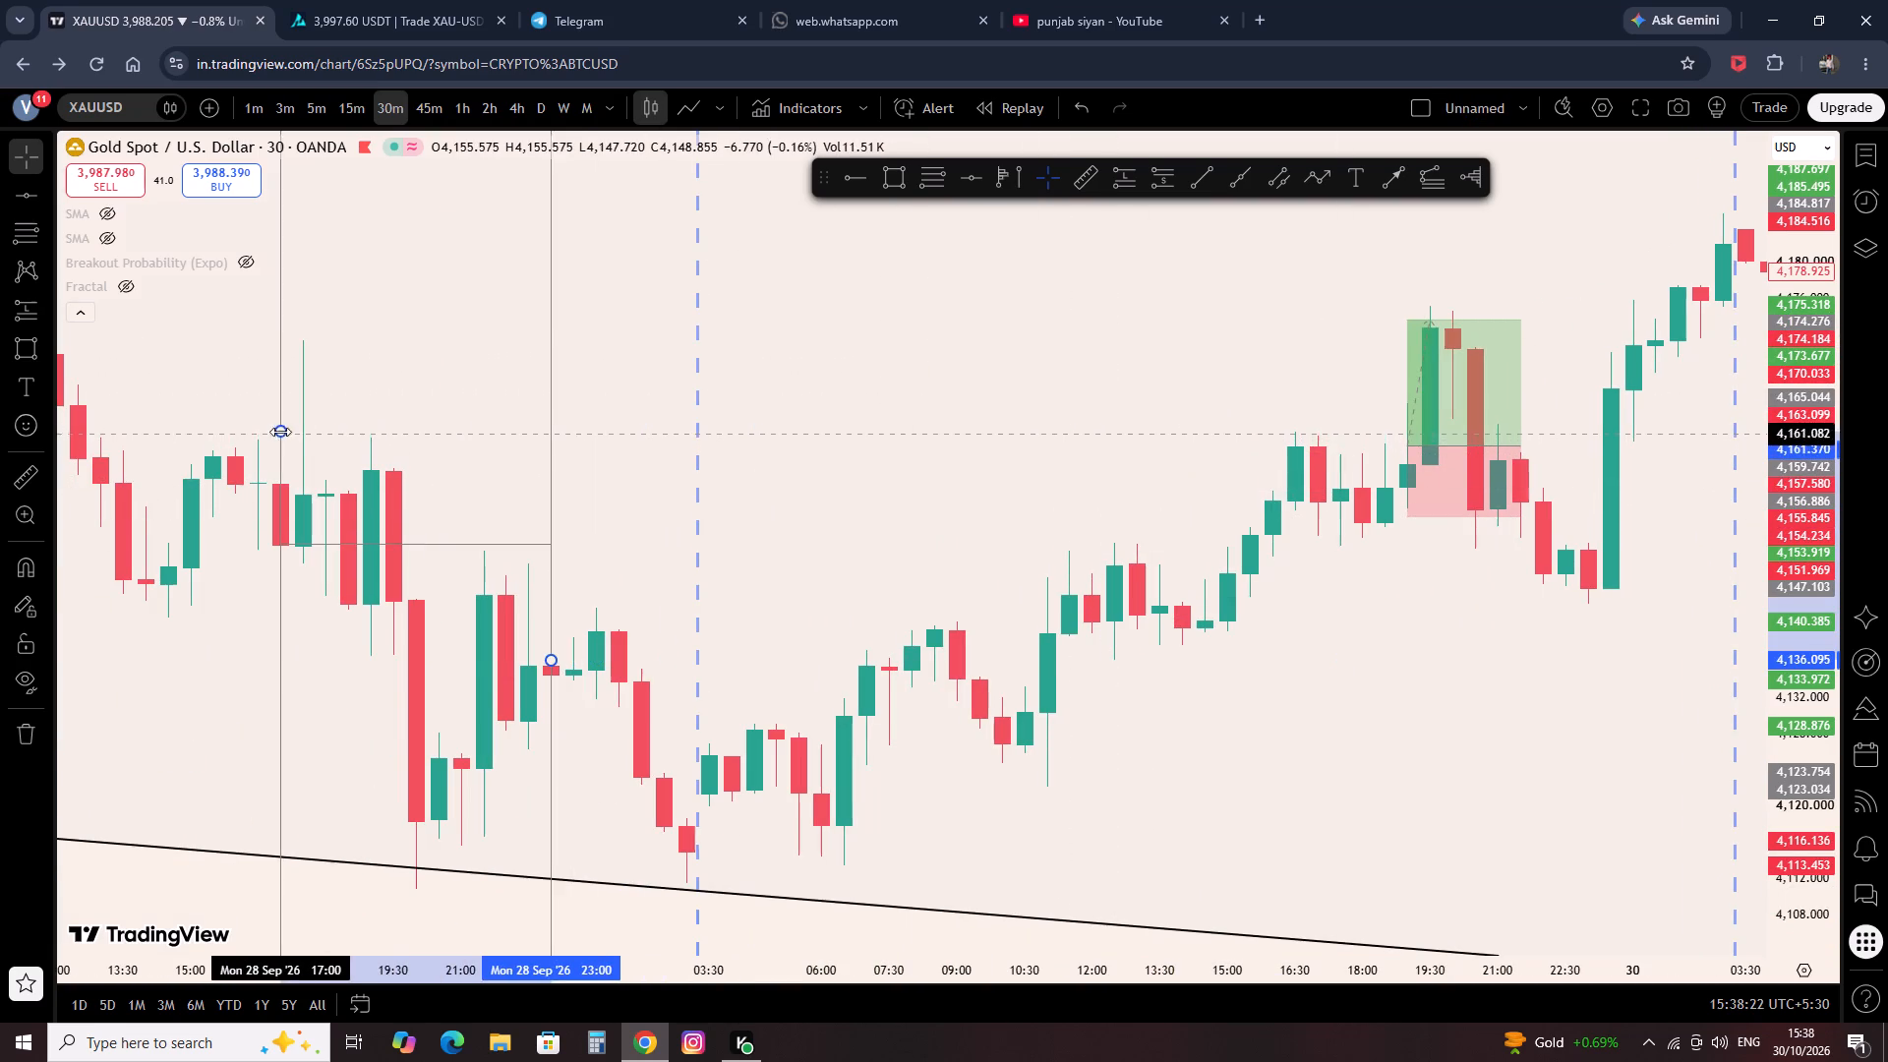
drag(280, 432, 112, 367)
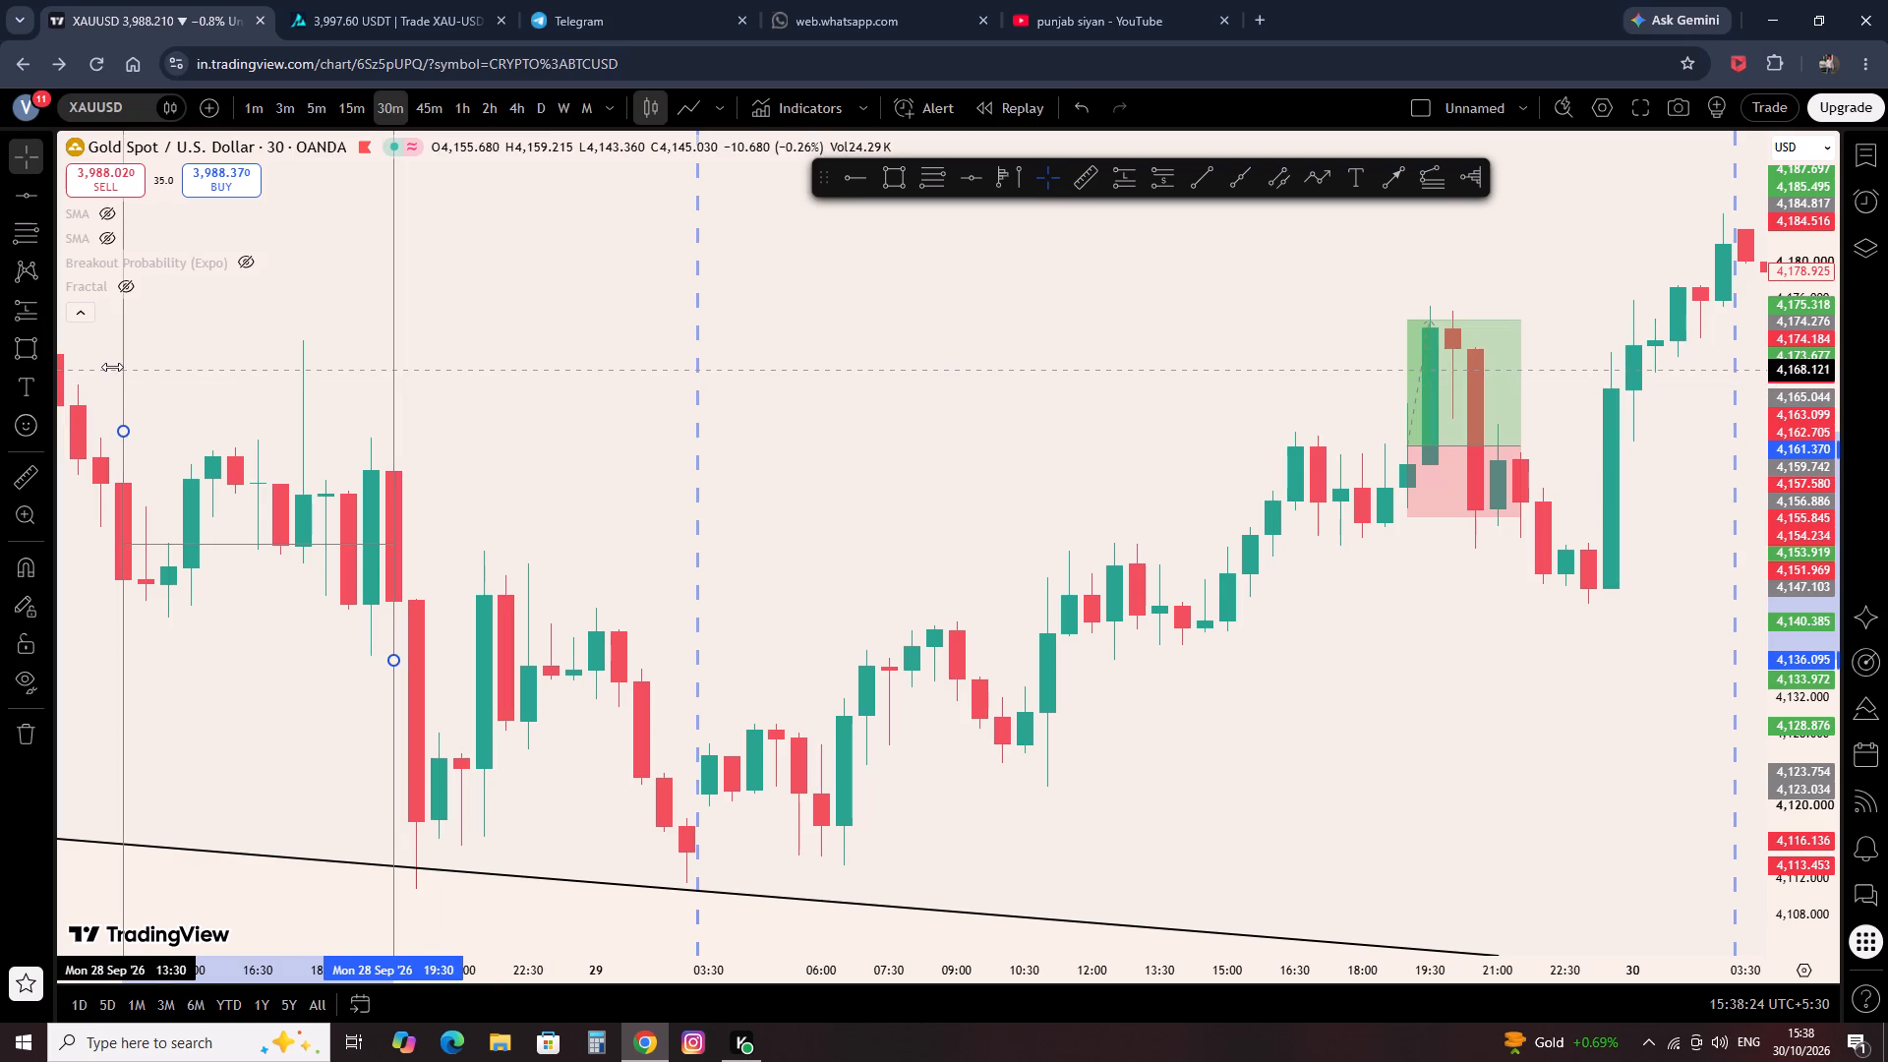
drag(112, 367, 83, 368)
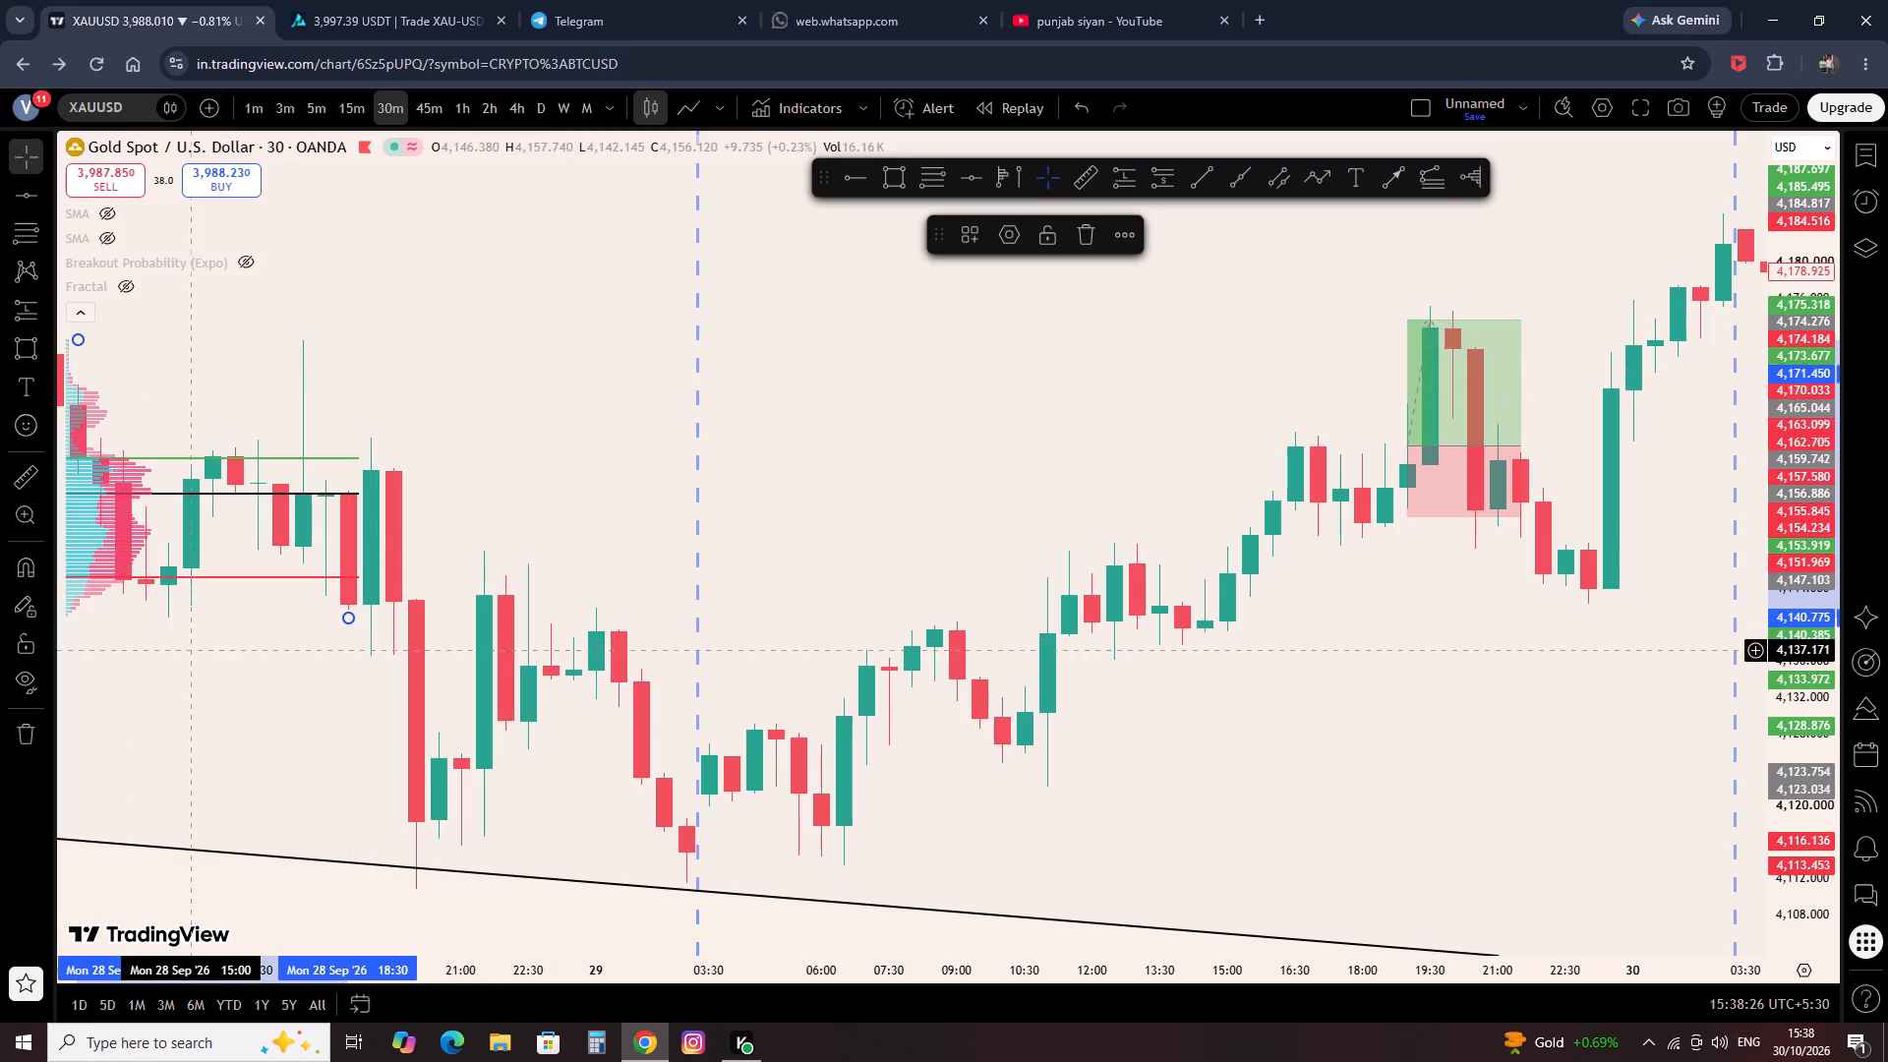
Place a short position at 28 Sep 18:30 with entry at about 4,154.65 and stop at about 4,156.26.
drag(206, 734, 1134, 874)
scroll(1173, 865, up, 7)
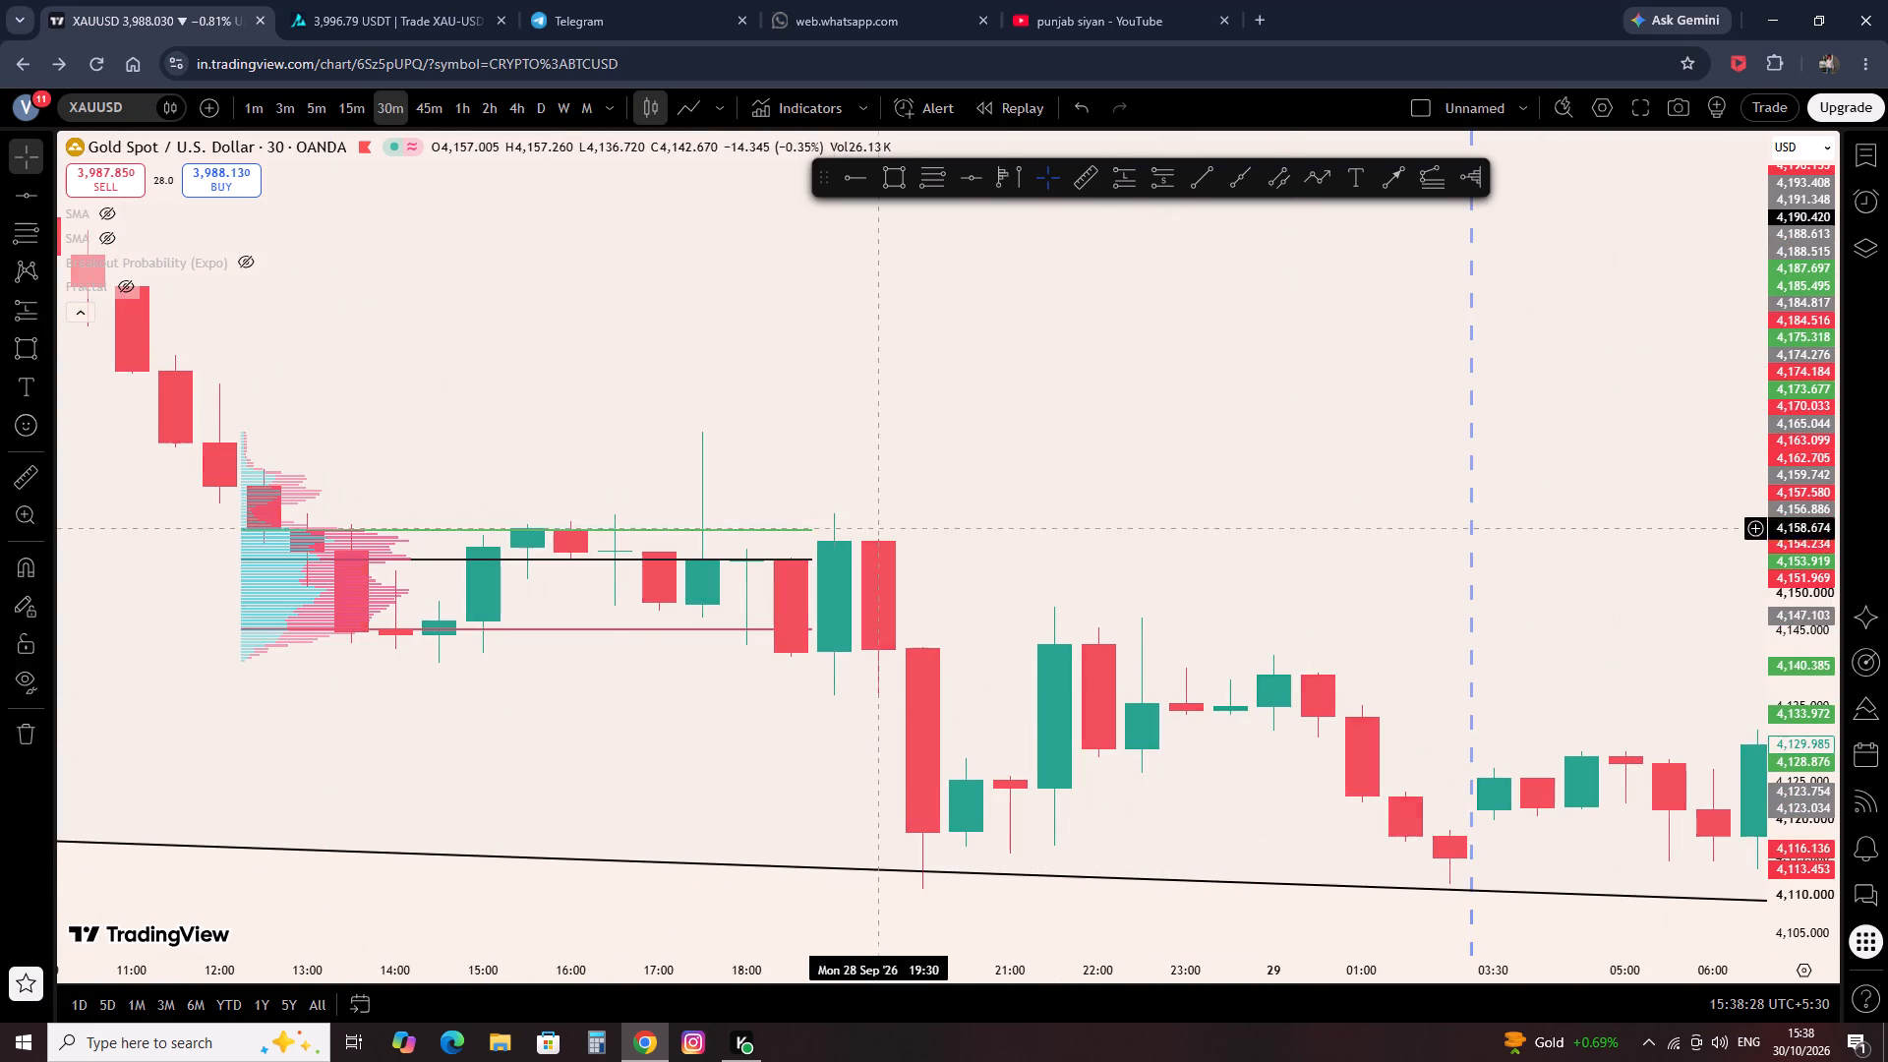
click(1162, 177)
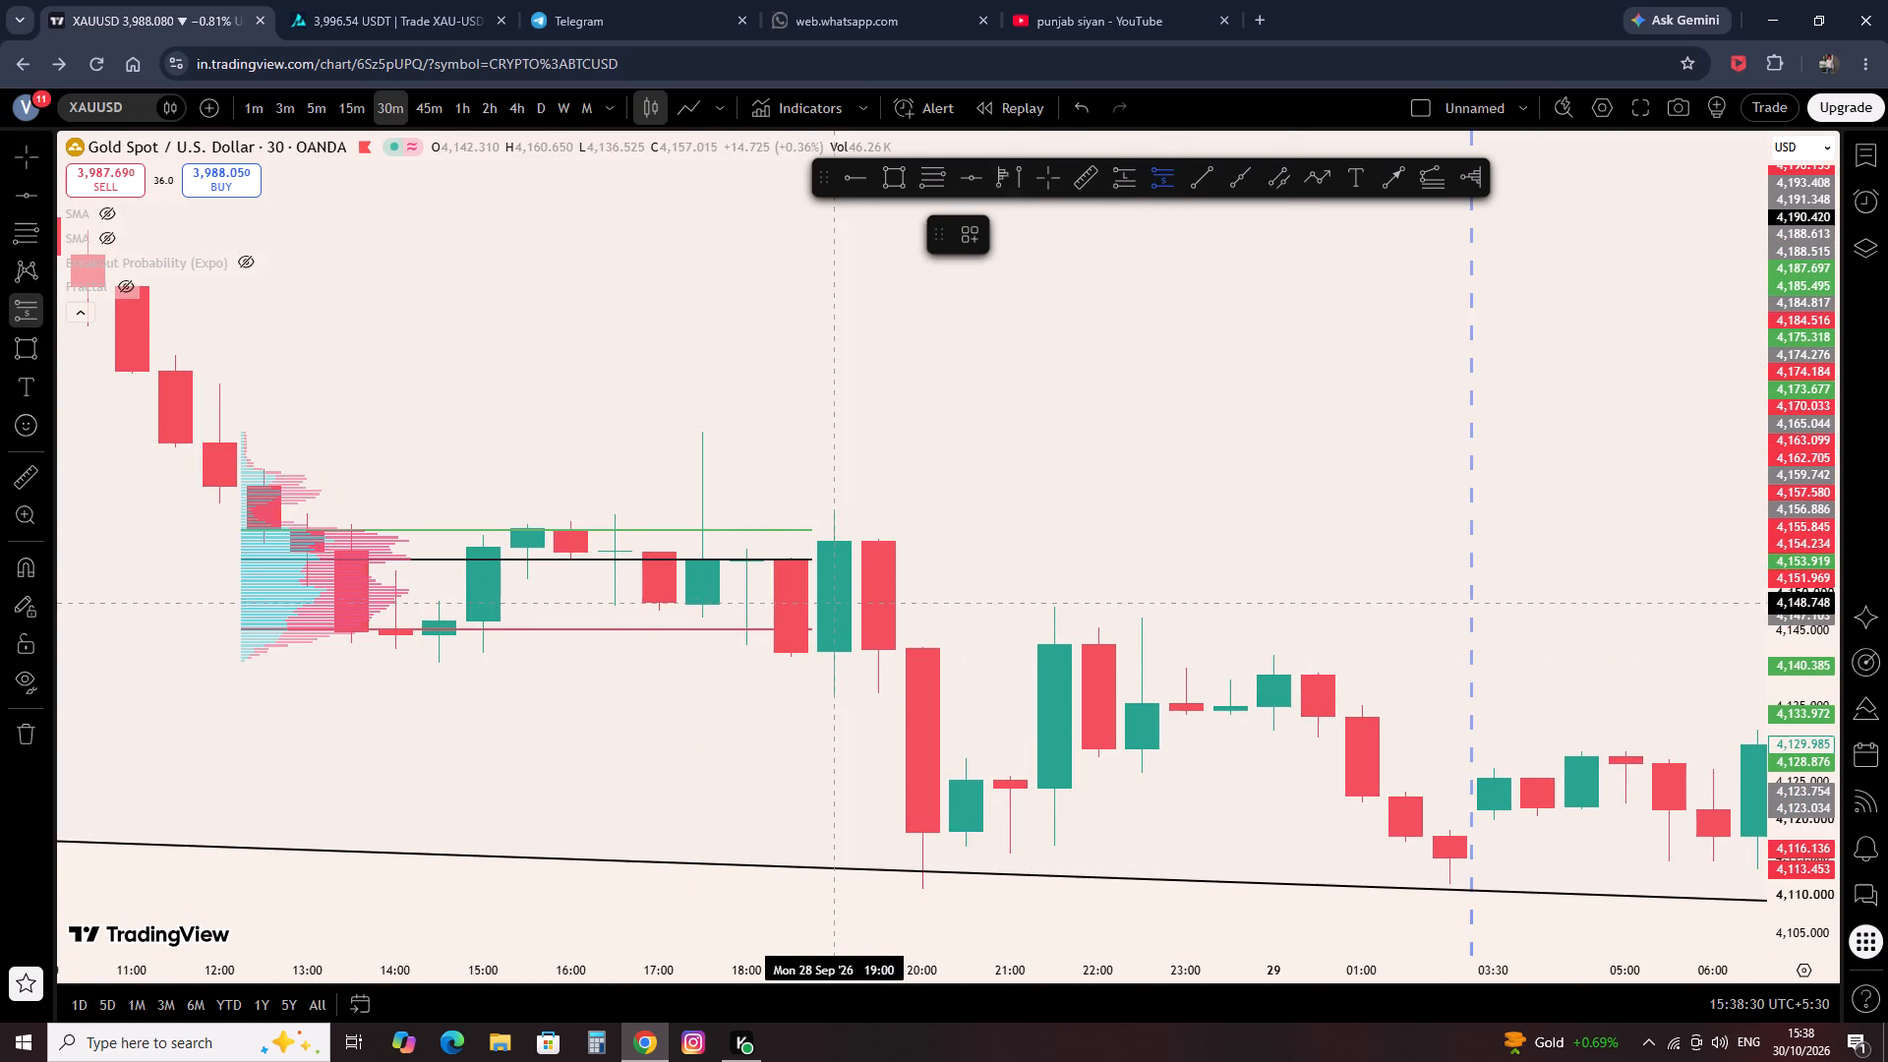
click(797, 559)
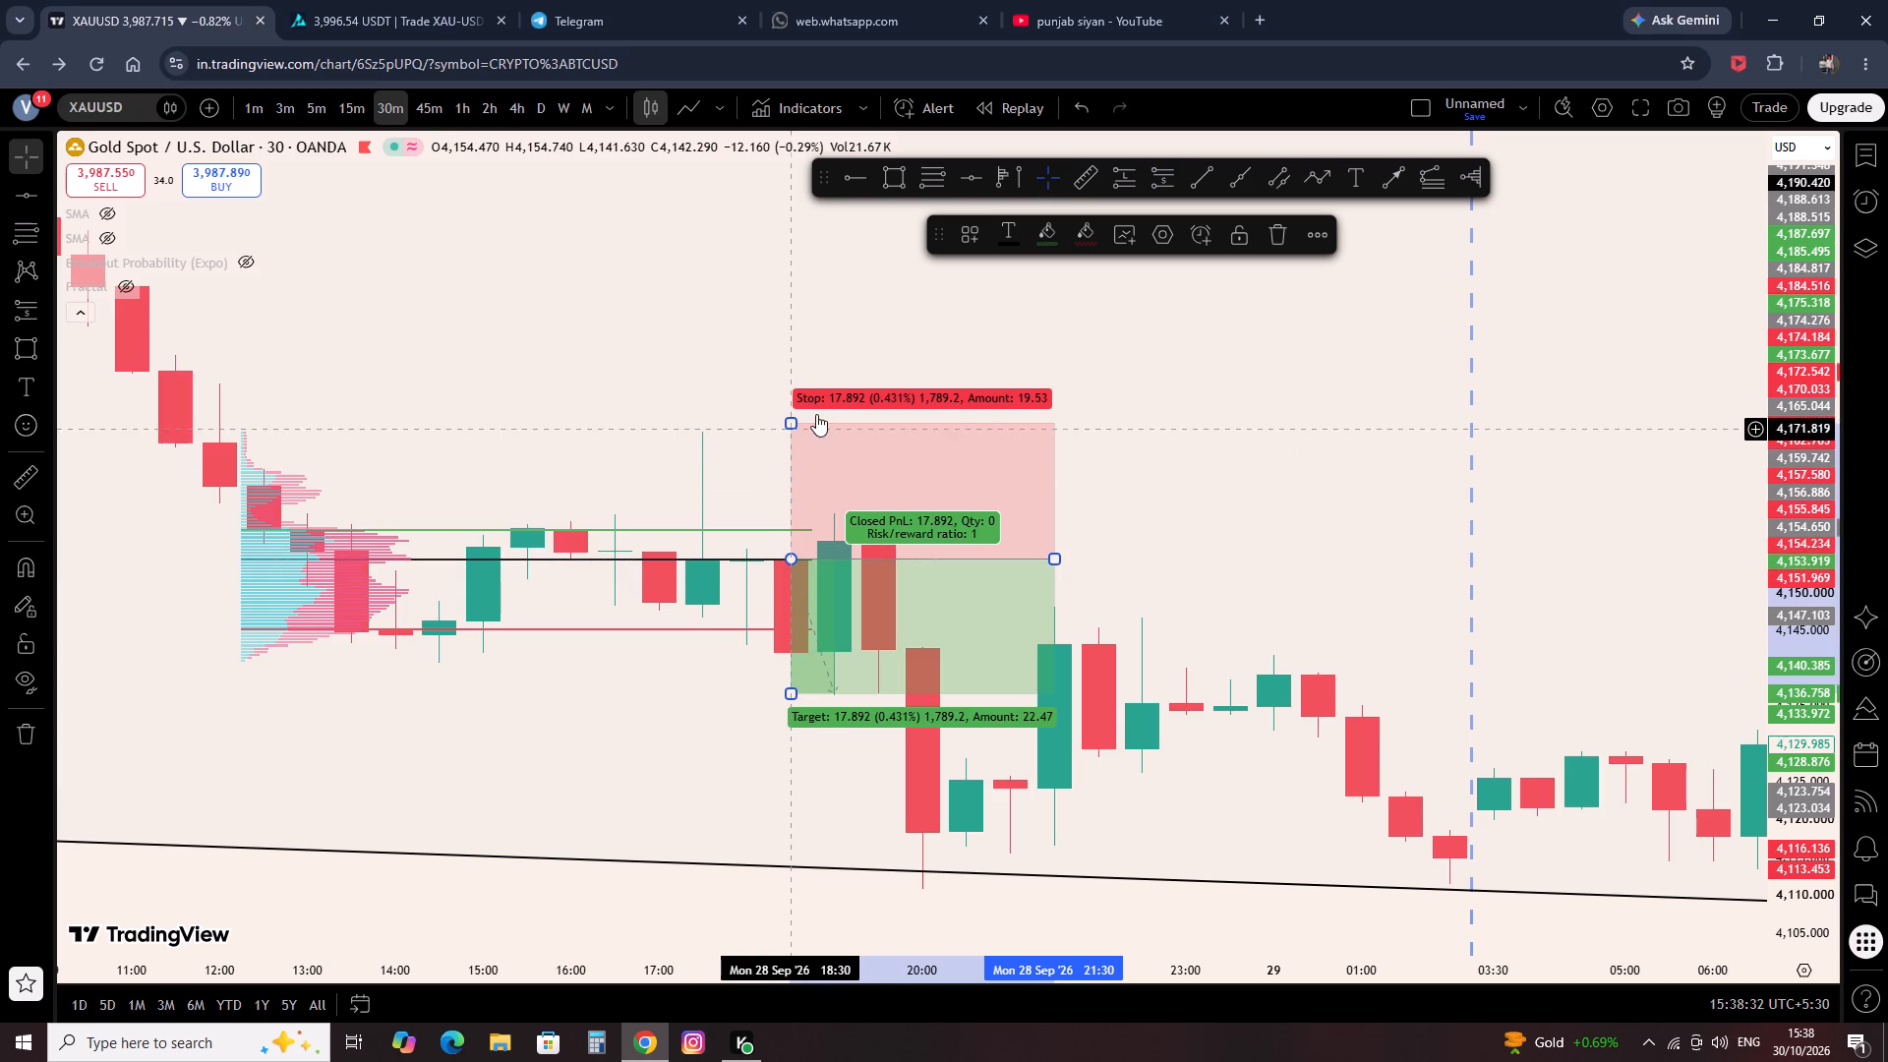
drag(794, 417, 764, 549)
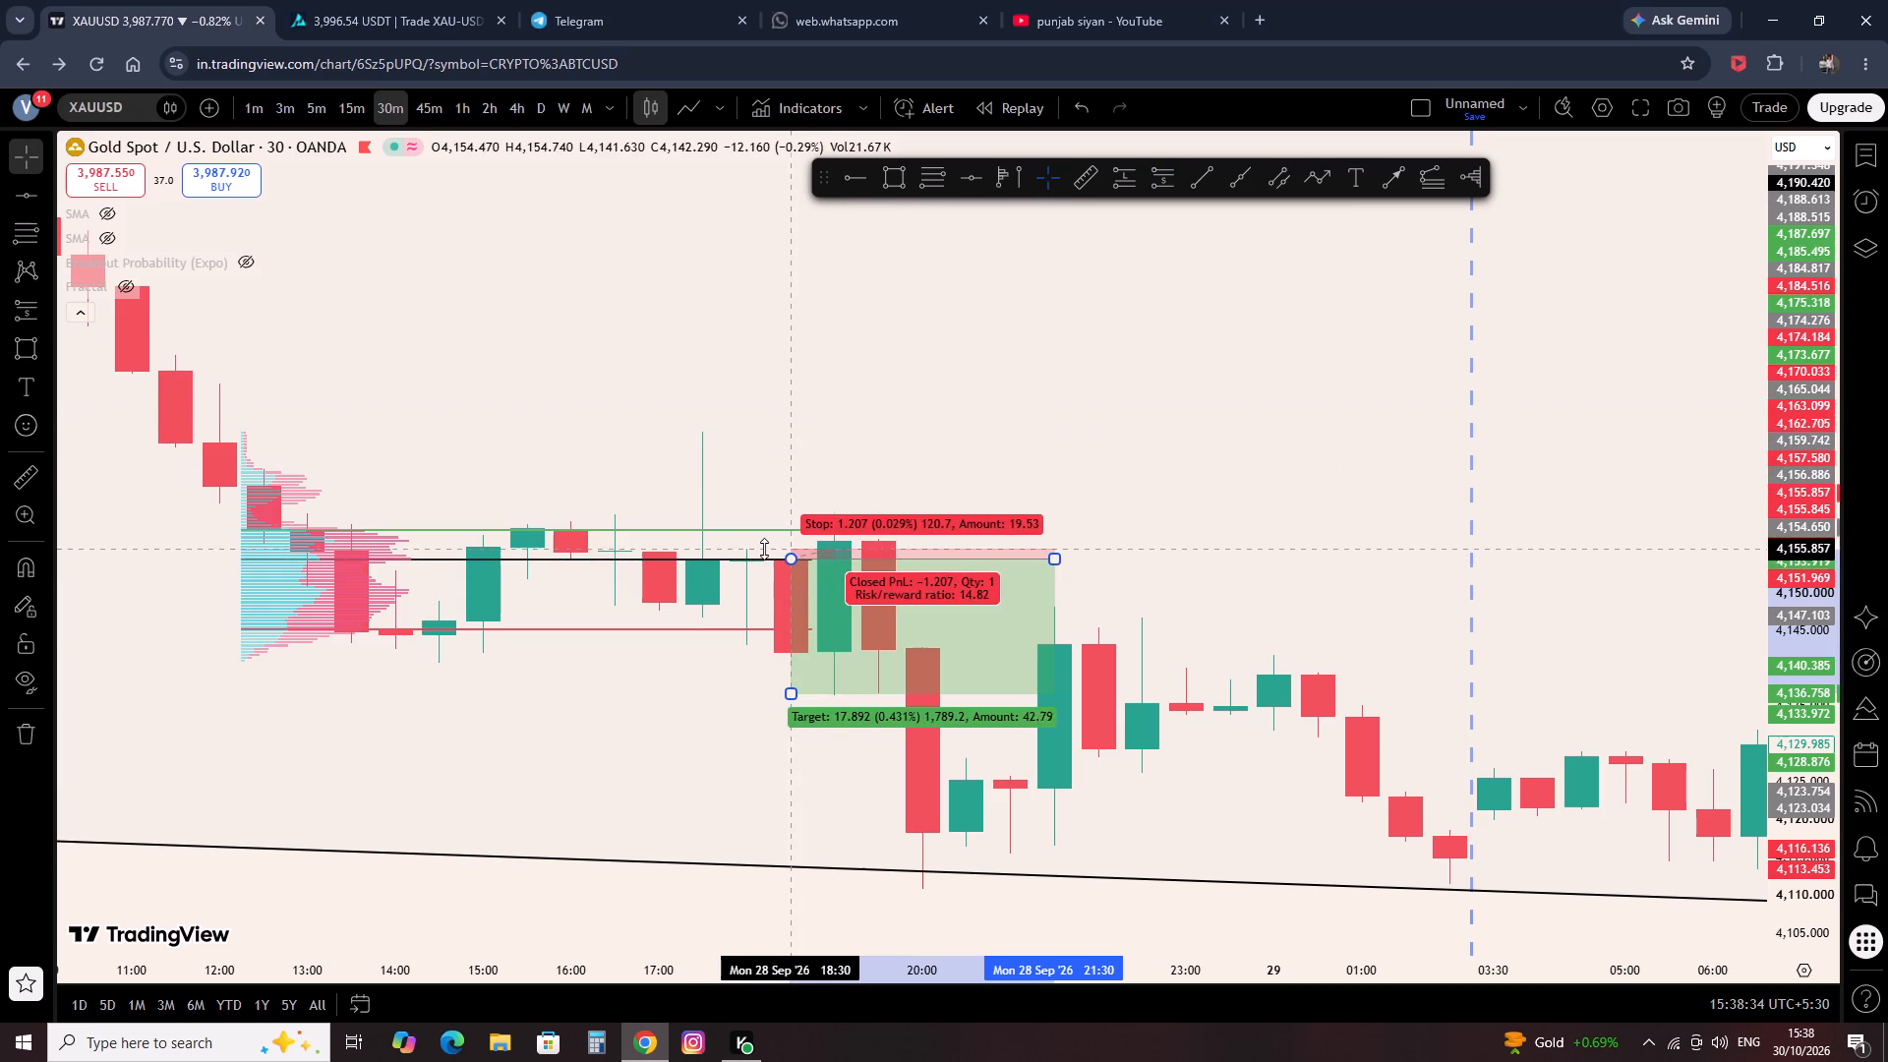
drag(764, 549, 762, 547)
Move the volume profile onto the 25 Sep session, covering about 12:30 to 18:30.
drag(582, 728, 1450, 839)
scroll(1215, 755, down, 6)
drag(1442, 839, 939, 662)
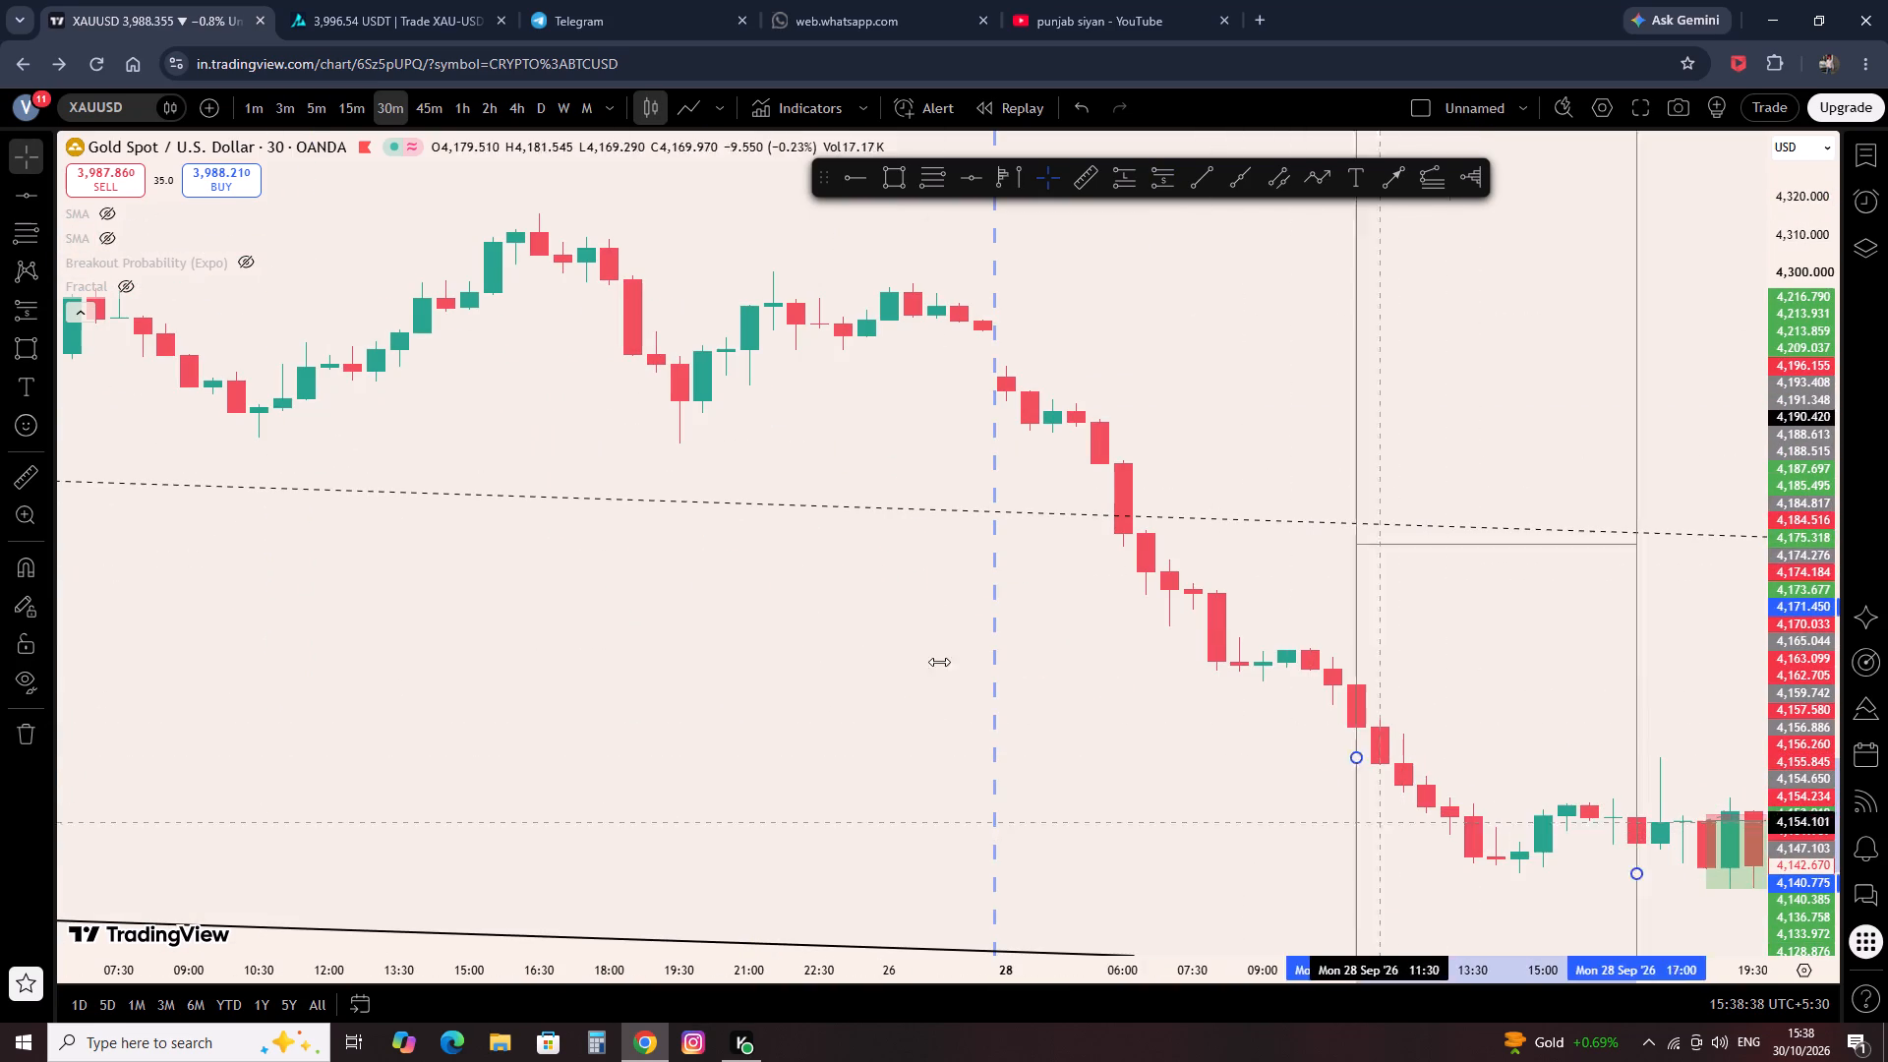
drag(939, 662, 367, 499)
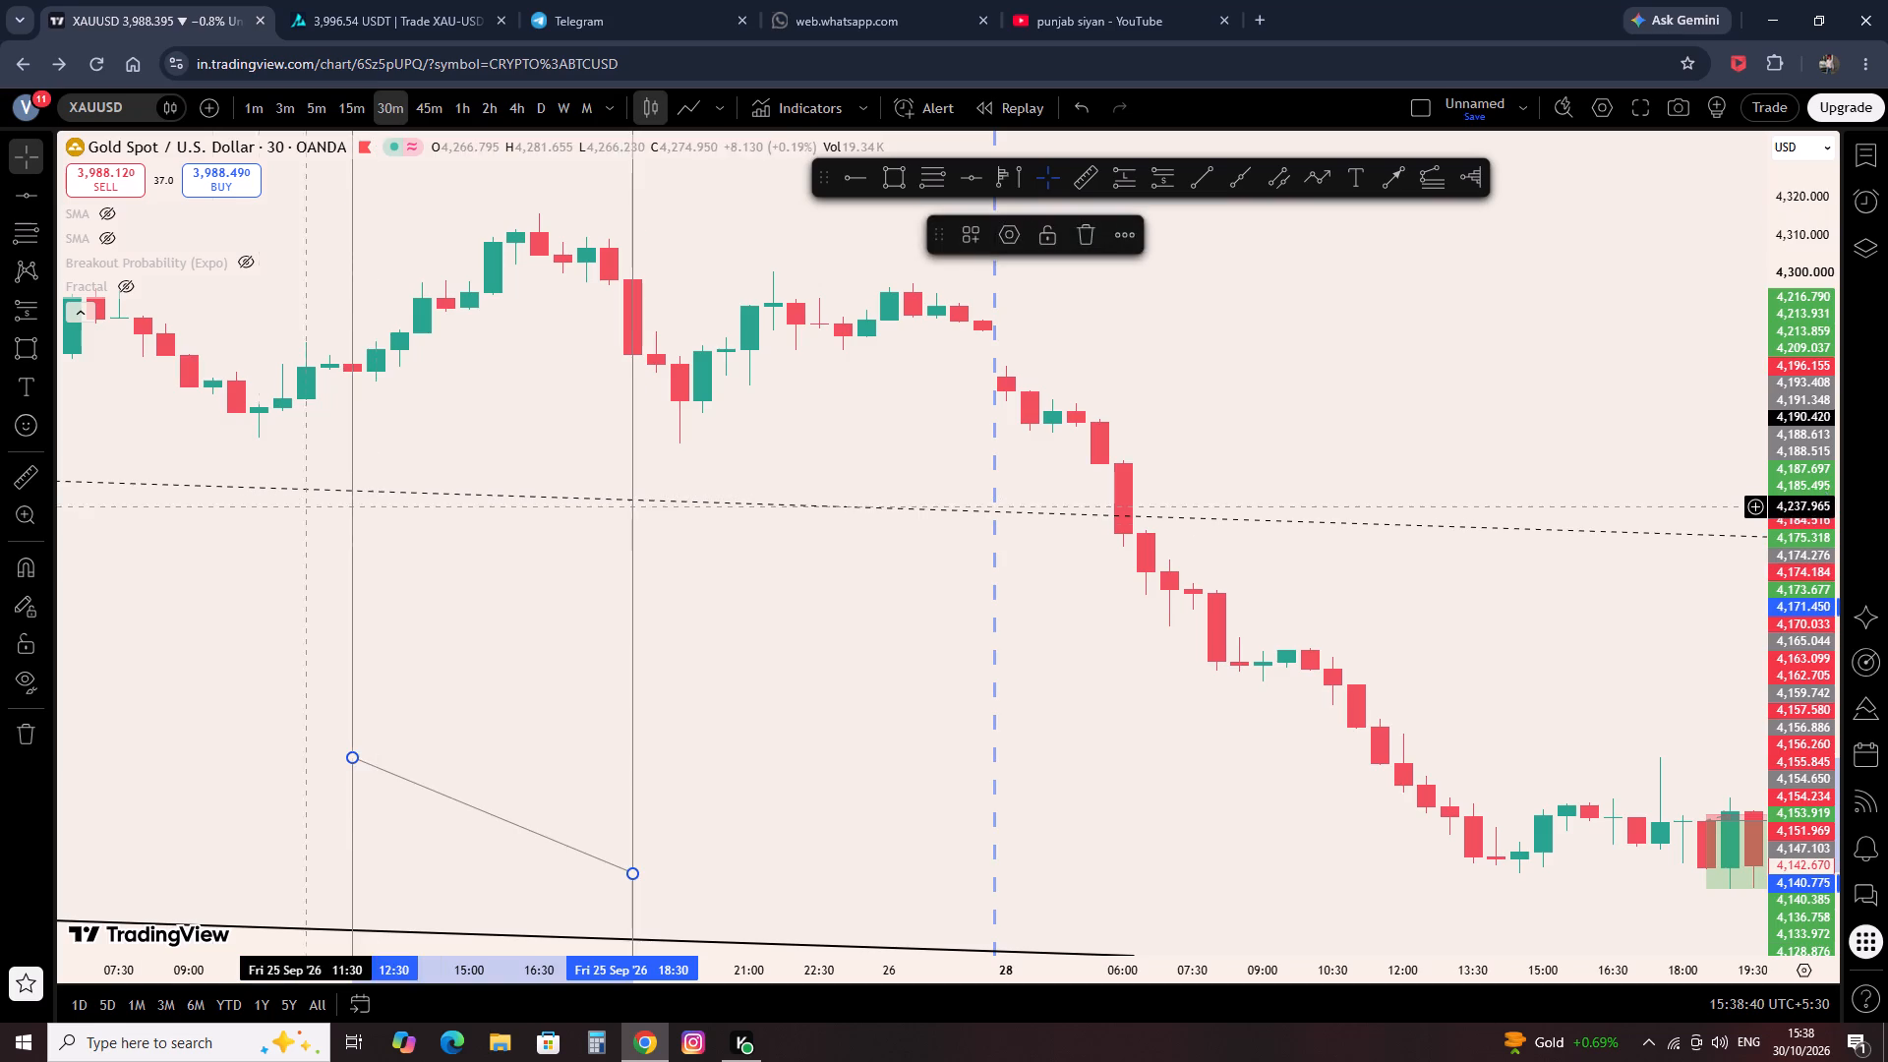
drag(169, 538, 328, 591)
Place a short position at 25 Sep 19:00 with entry about 4,278.12, stop about 4,300.43 and target about 4,216.98.
click(1154, 190)
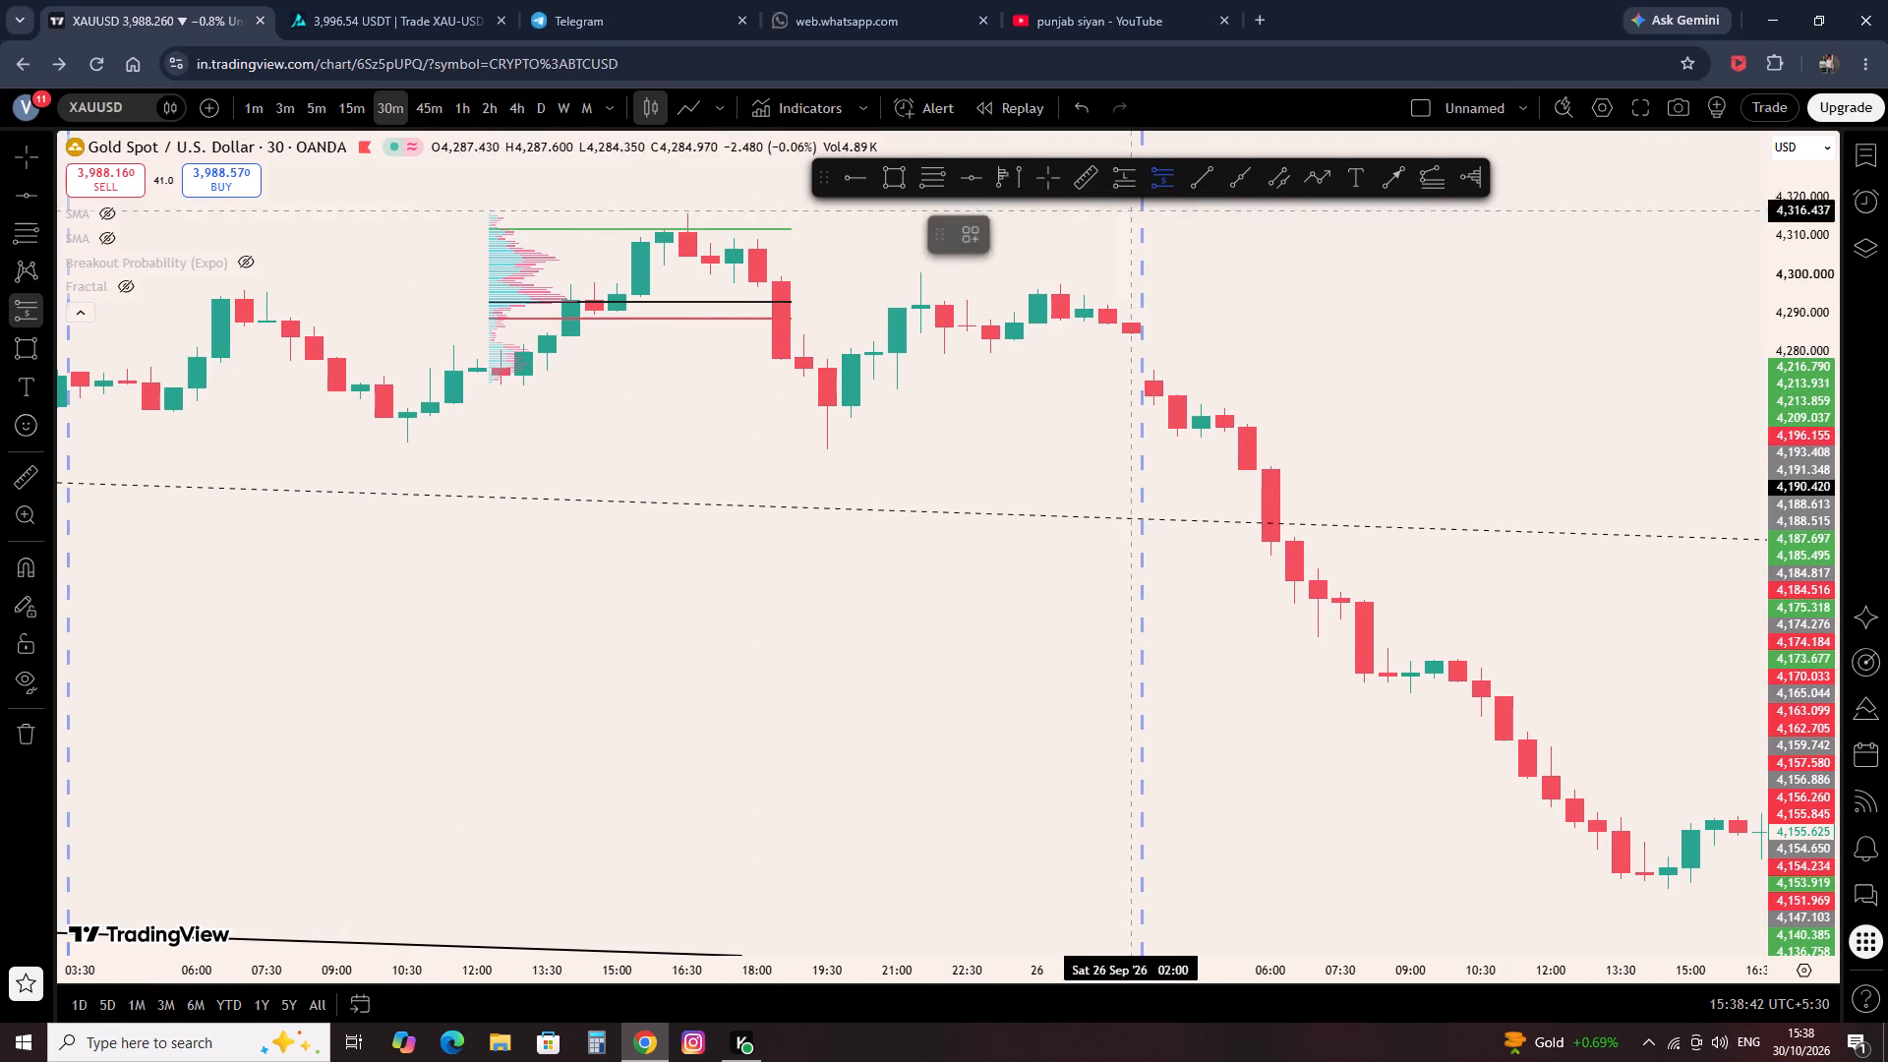
click(800, 359)
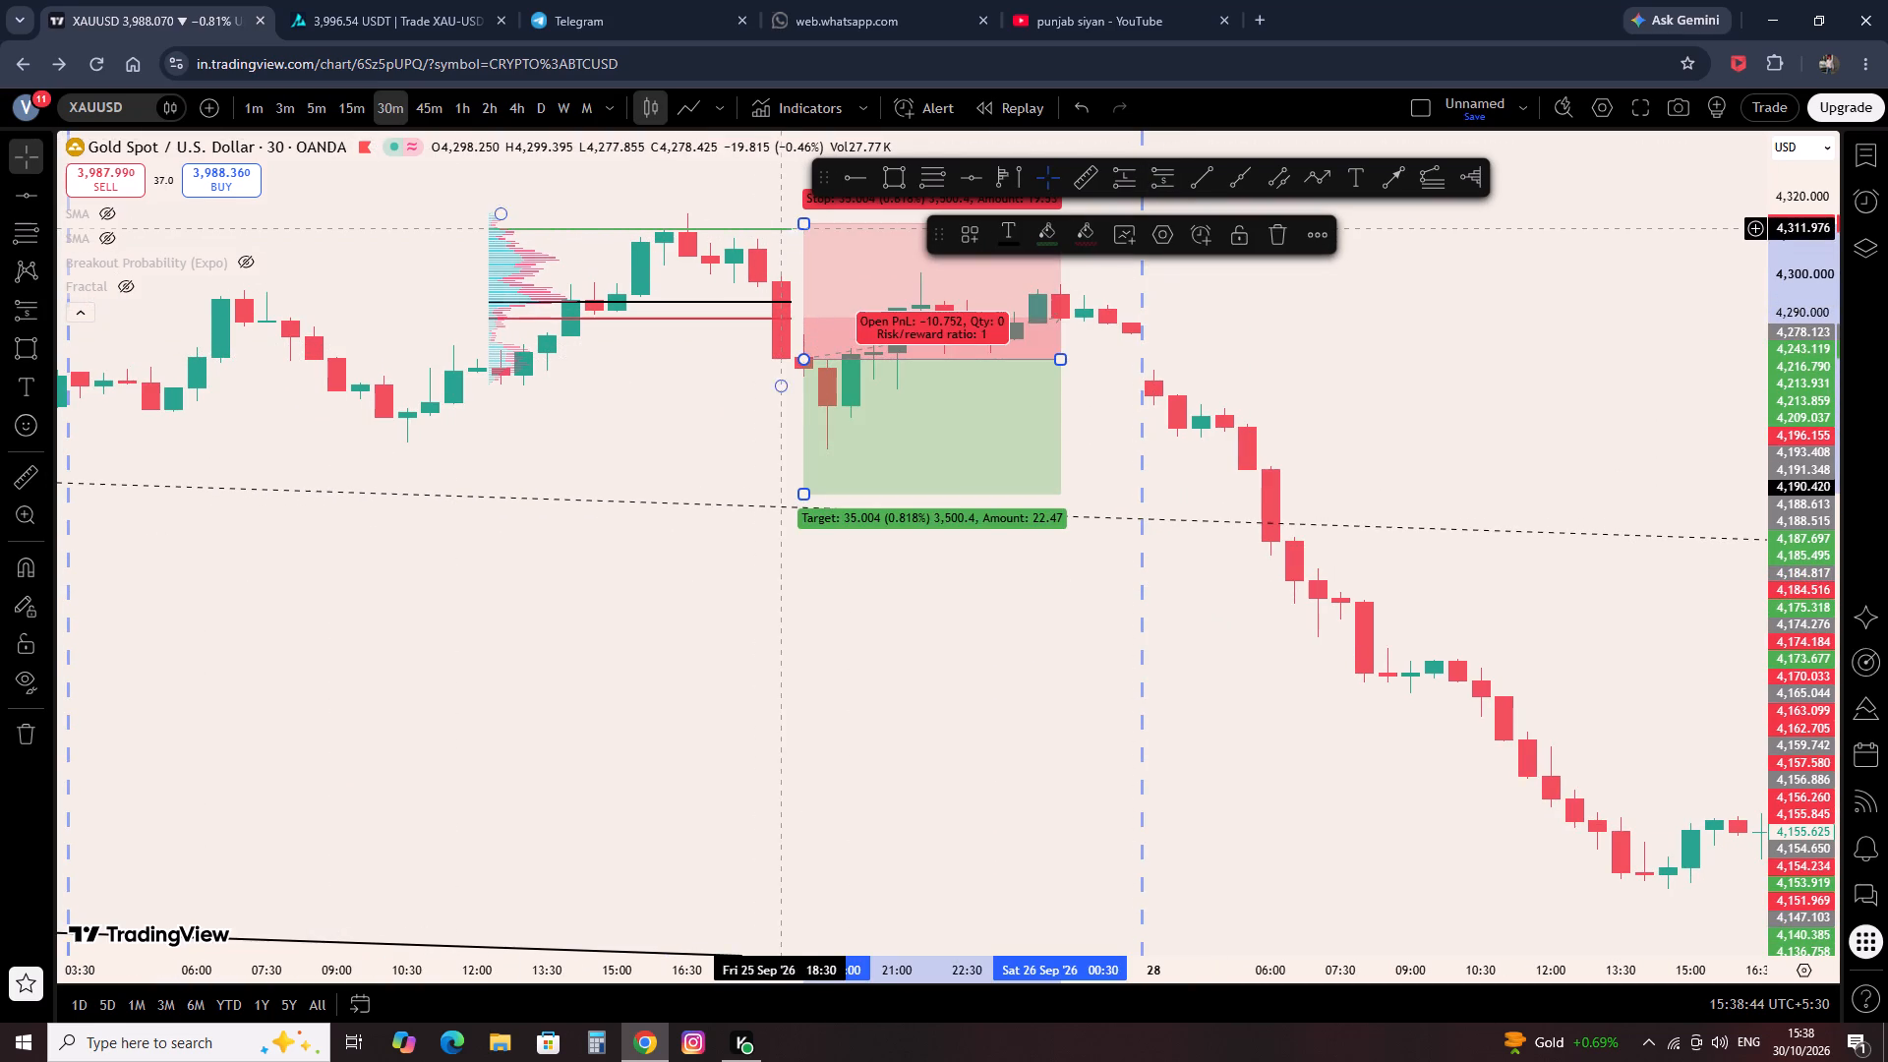
drag(807, 228, 831, 273)
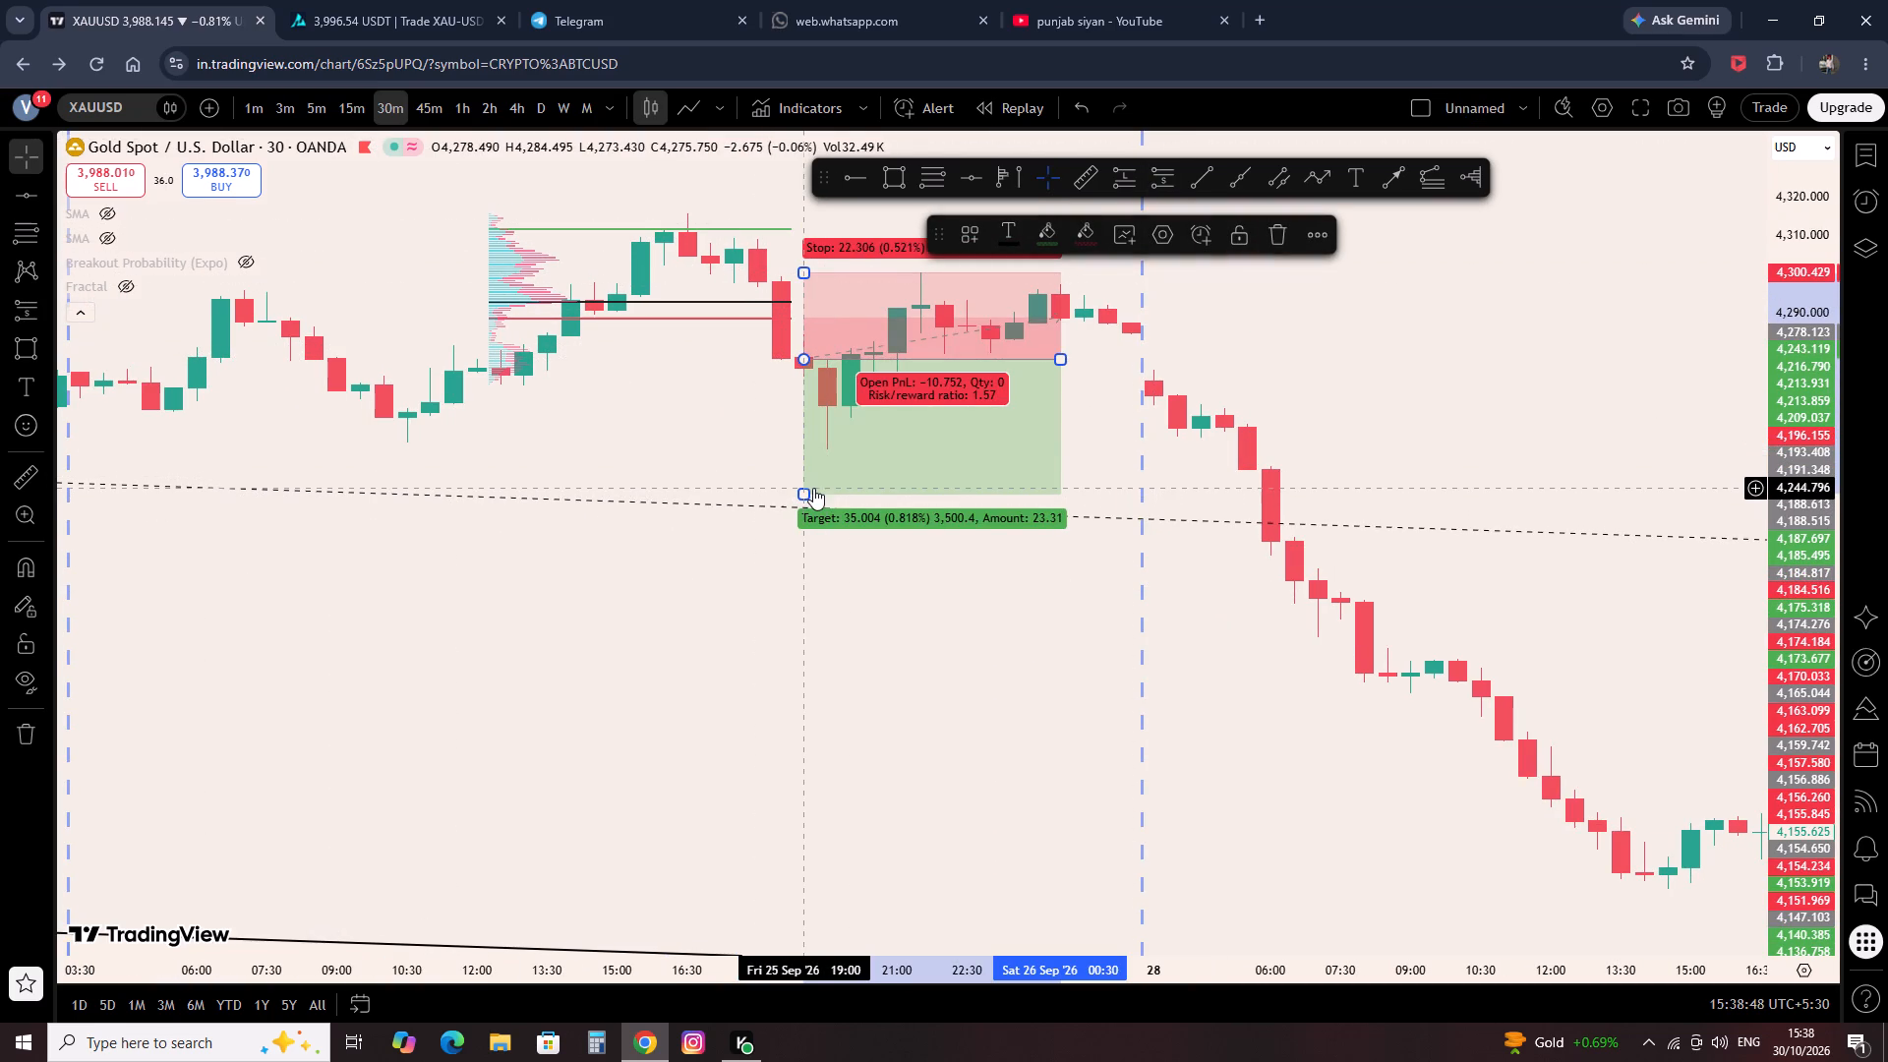
drag(799, 492, 834, 580)
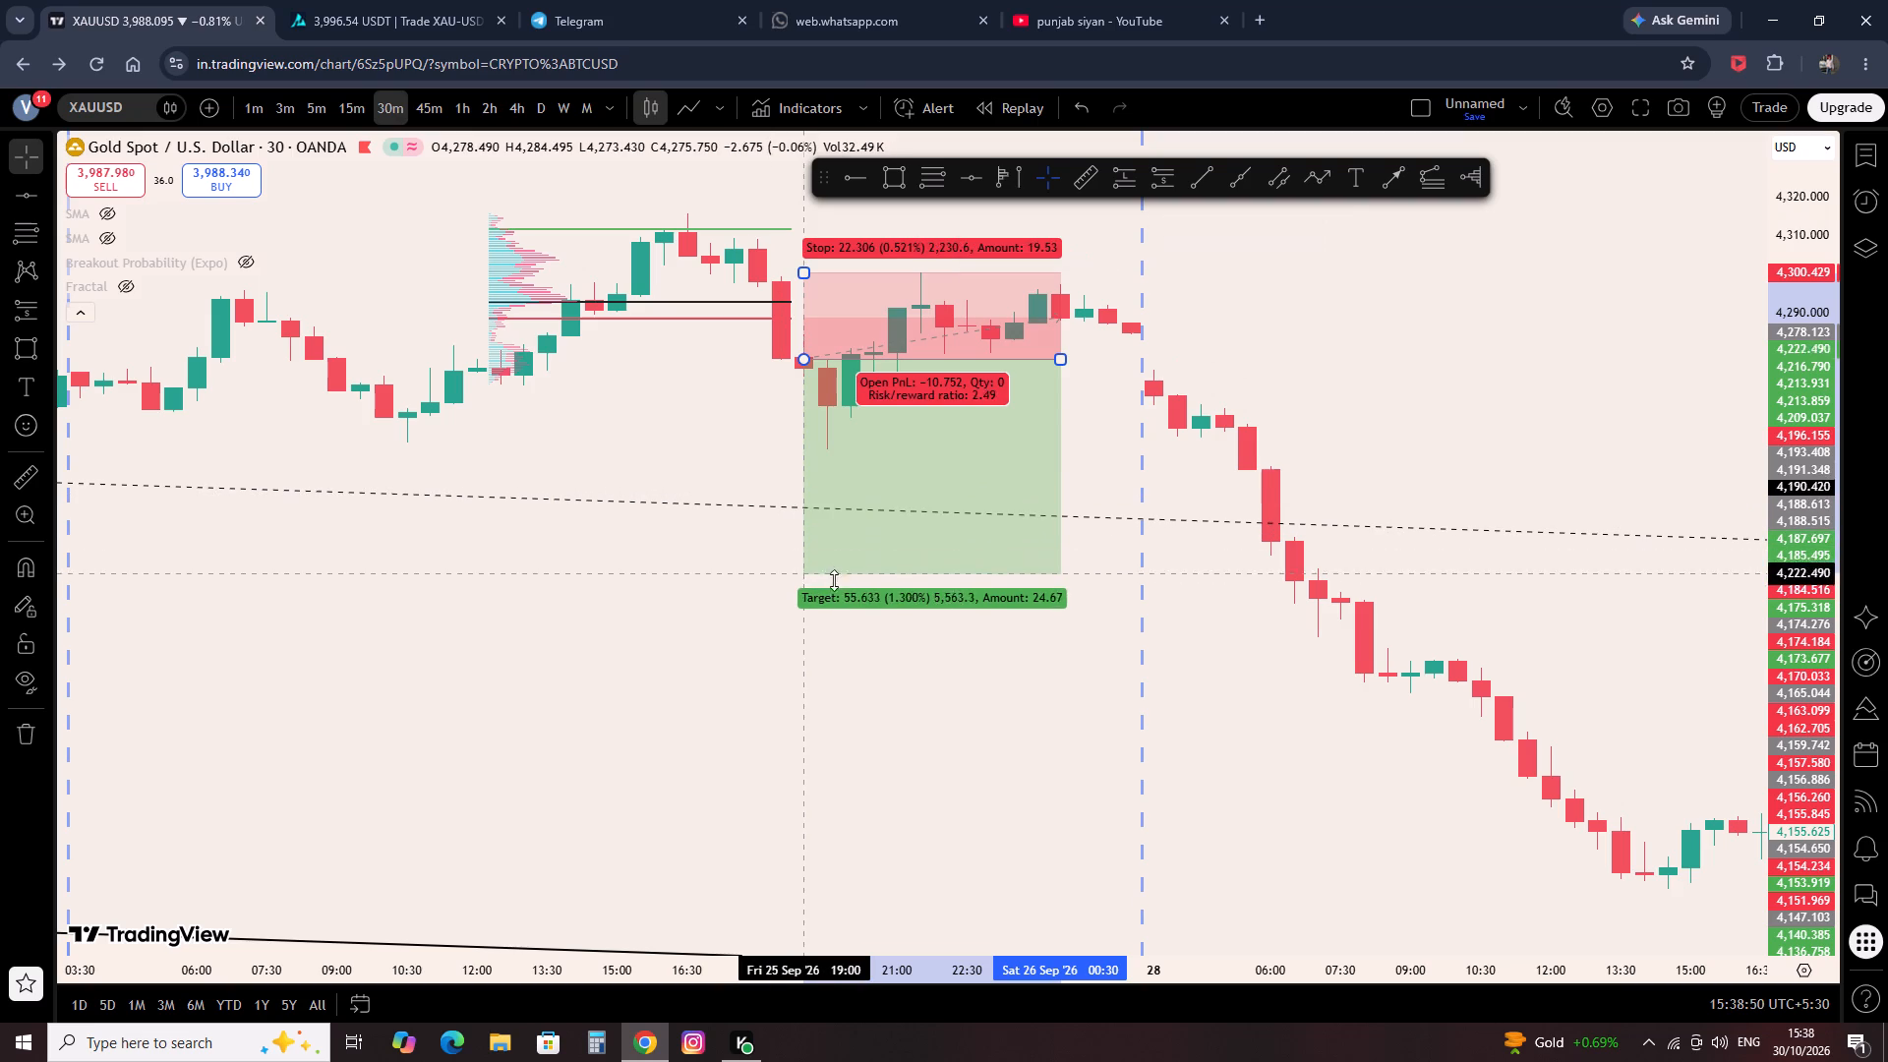
drag(834, 580, 843, 595)
Move the volume profile onto the 24 Sep session, covering about 12:30 to 18:30.
drag(596, 543, 715, 570)
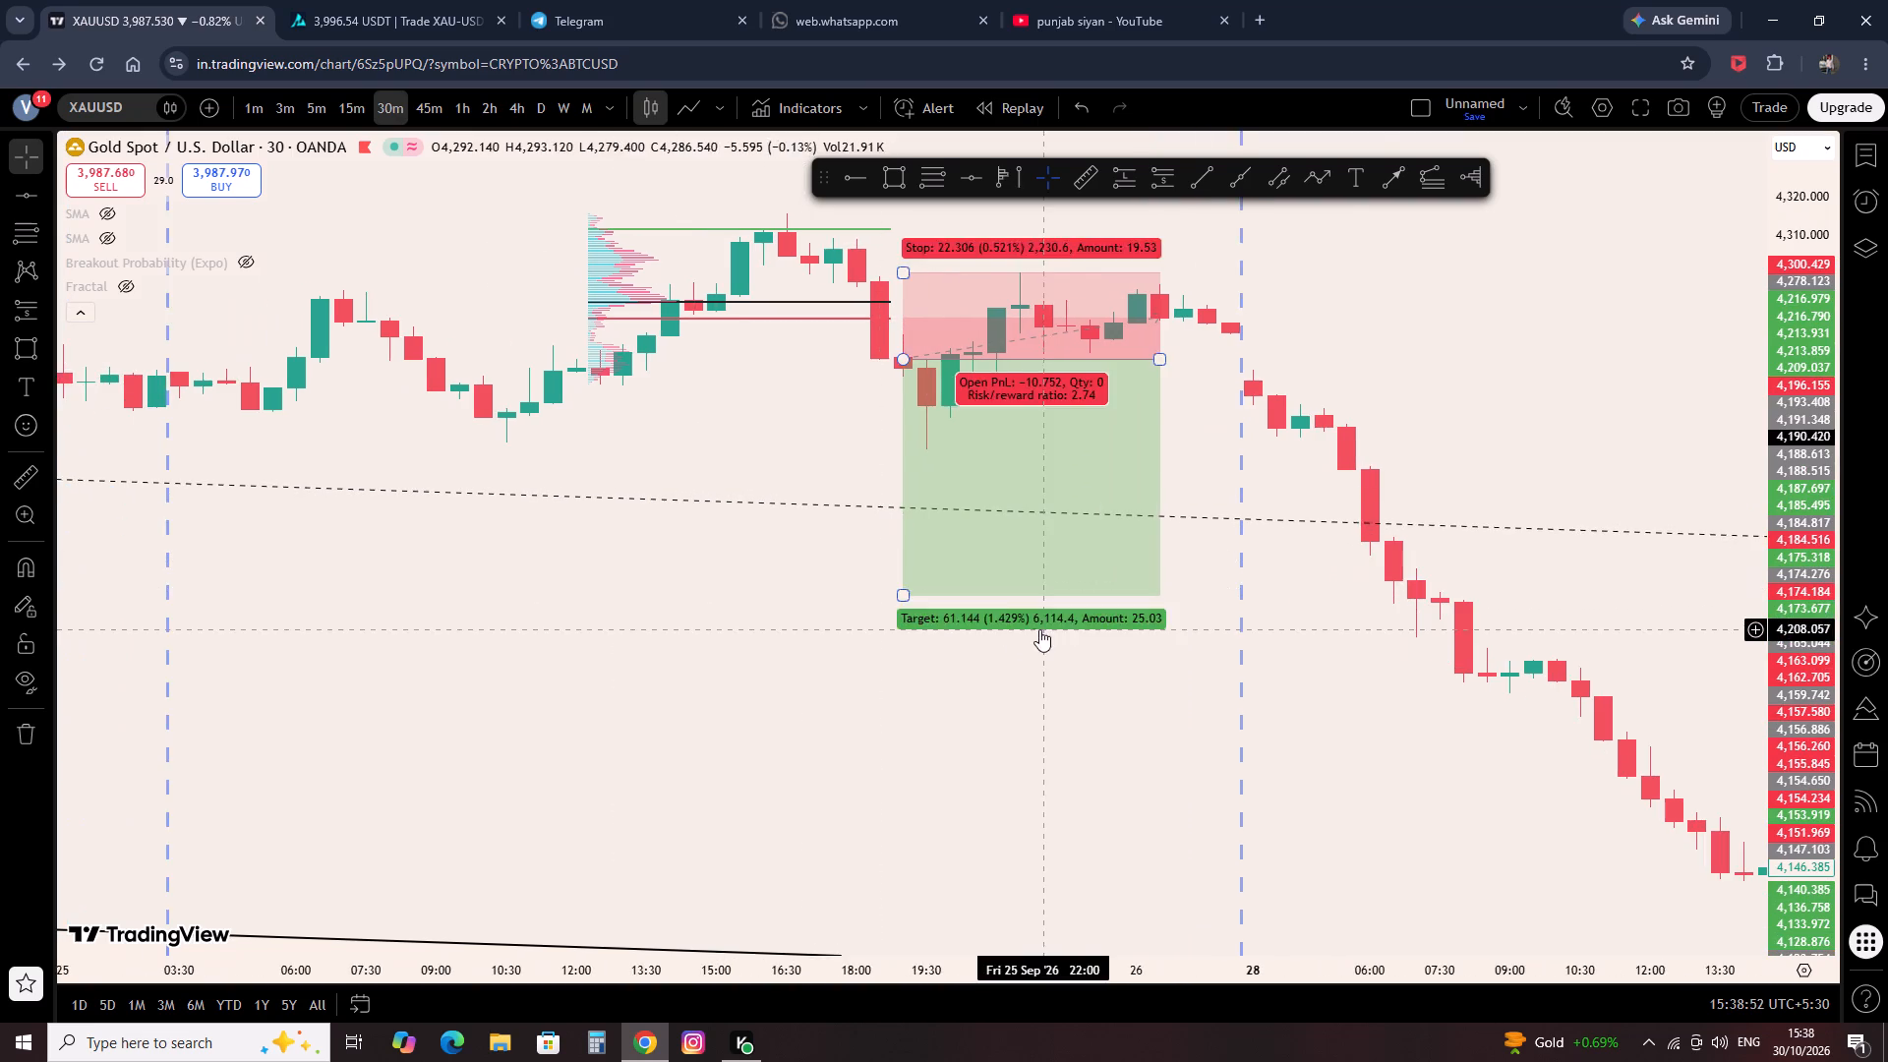
scroll(1032, 628, down, 8)
drag(1219, 388, 752, 414)
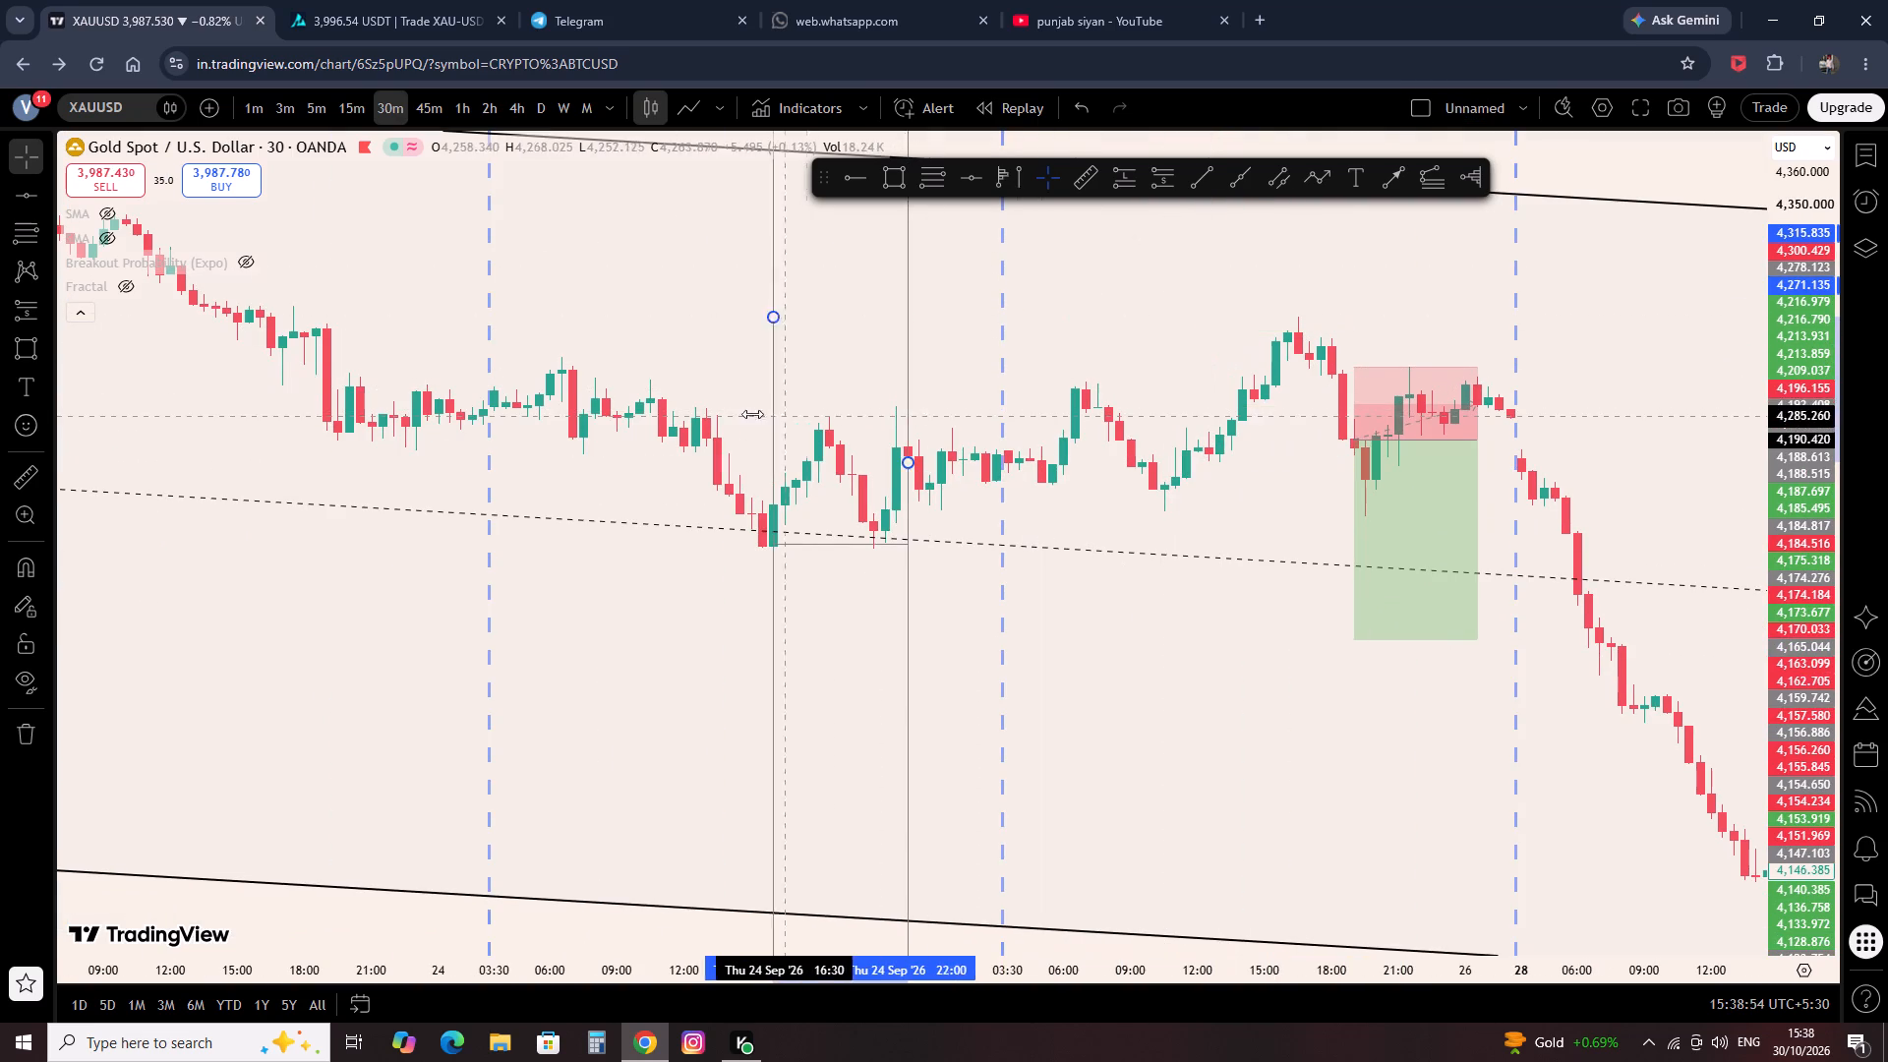
drag(752, 414, 712, 405)
click(650, 615)
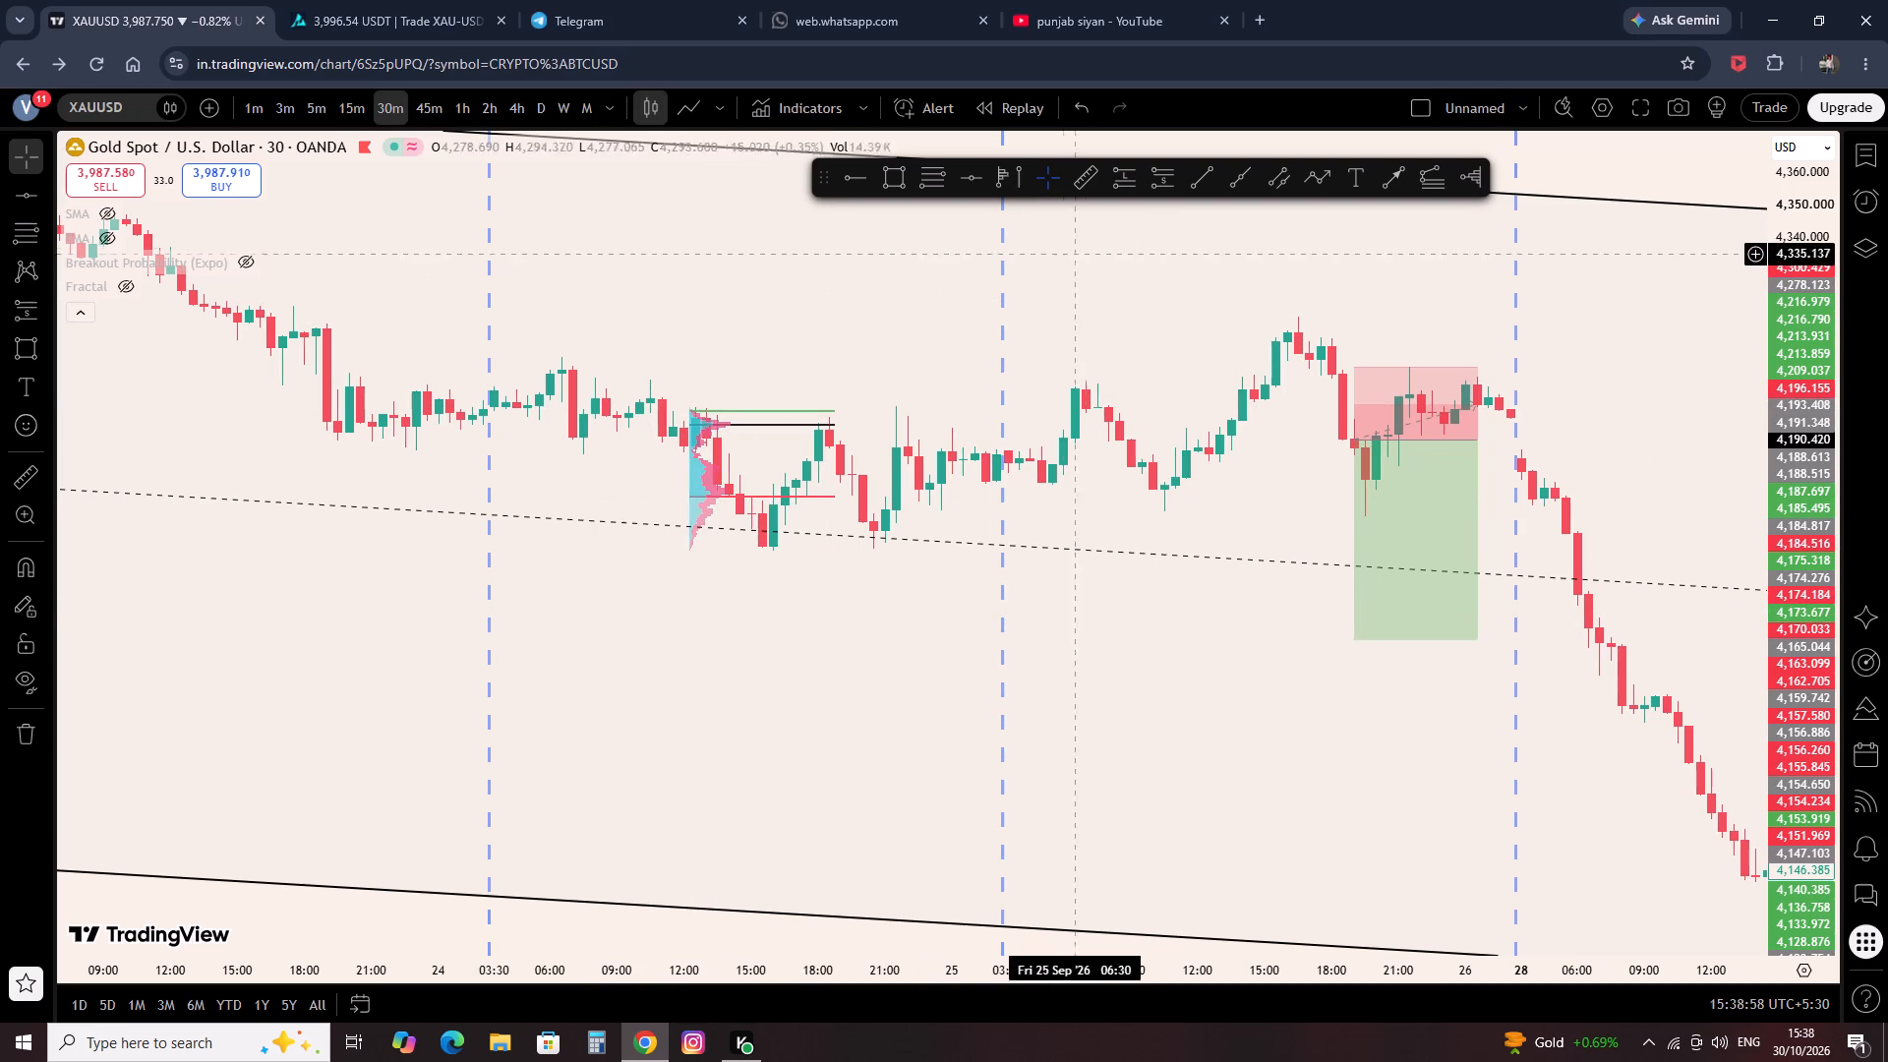
Place a short position at 24 Sep 19:00 with entry about 4,276.02, stop about 4,278.39 and target about 4,263.95.
click(1158, 176)
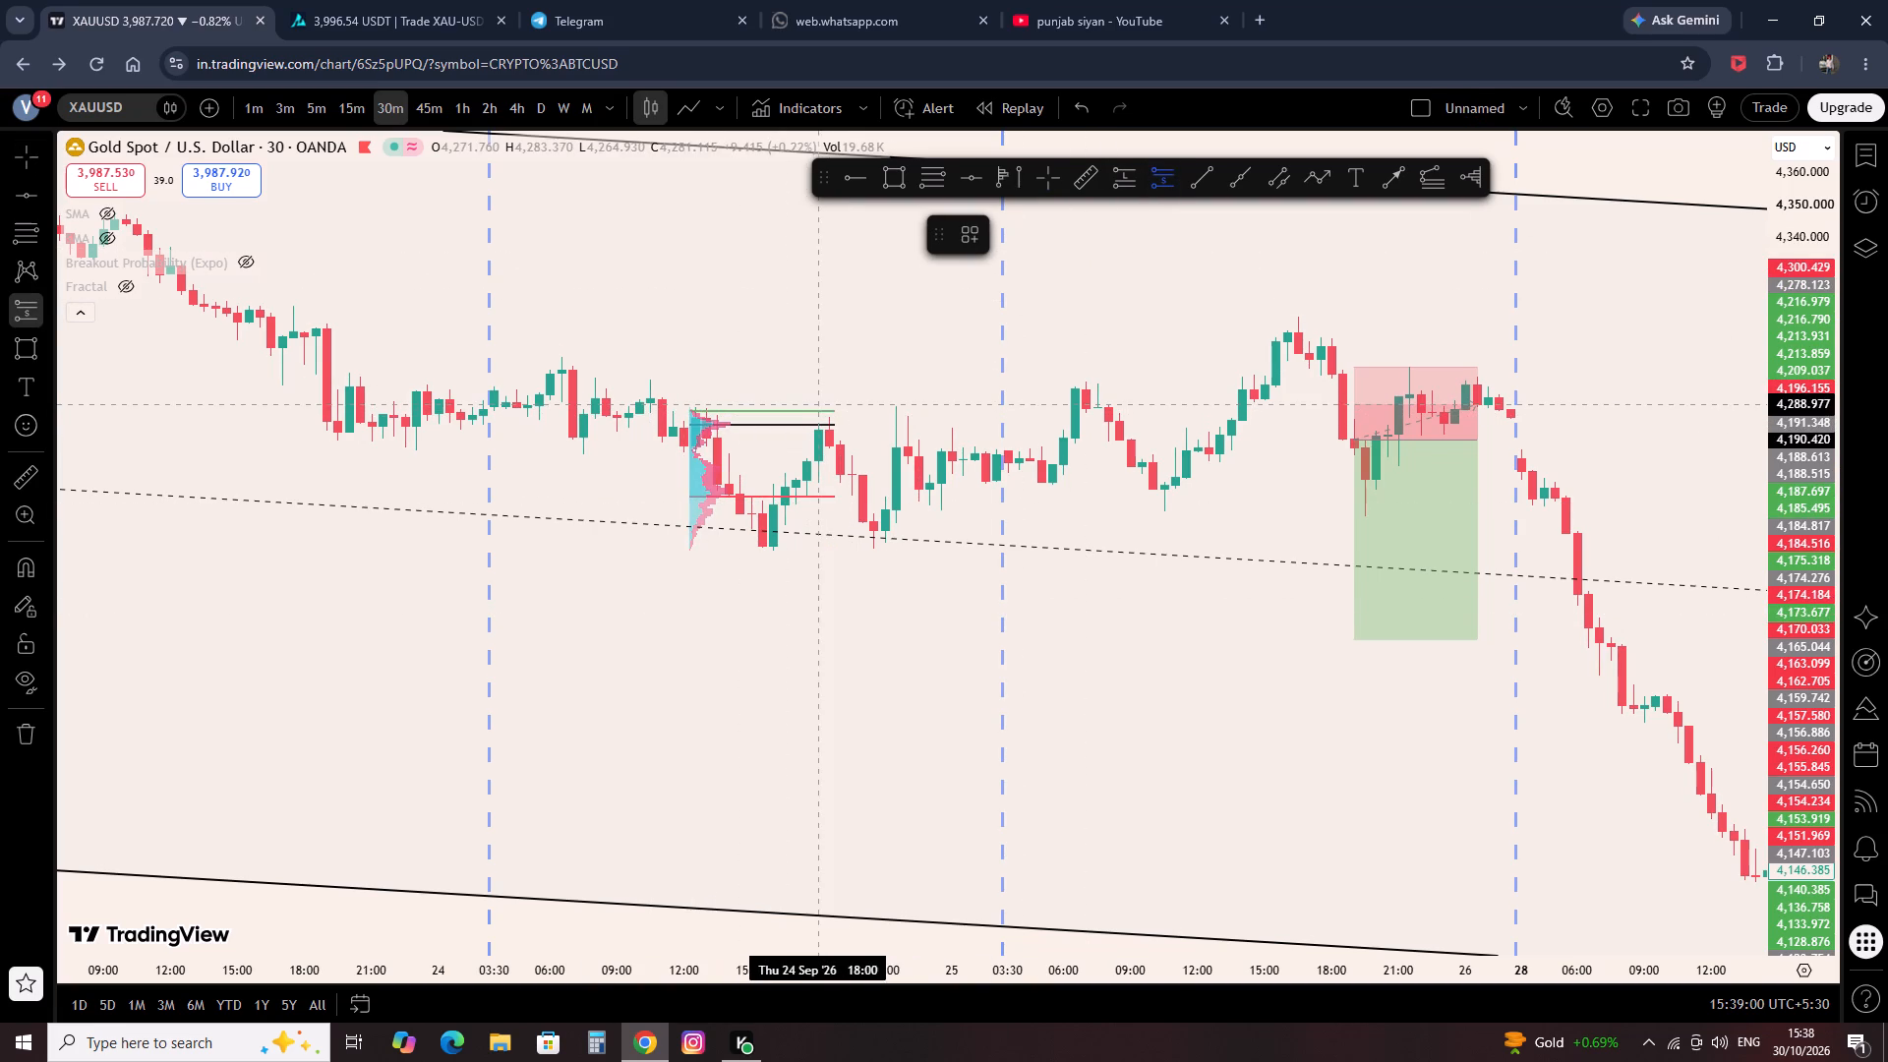
scroll(809, 497, up, 4)
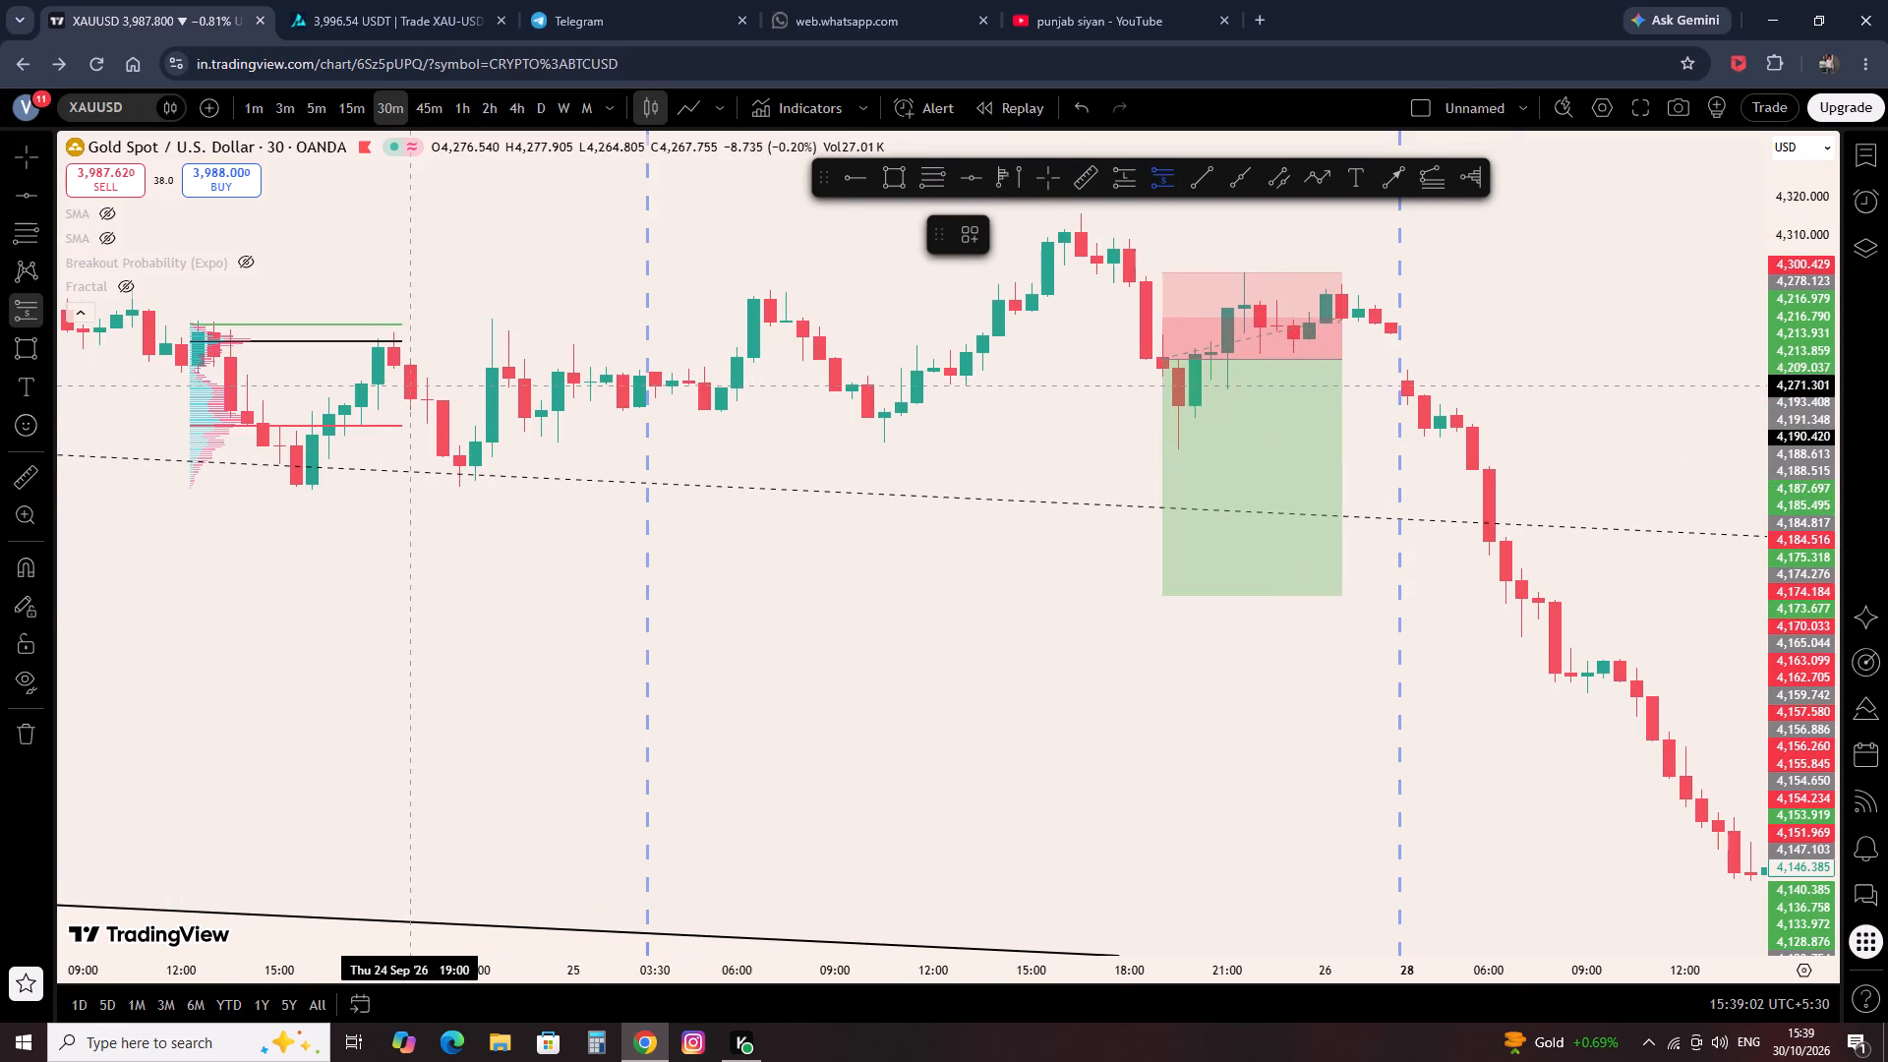
click(414, 367)
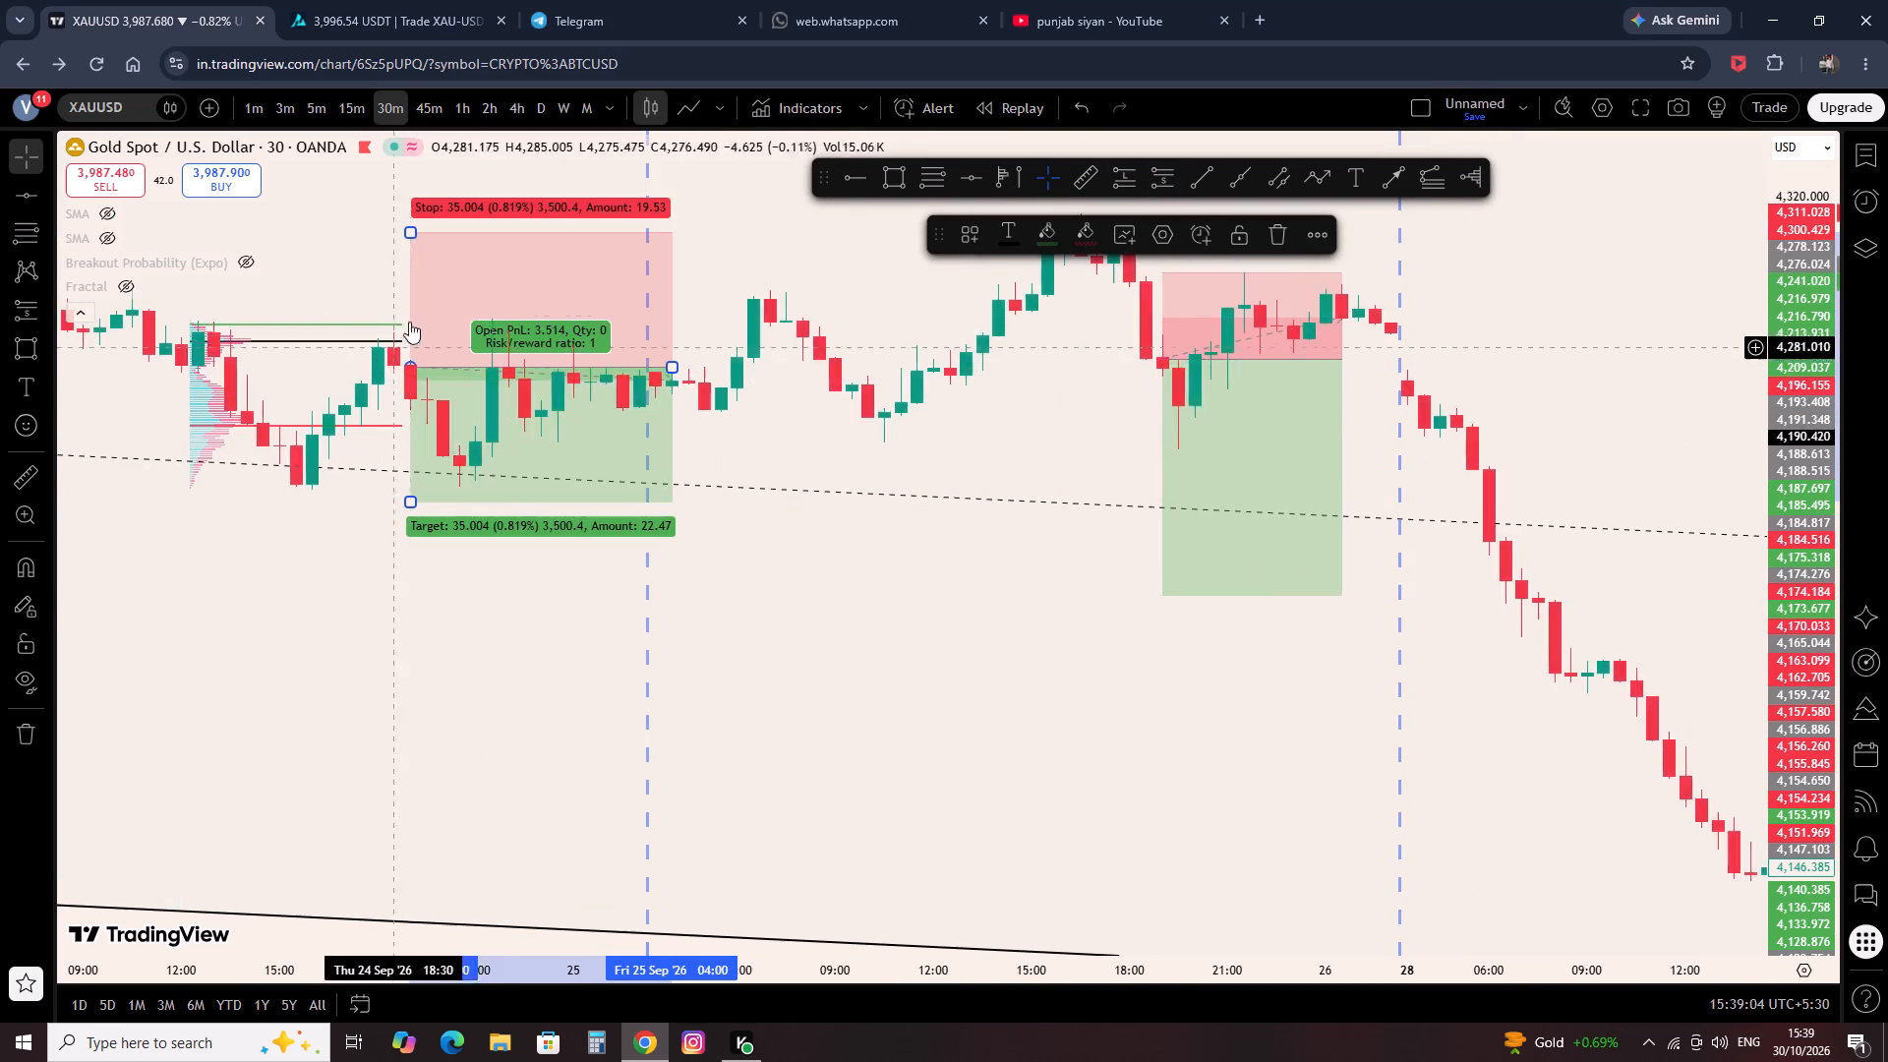
drag(416, 231, 458, 358)
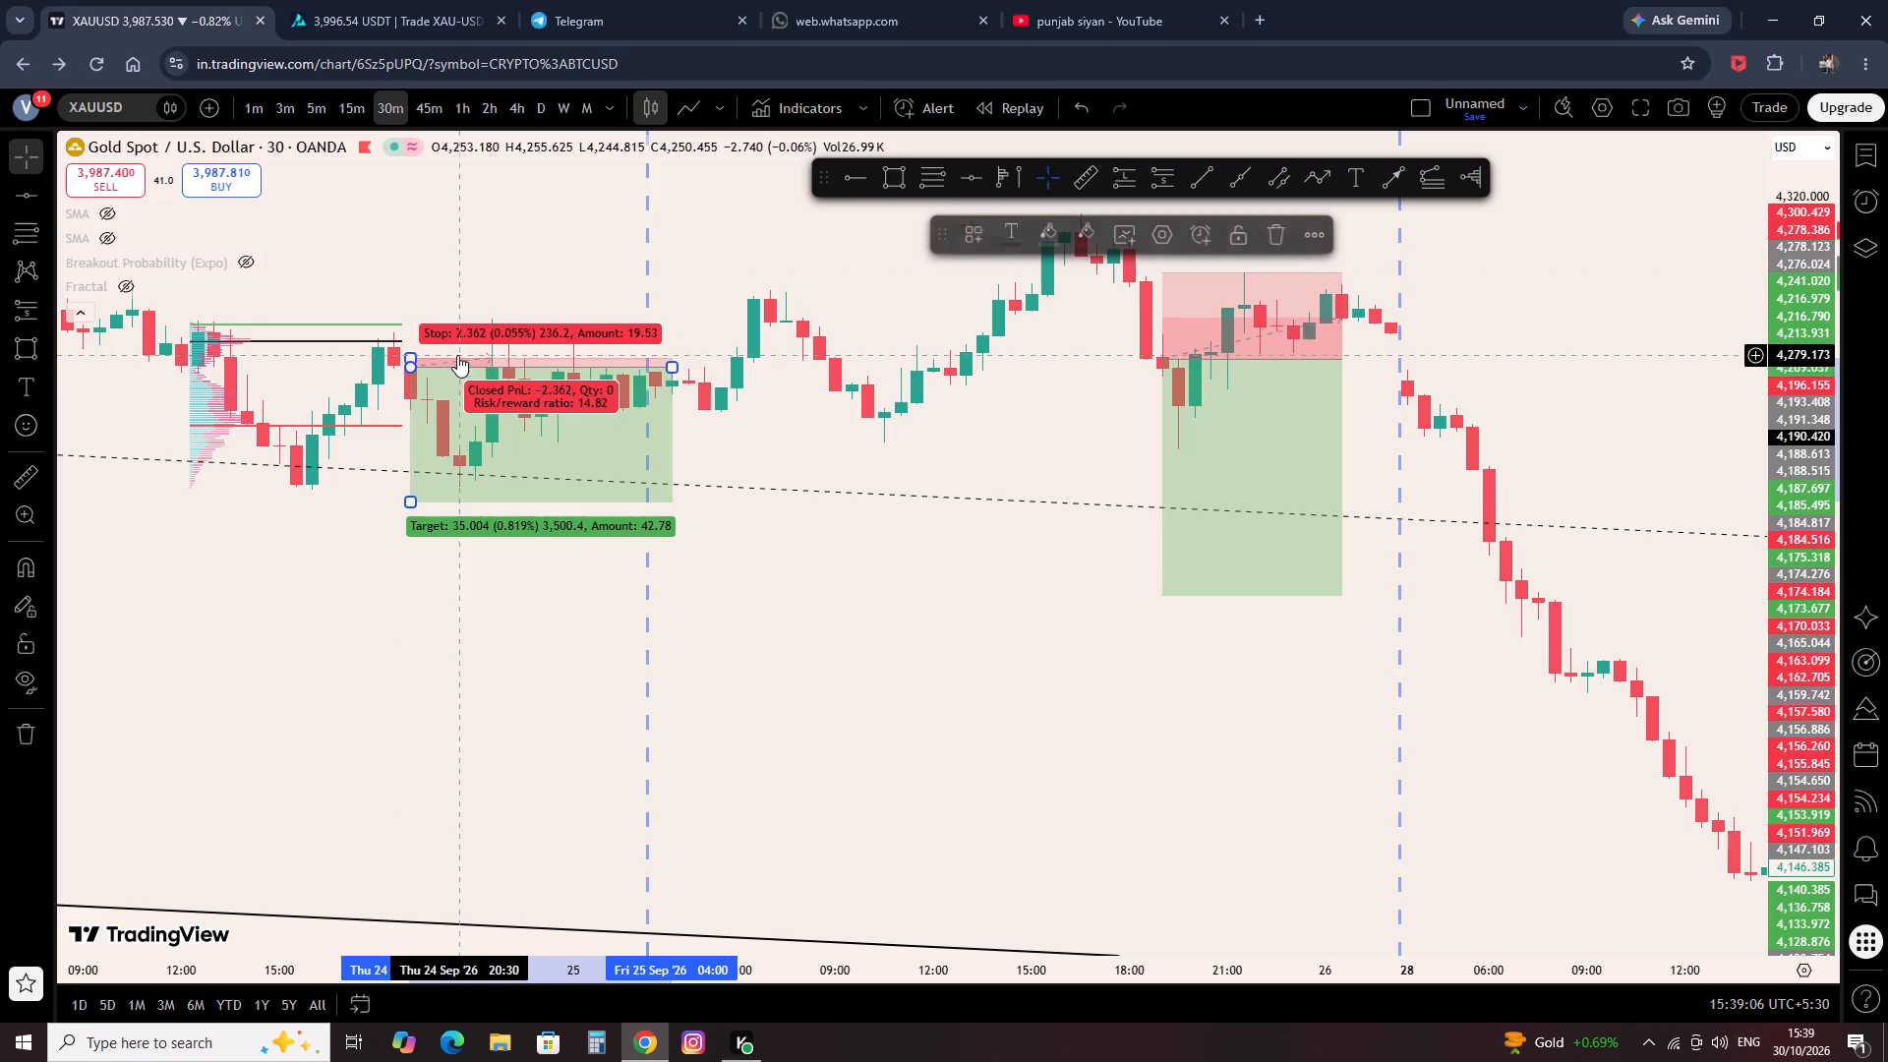
drag(407, 502, 433, 413)
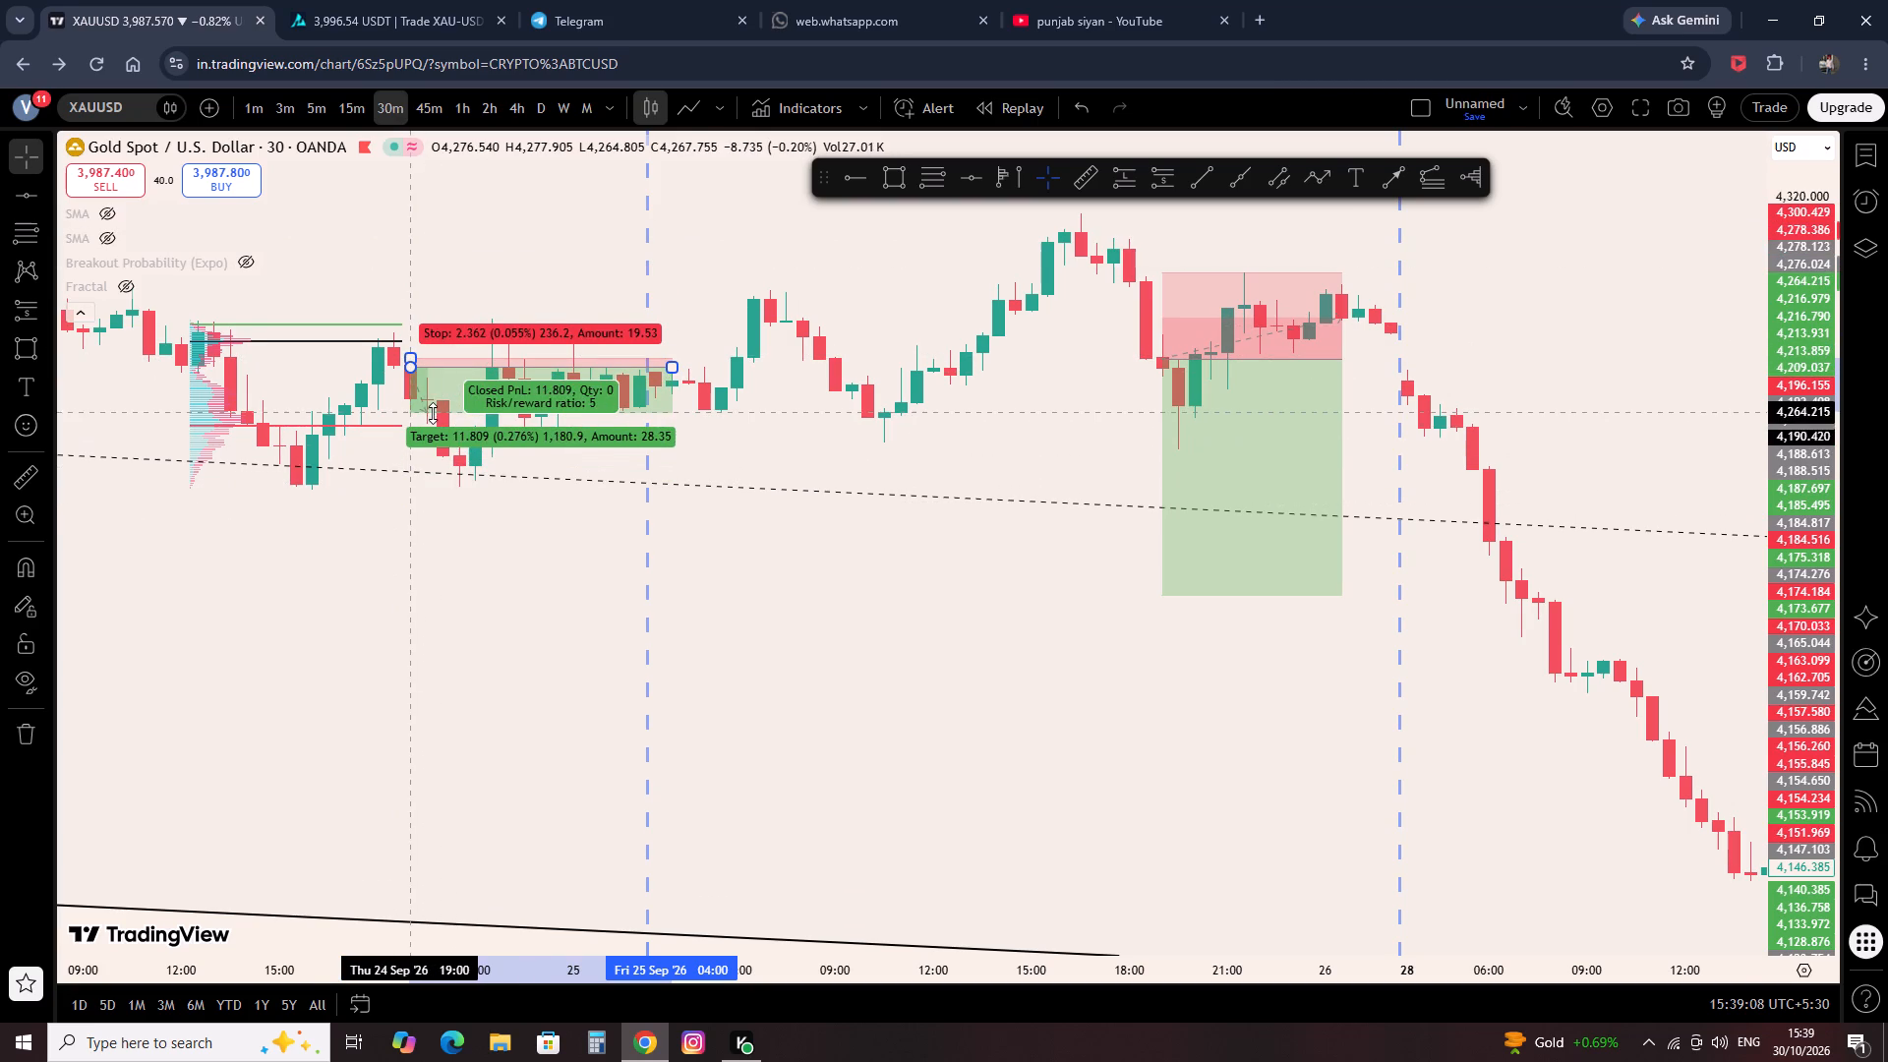
drag(433, 413, 436, 414)
click(379, 503)
Shorten the 24 Sep short position's time span so it ends at about 22:30 that day.
drag(249, 620, 987, 690)
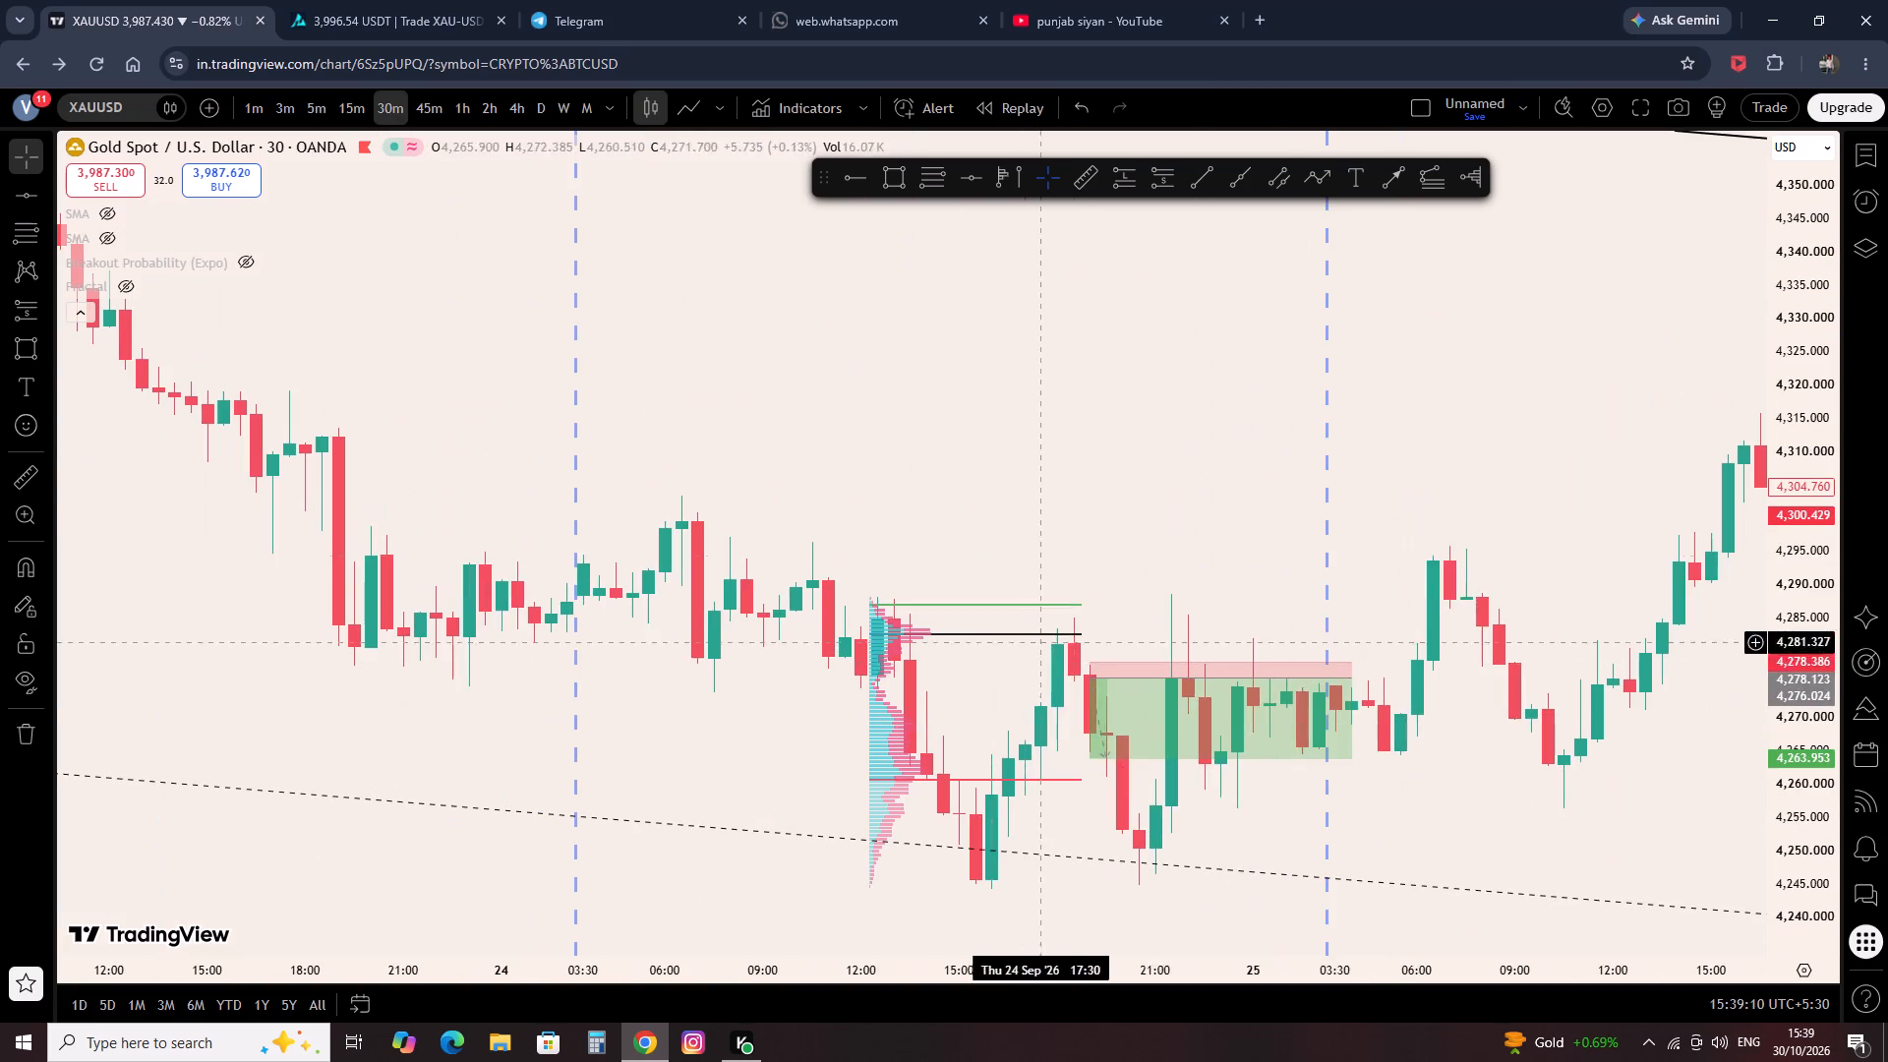
drag(1354, 680, 1233, 664)
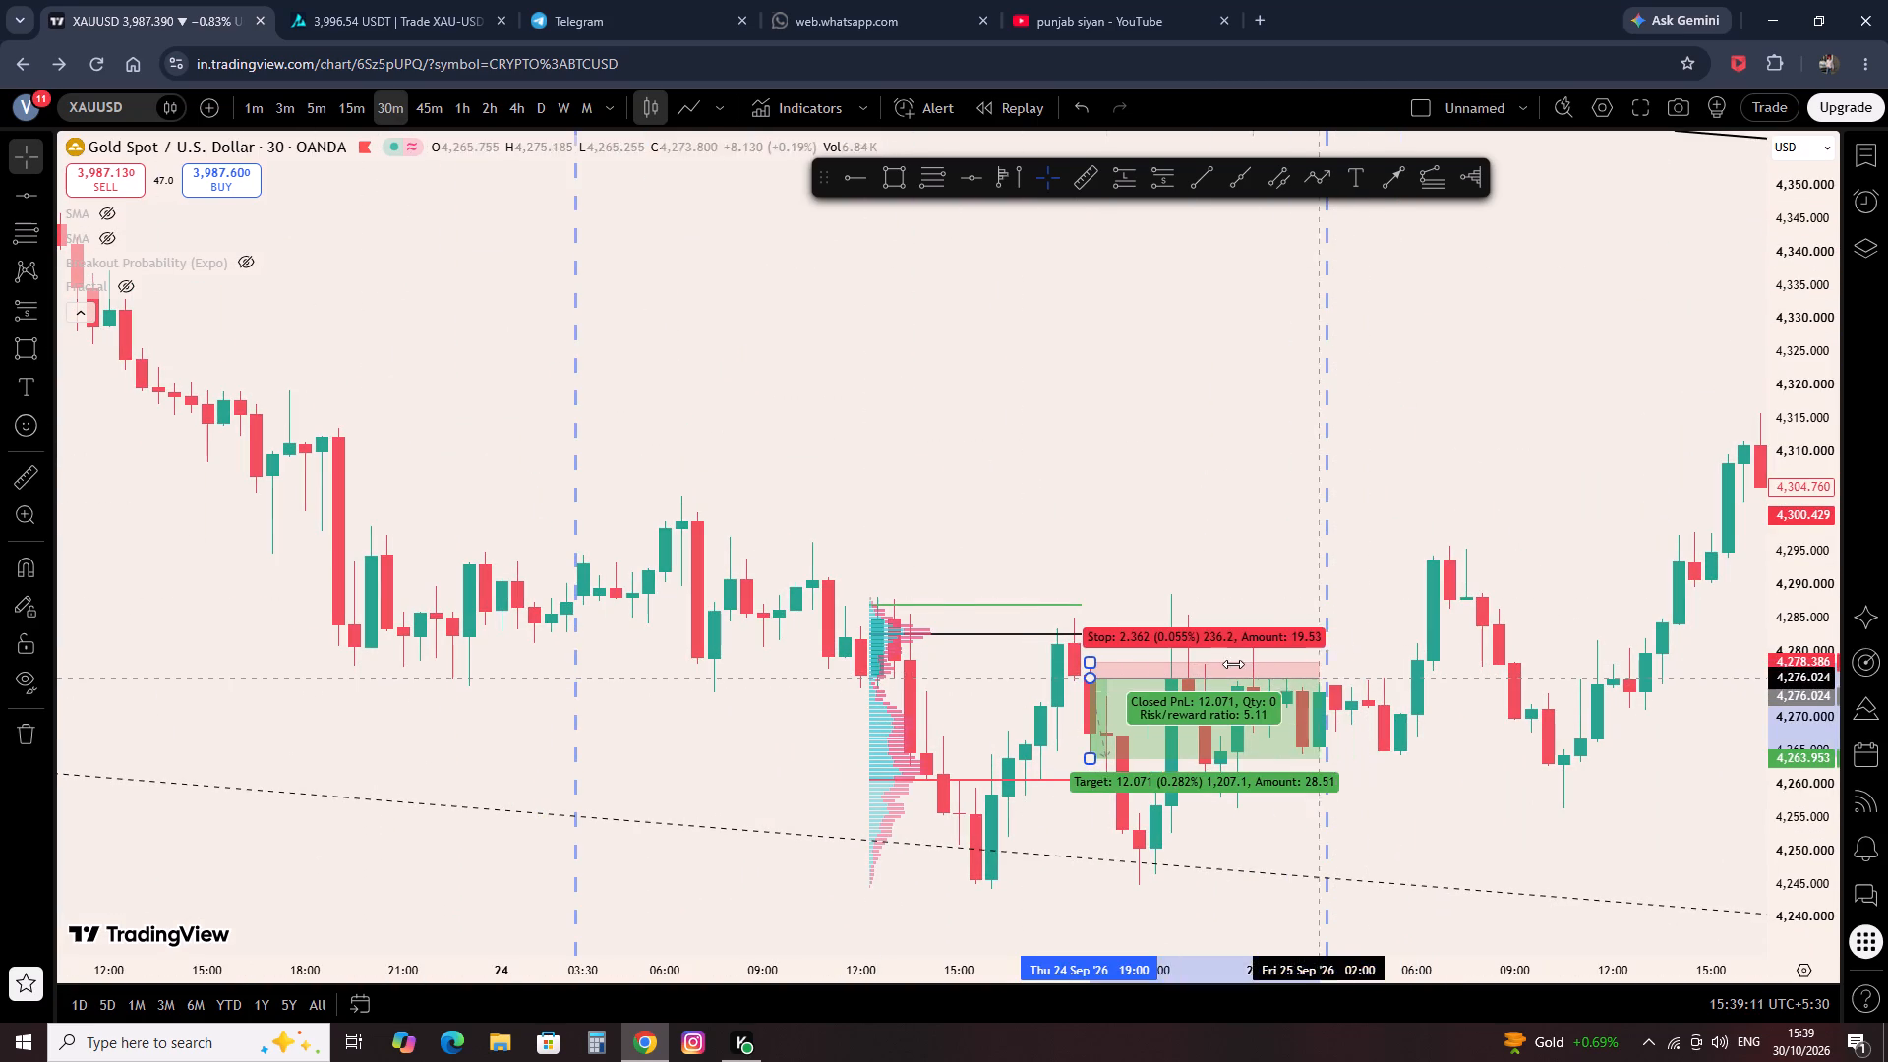
drag(1233, 664, 1204, 653)
click(941, 513)
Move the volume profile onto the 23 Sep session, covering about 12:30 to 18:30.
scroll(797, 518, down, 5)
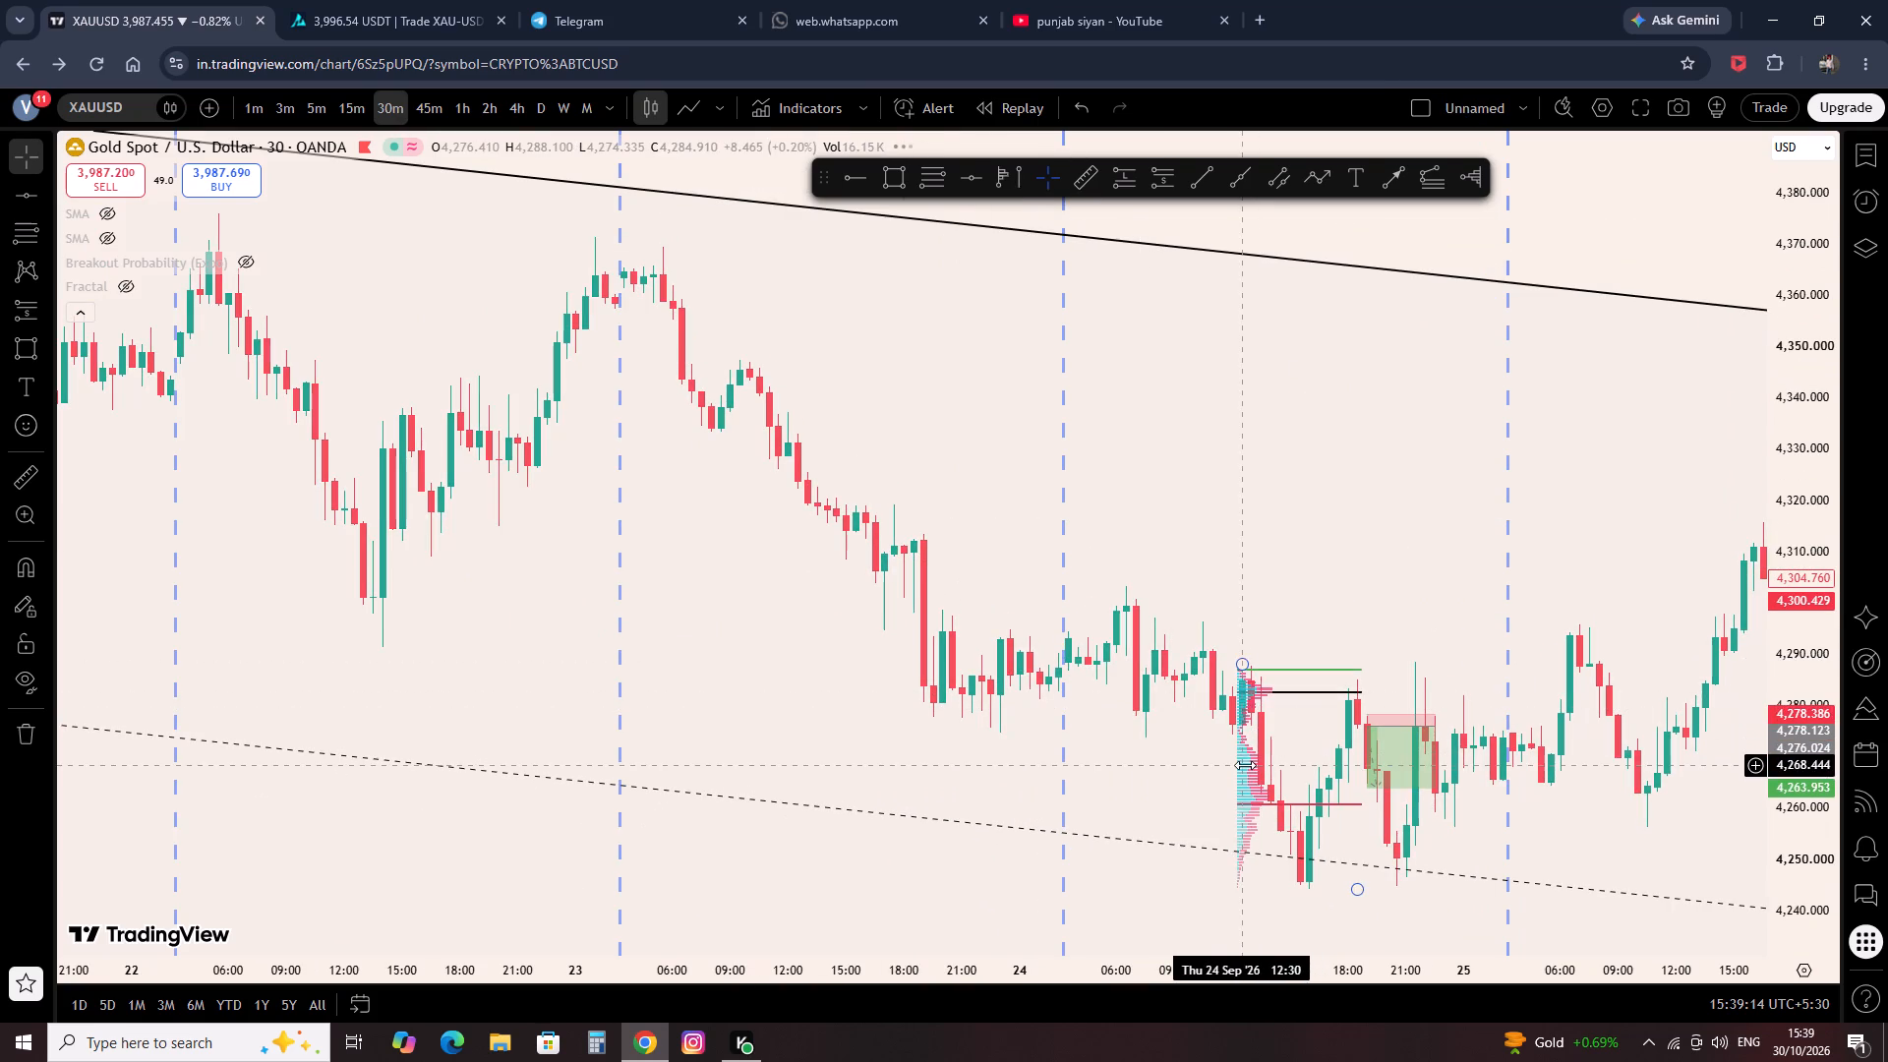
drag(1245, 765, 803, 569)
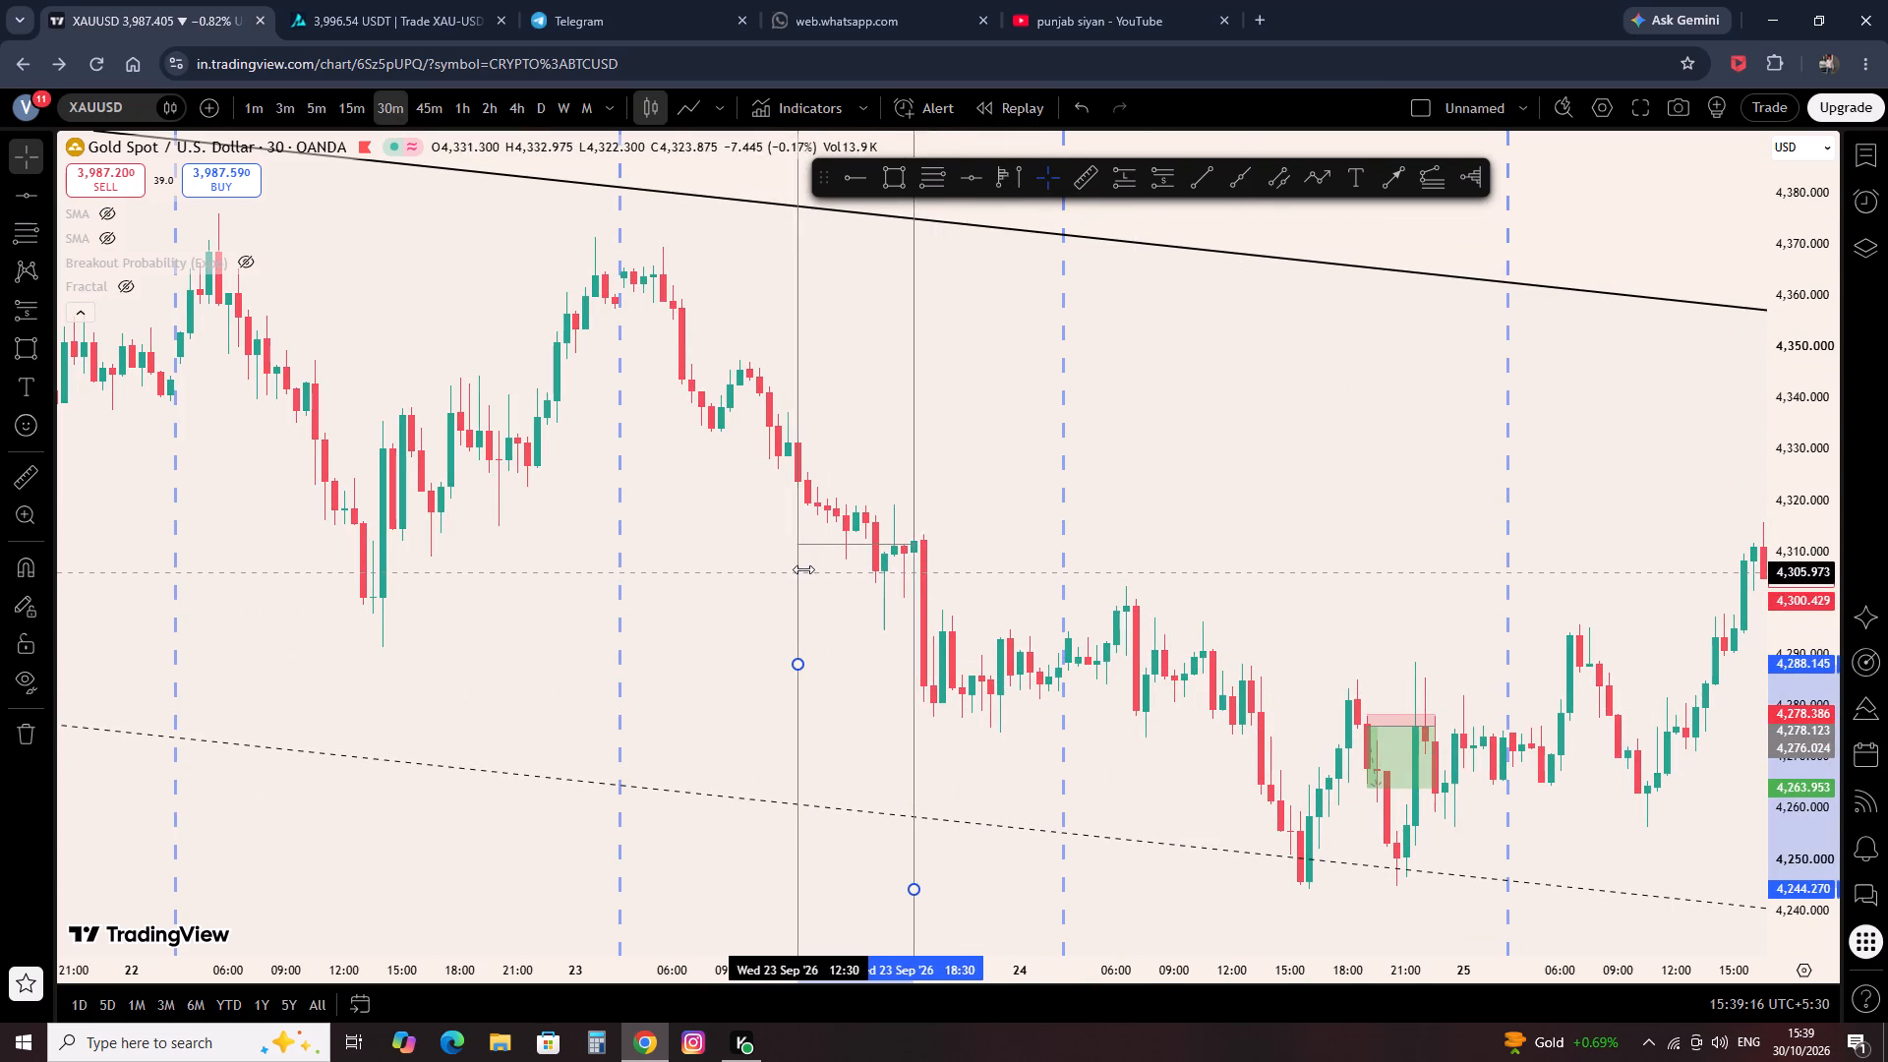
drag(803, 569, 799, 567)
Move the volume profile onto the 22 Sep session, covering about 12:30 to 18:30.
drag(646, 641, 763, 665)
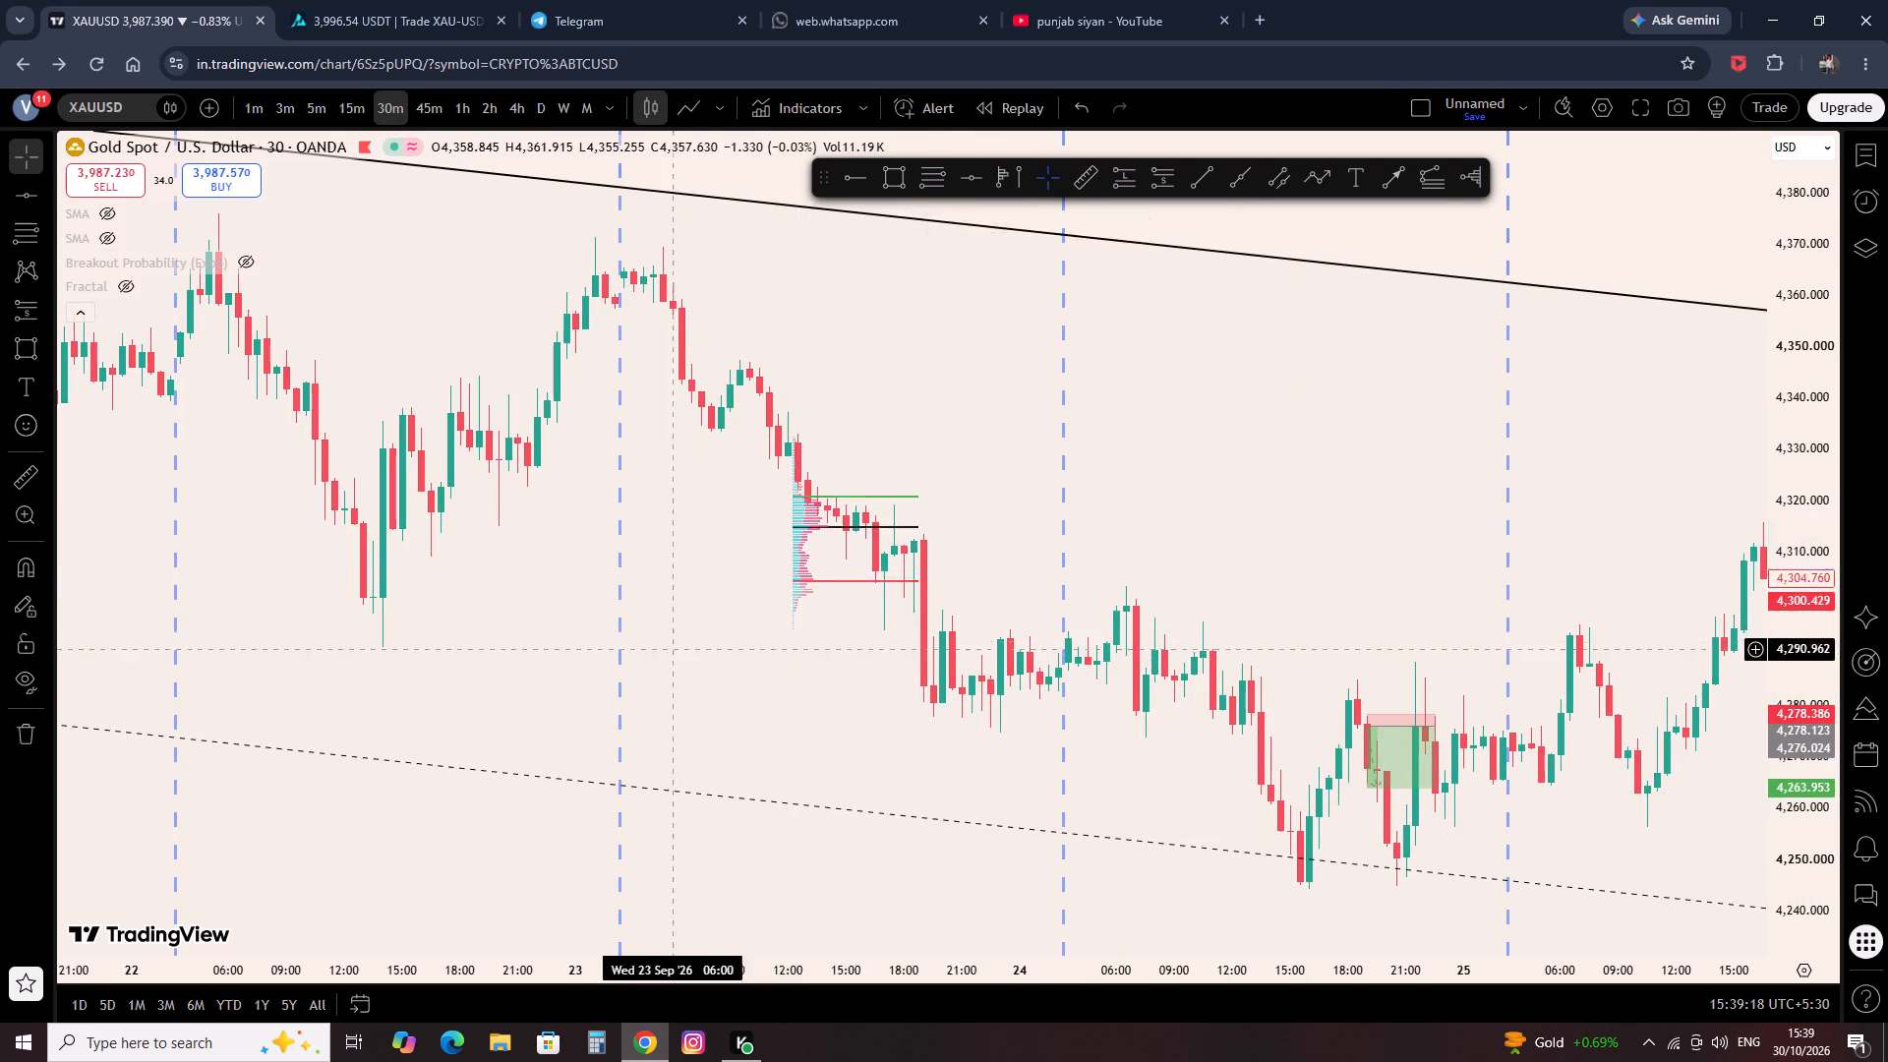
drag(763, 665, 933, 685)
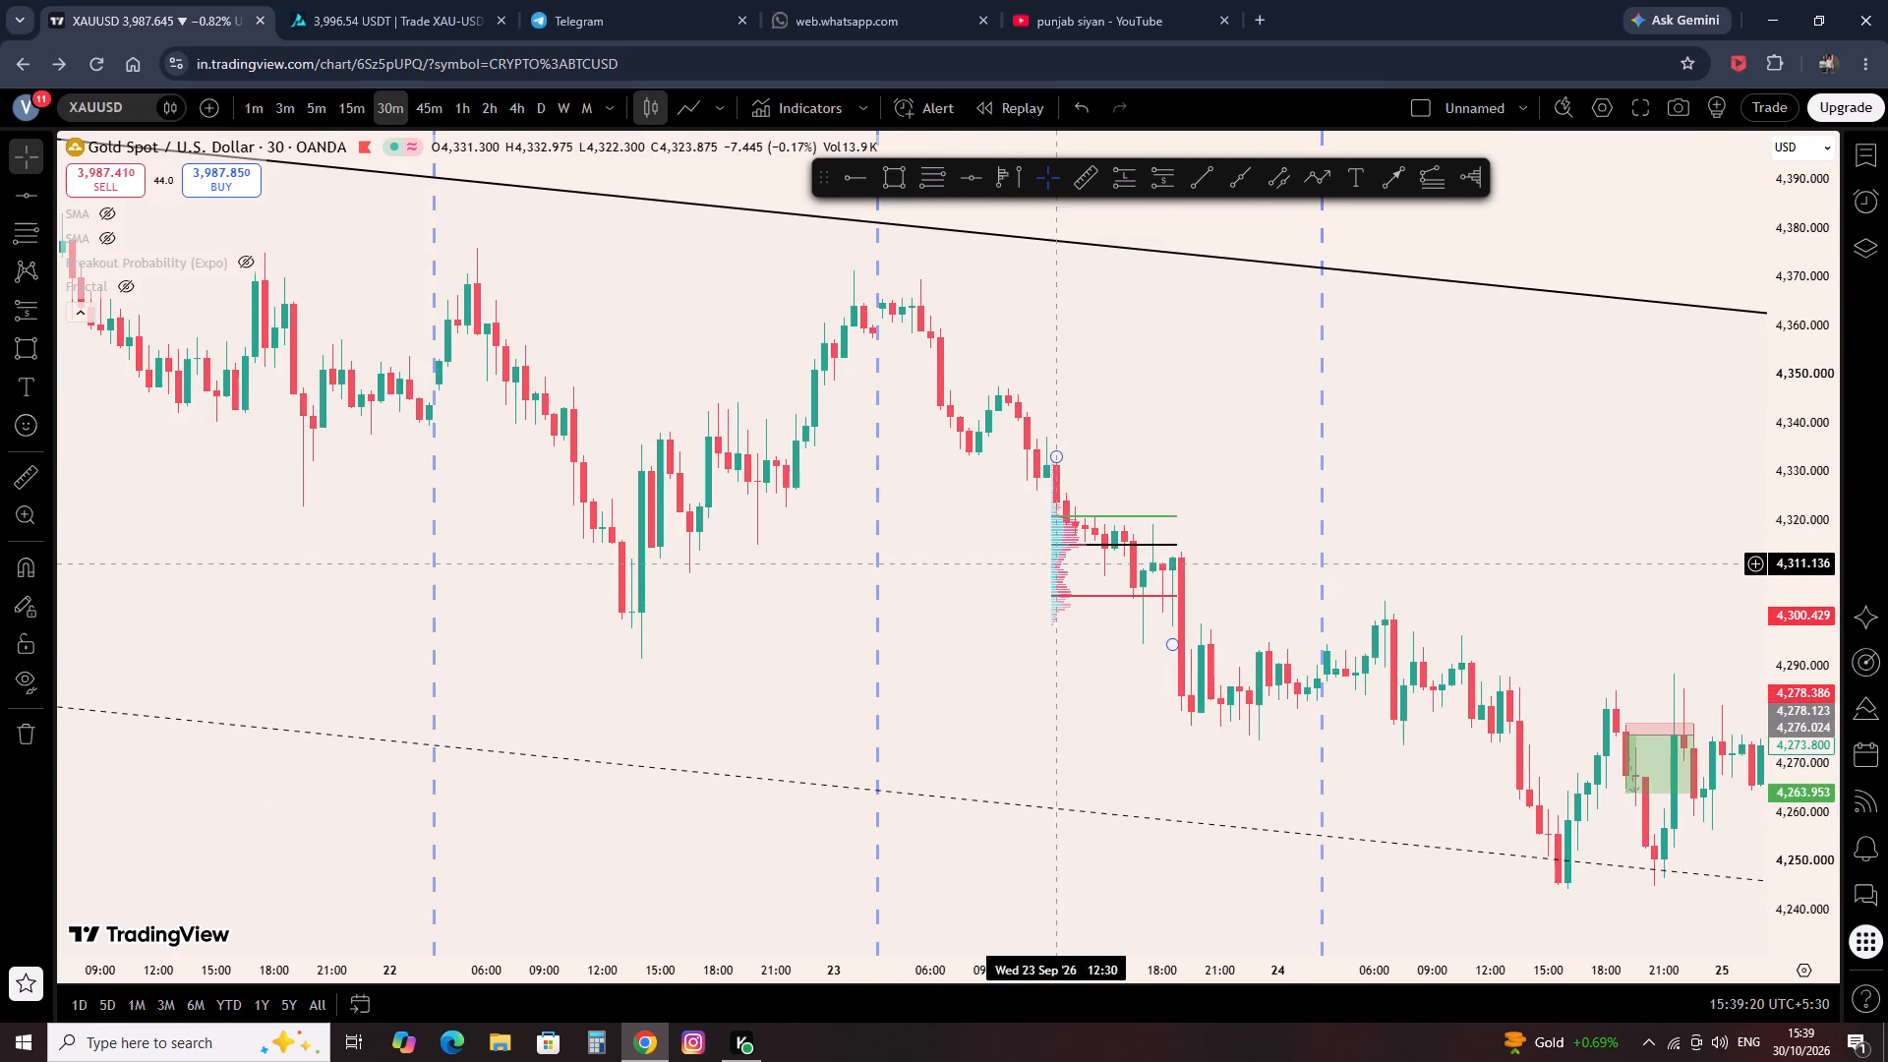
drag(1069, 559, 1039, 555)
drag(1035, 529, 597, 513)
drag(487, 583, 514, 600)
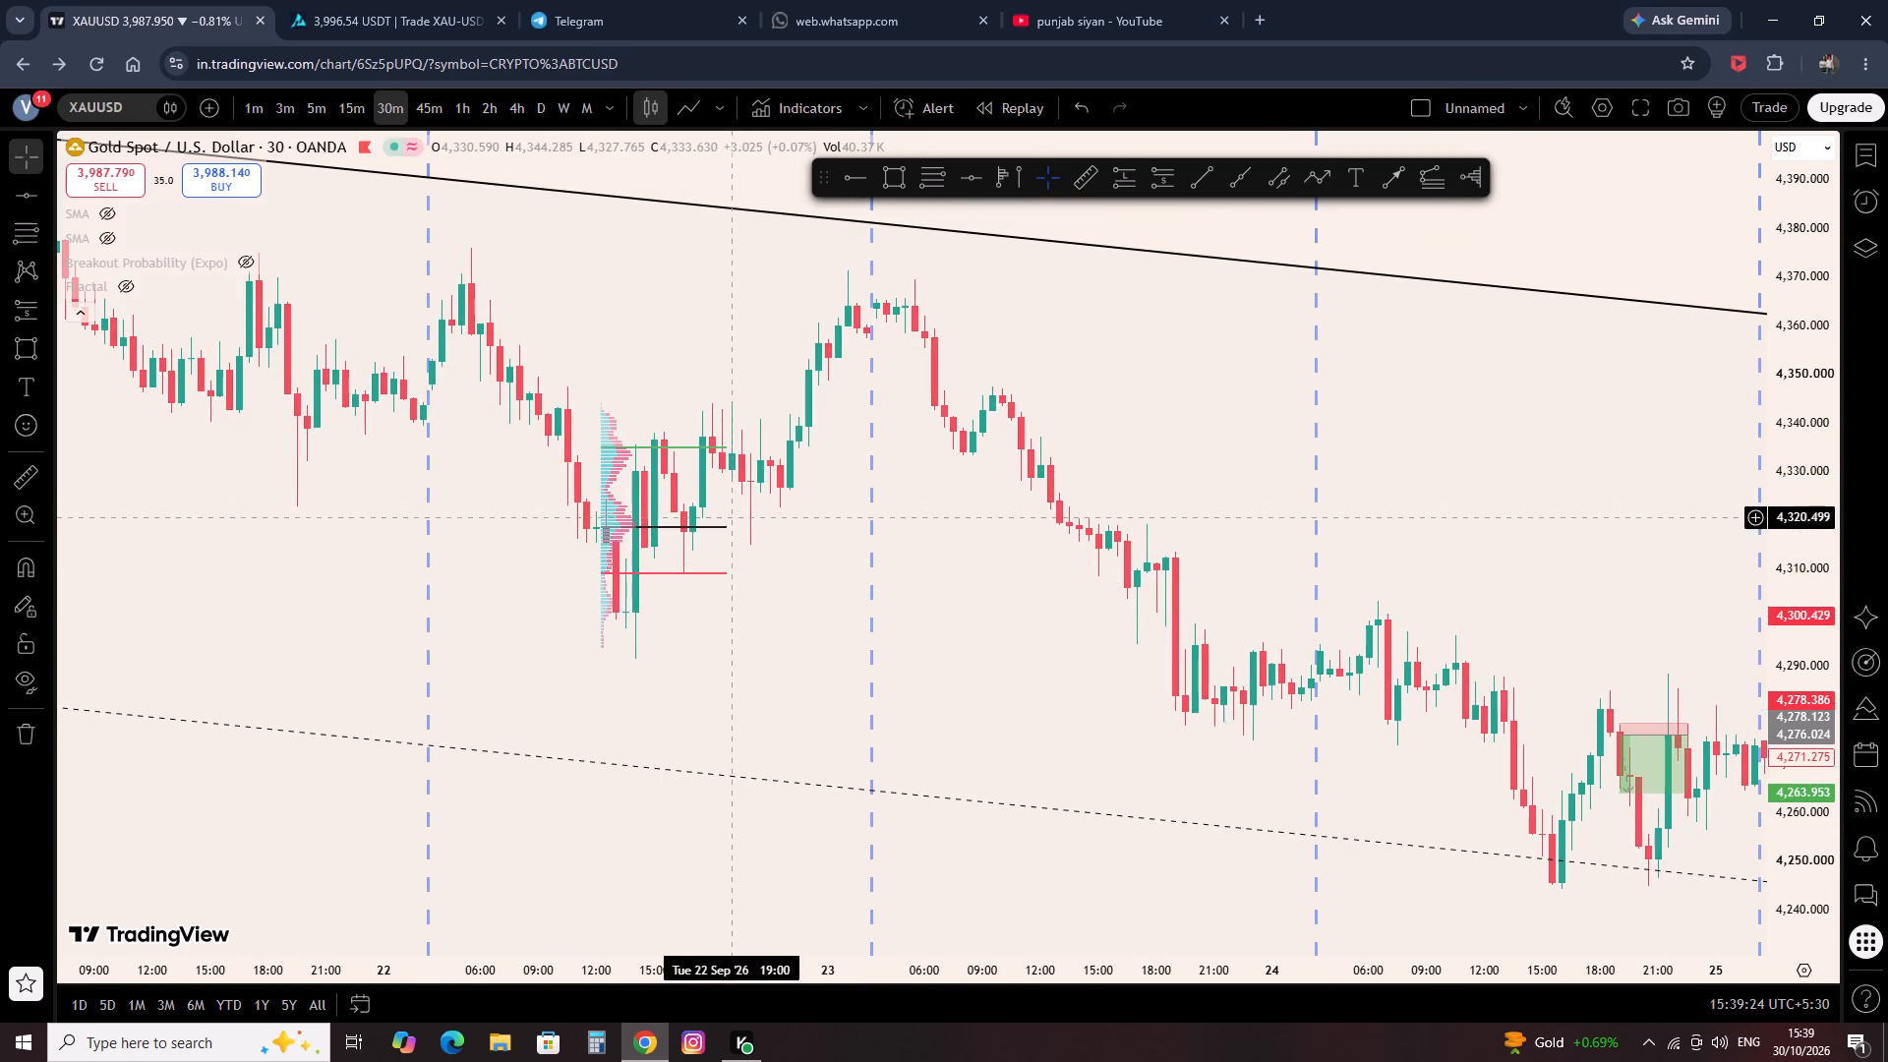
Place a long position at 22 Sep 20:30 with entry about 4,327.78, stop about 4,314.05 and target about 4,355.53.
click(1140, 182)
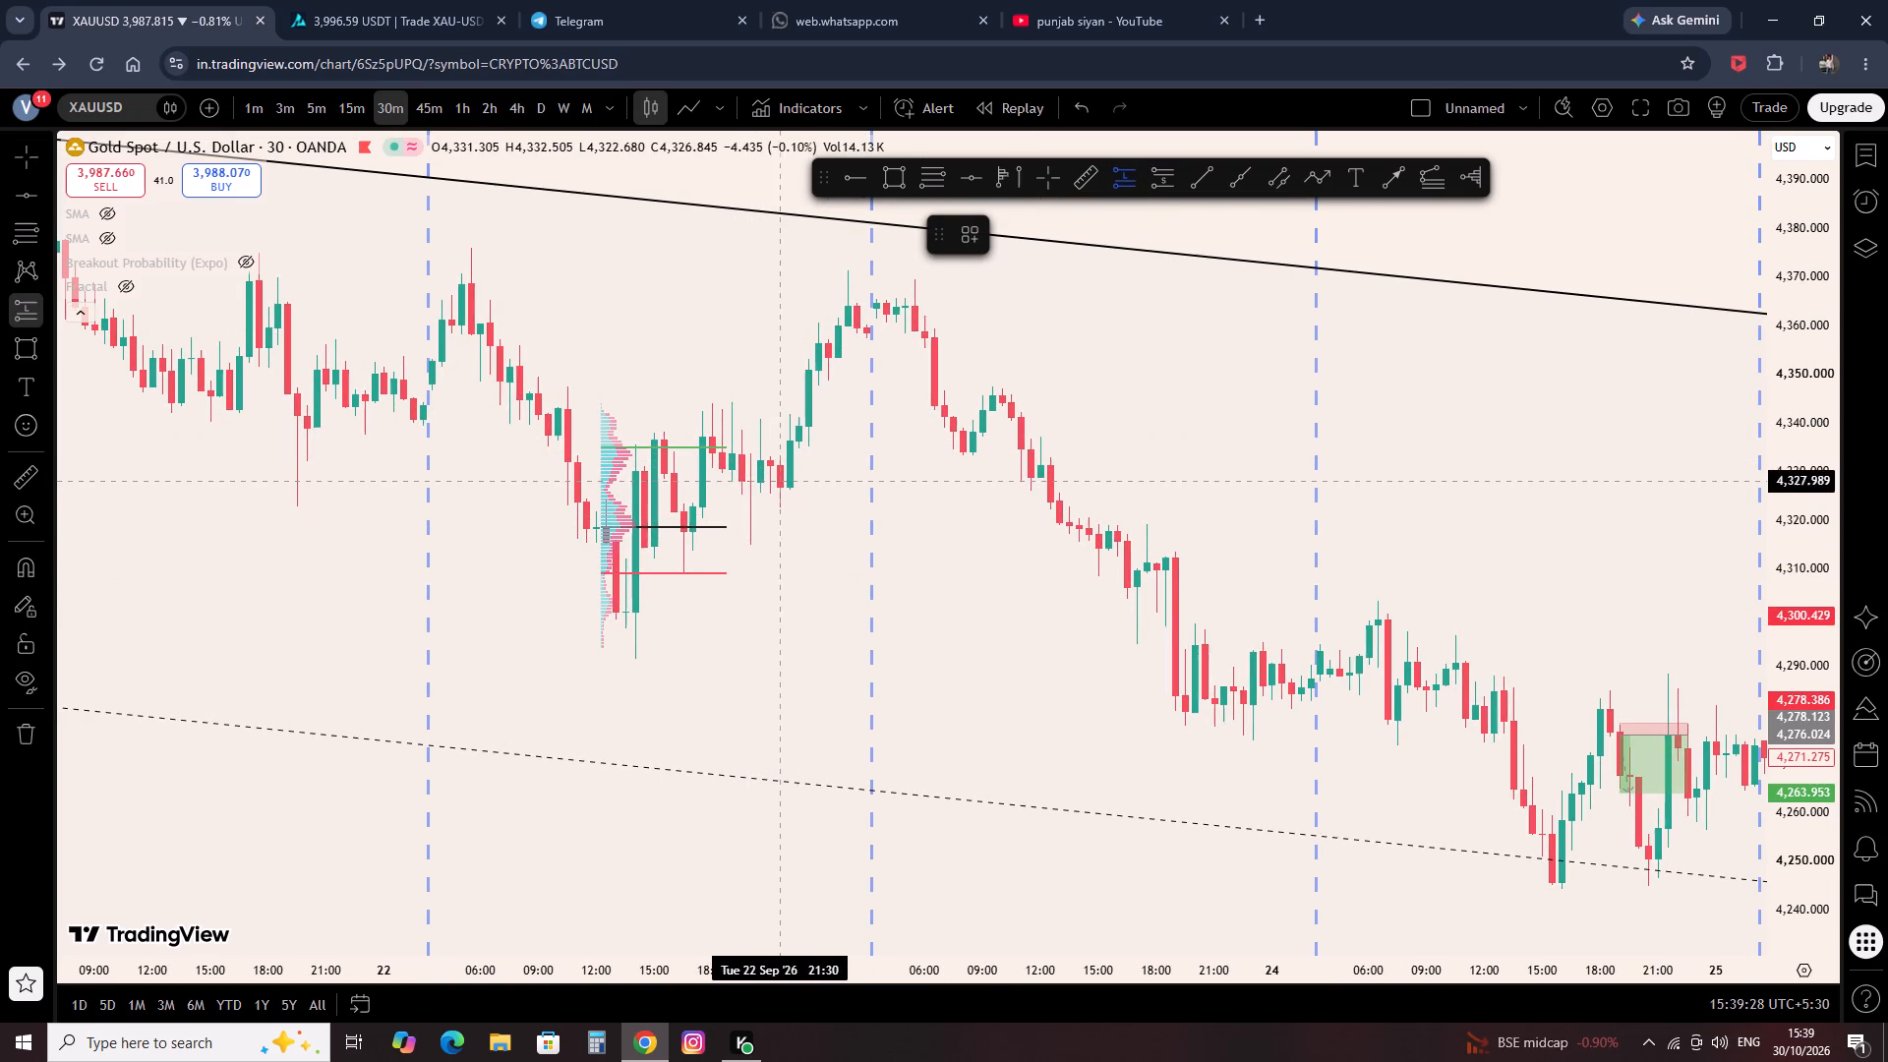
click(762, 483)
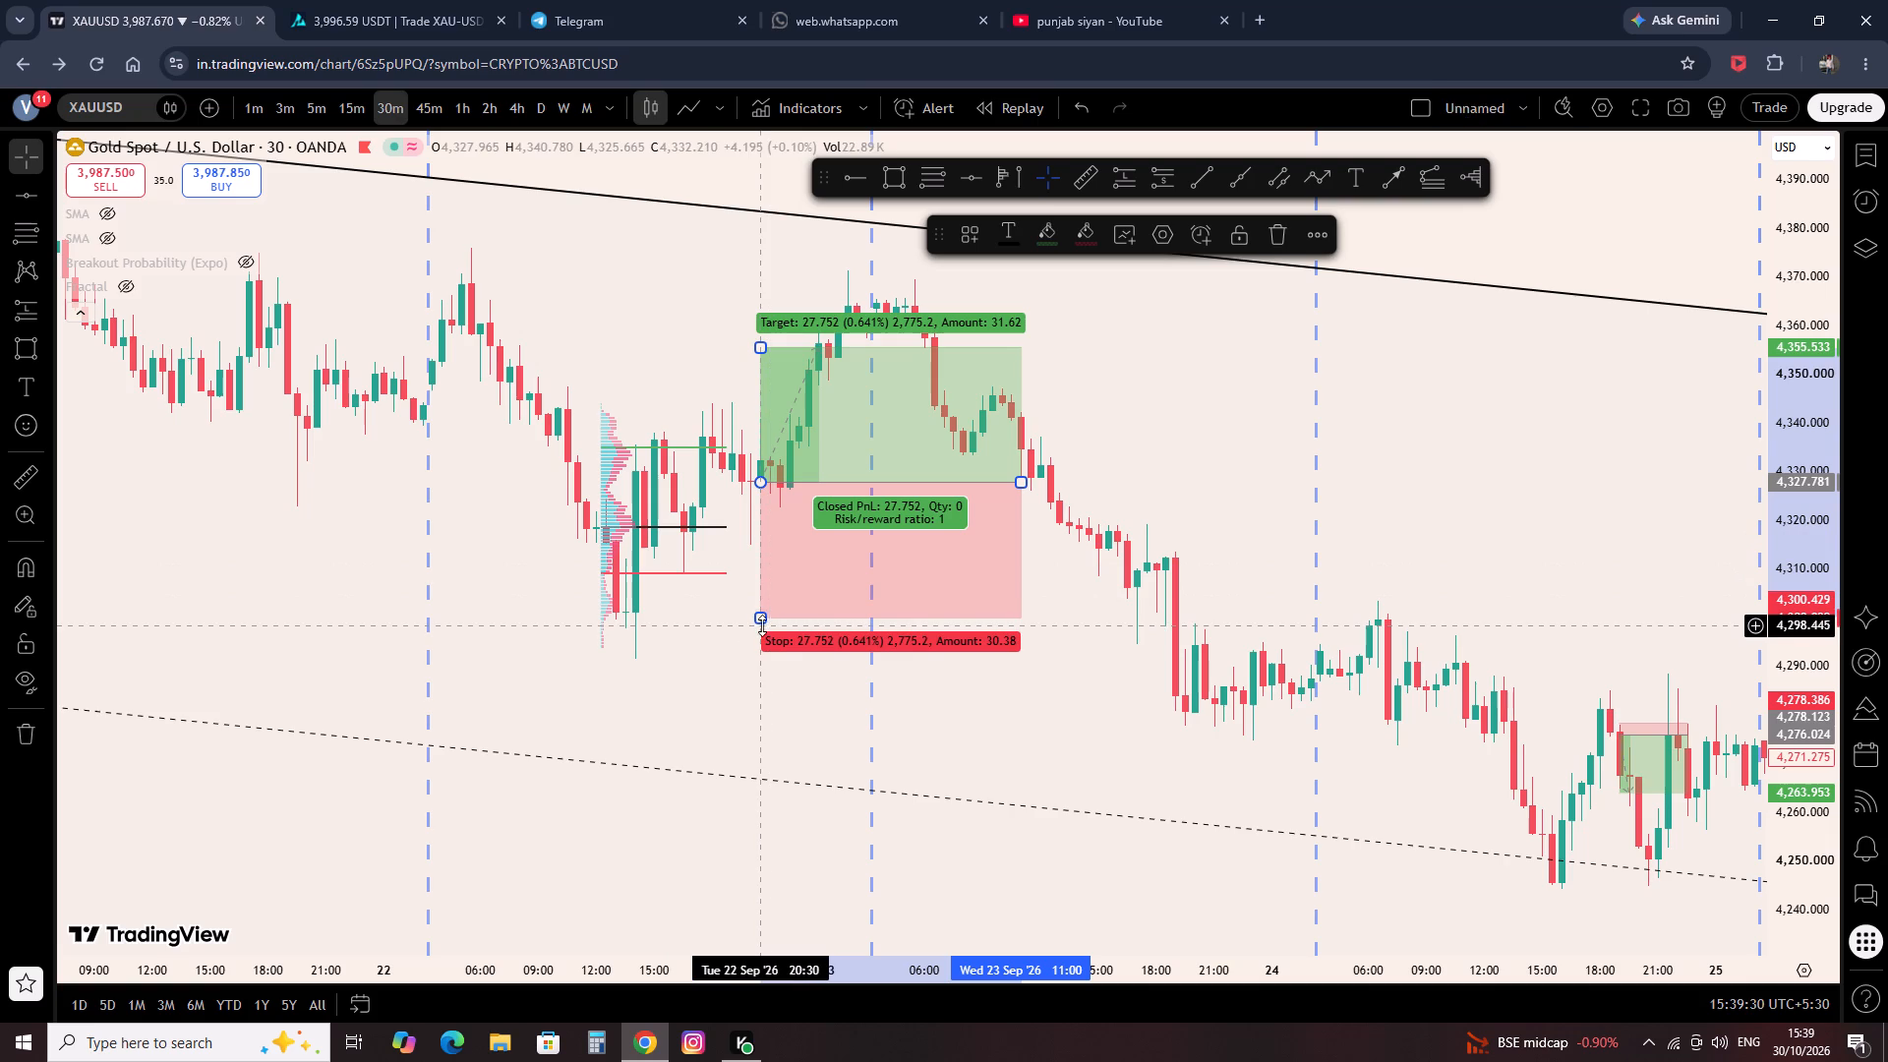
drag(761, 623, 821, 550)
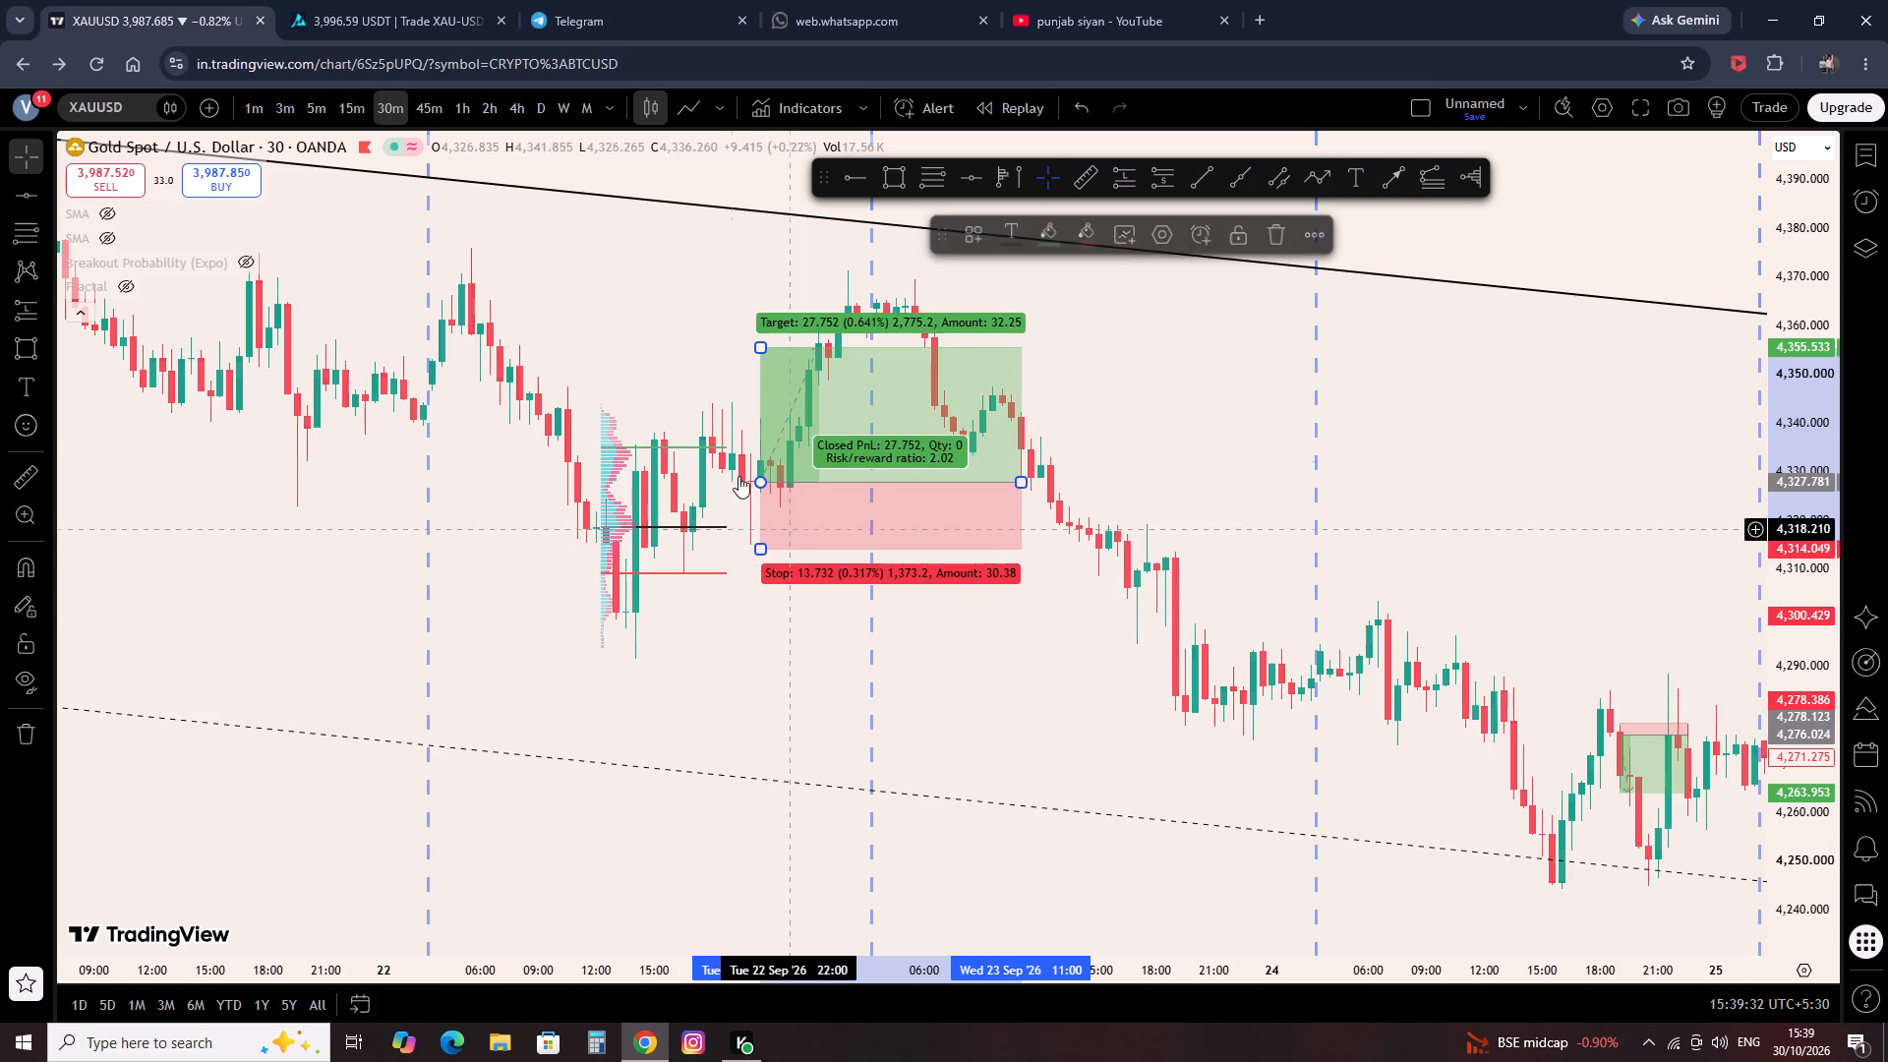
Move the volume profile onto the 21 Sep session, covering about 12:30 to 18:30.
drag(617, 380, 1294, 523)
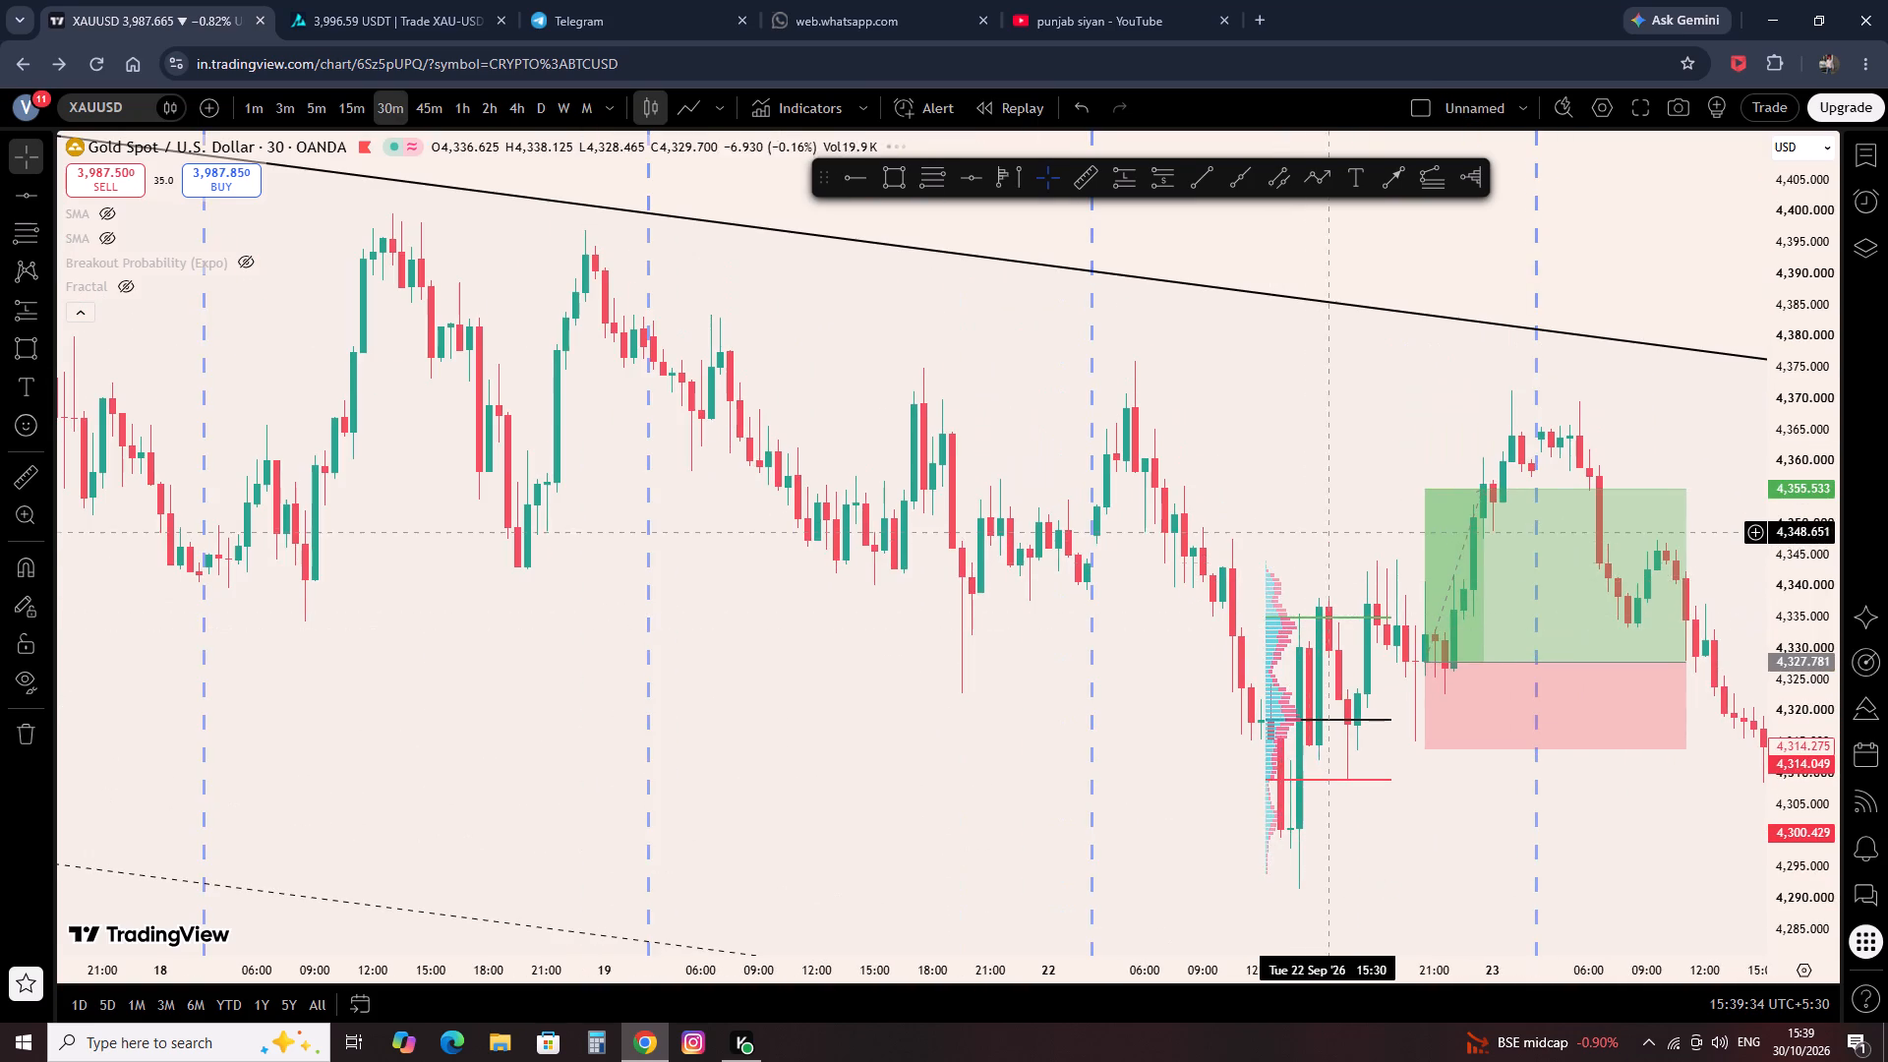
scroll(1308, 568, up, 5)
scroll(1254, 653, up, 2)
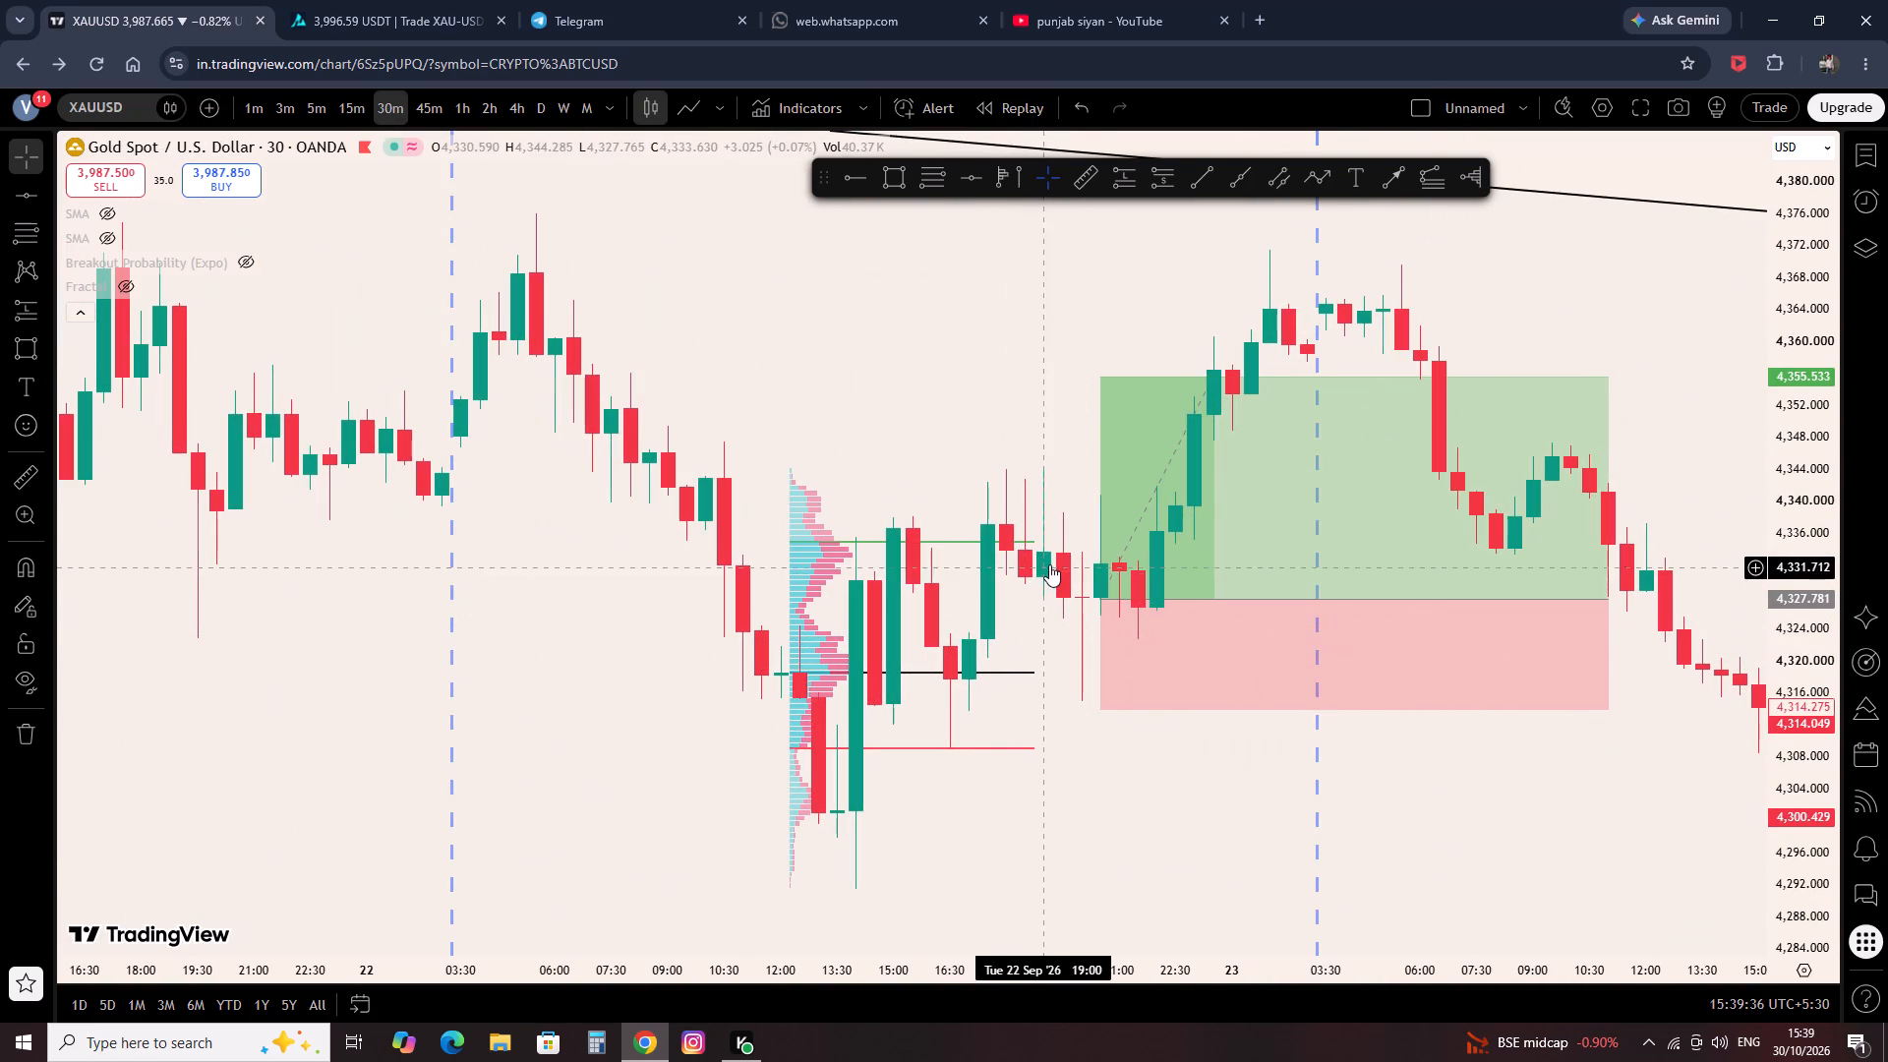
scroll(988, 532, up, 4)
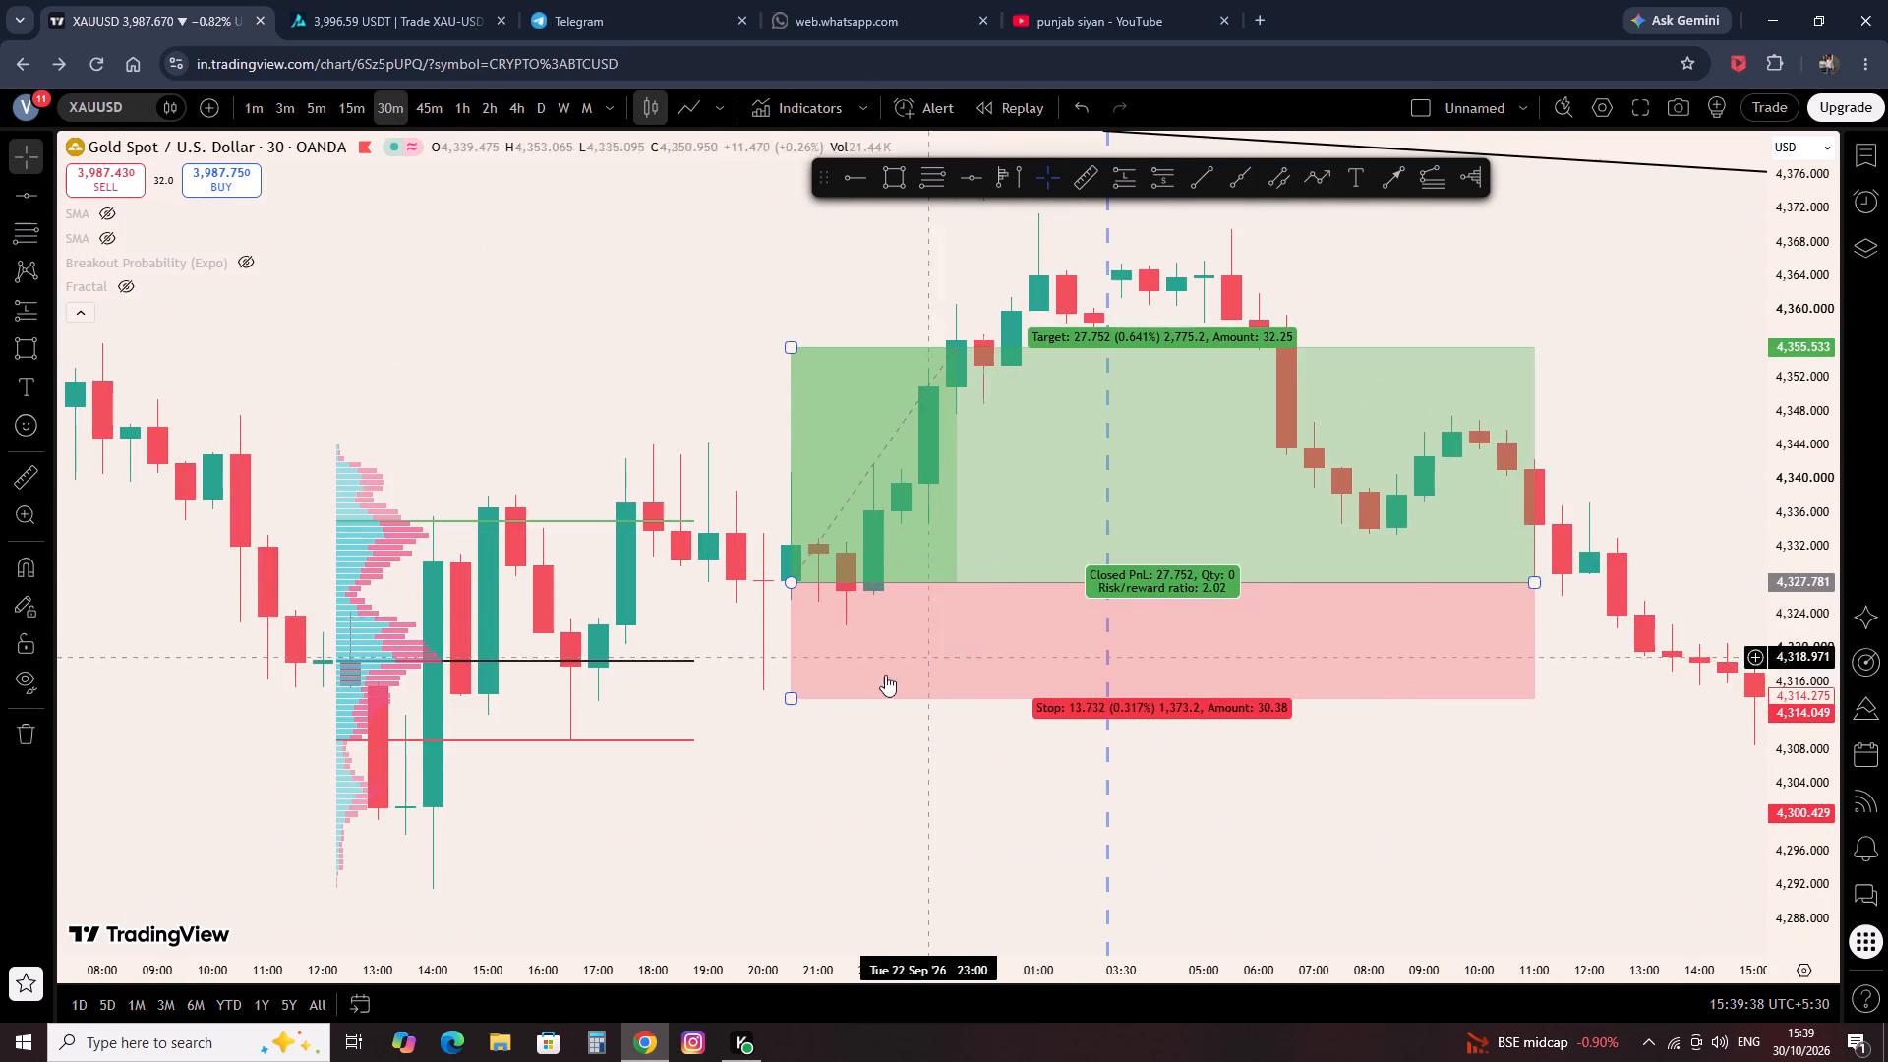
scroll(709, 766, down, 11)
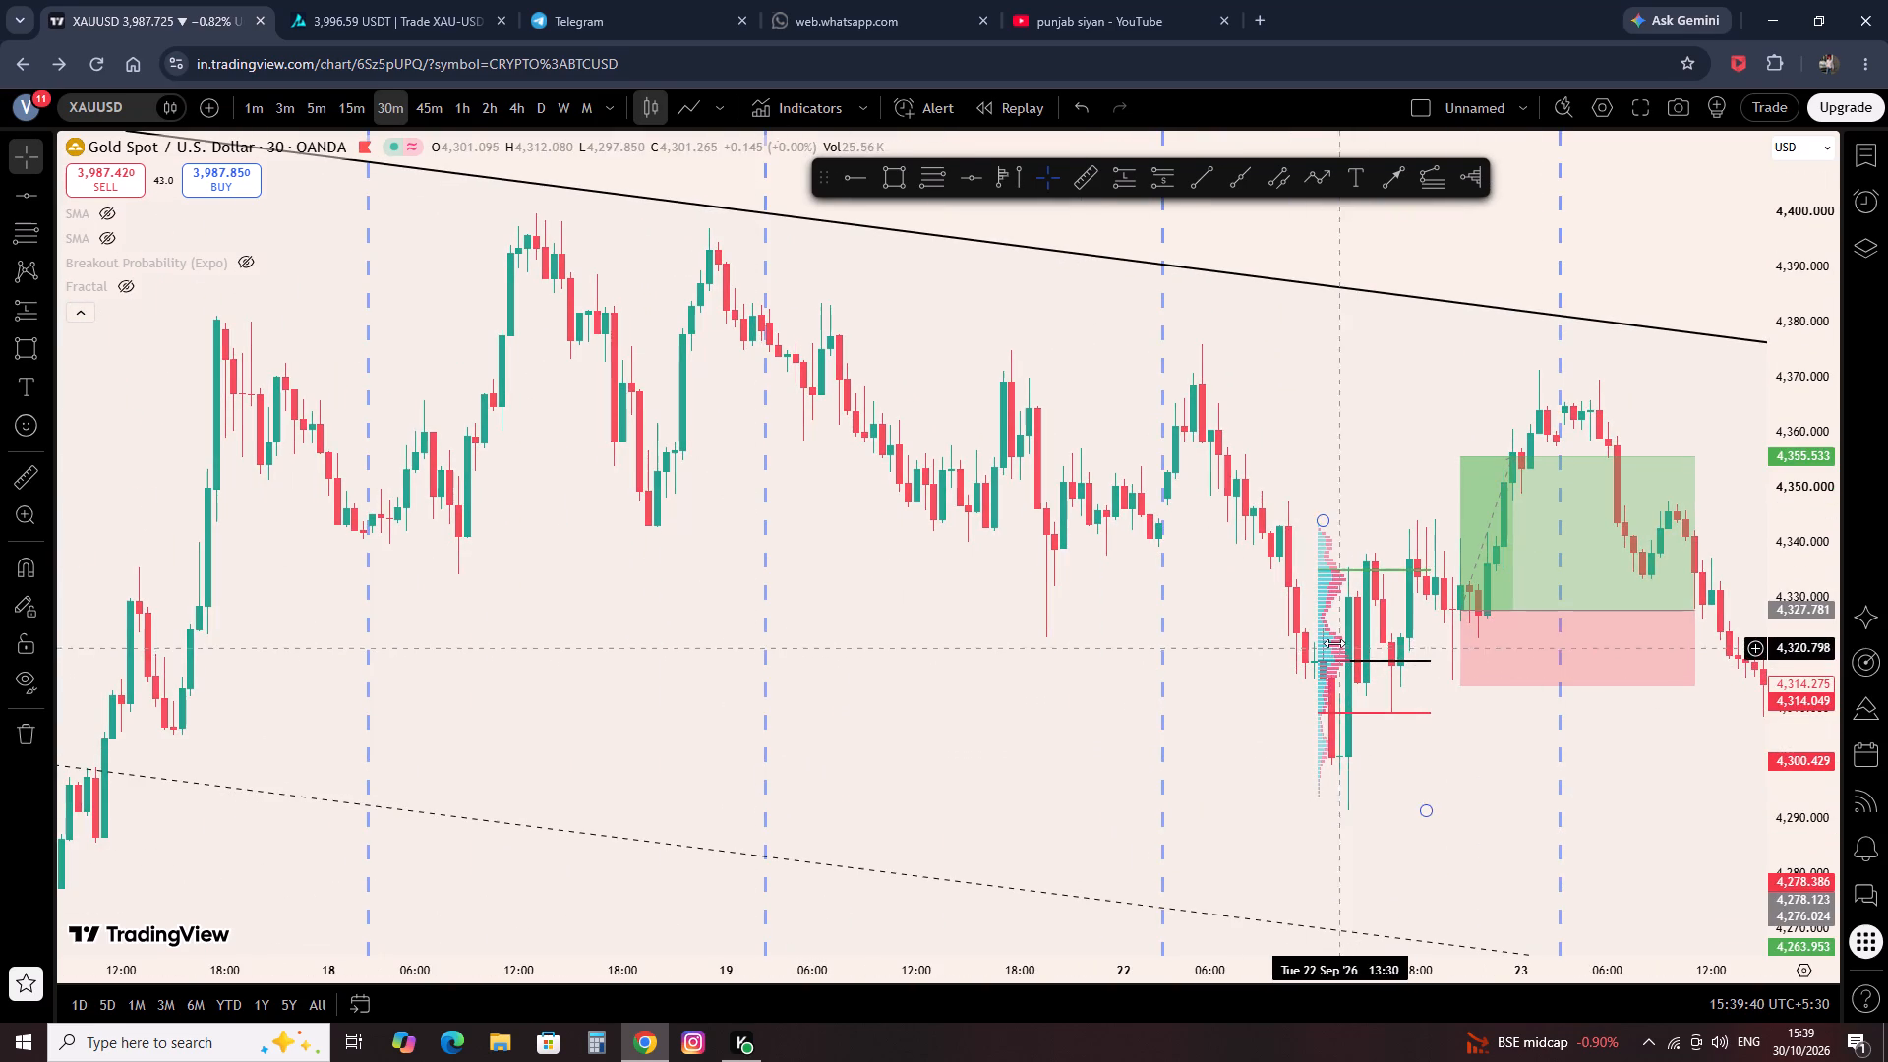
drag(1333, 643, 926, 590)
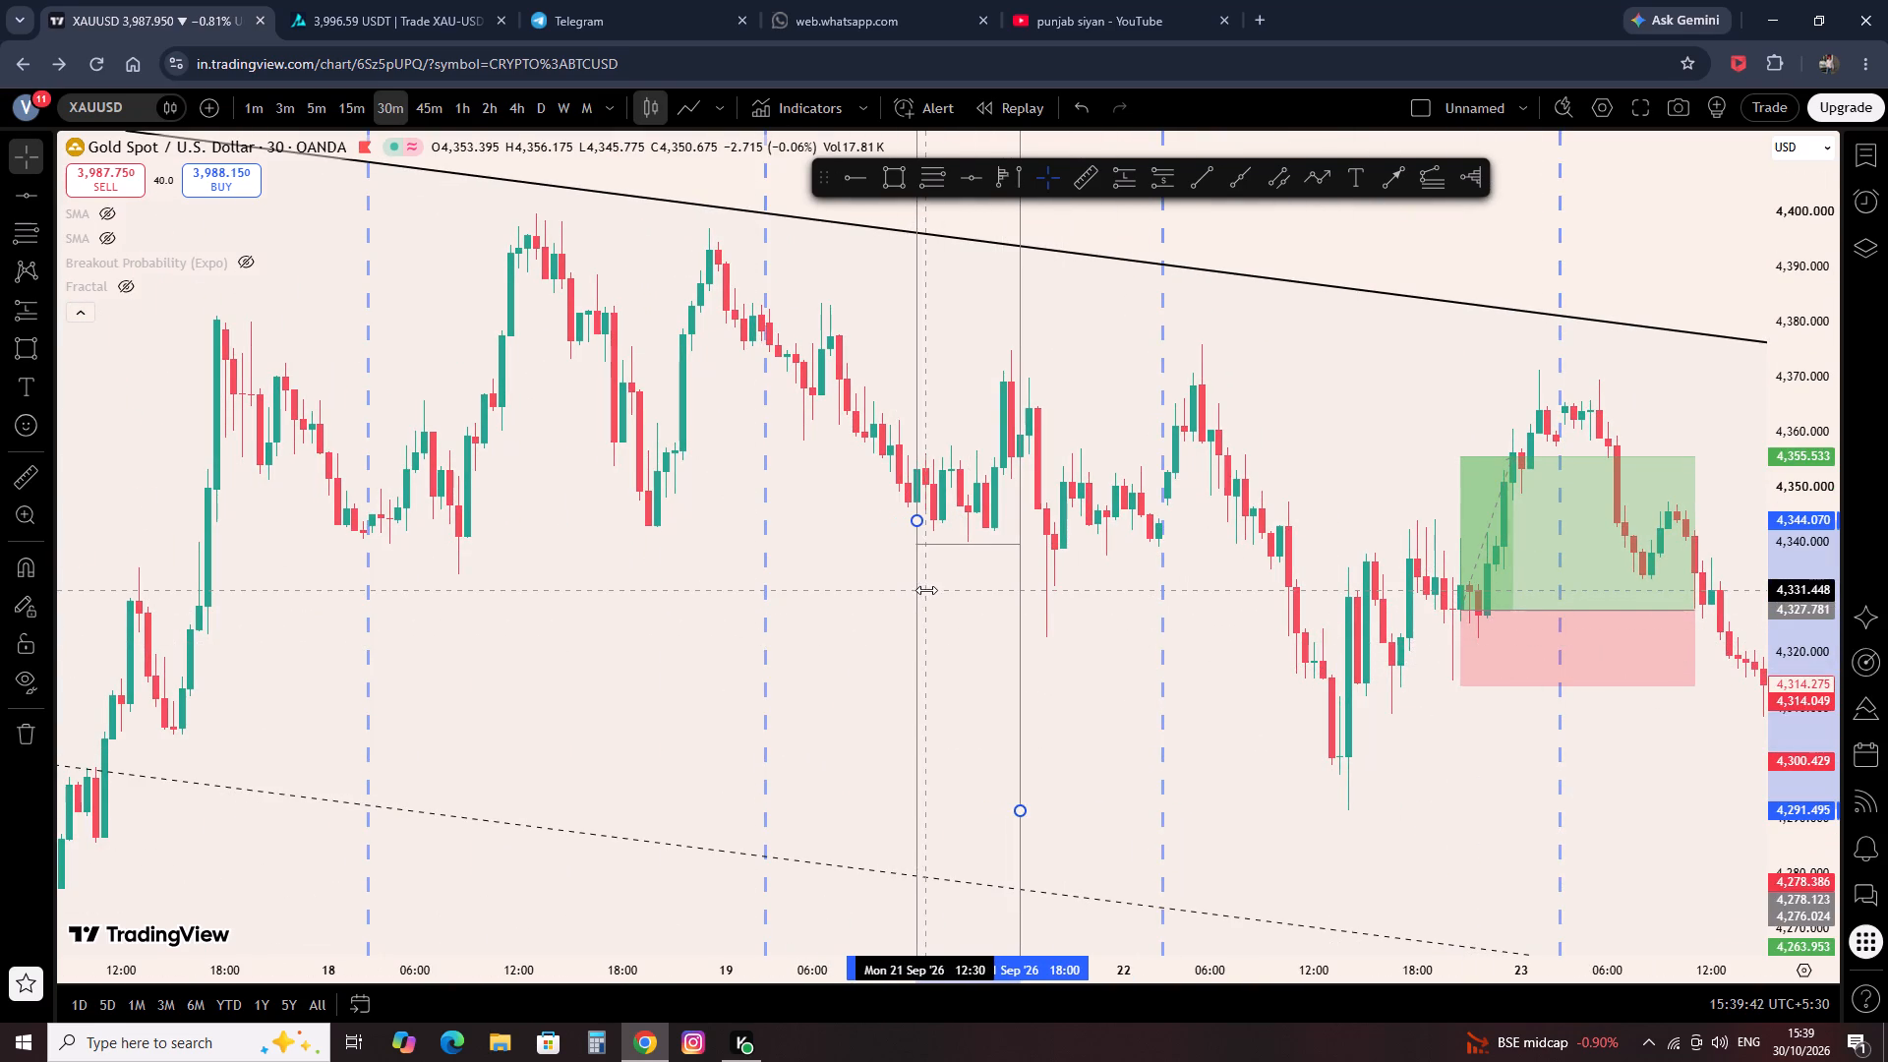
drag(926, 590, 933, 584)
click(733, 662)
Place a short position at 21 Sep 19:30 with entry about 4,346.54, stop about 4,366.66 and target about 4,324.16.
scroll(936, 638, up, 2)
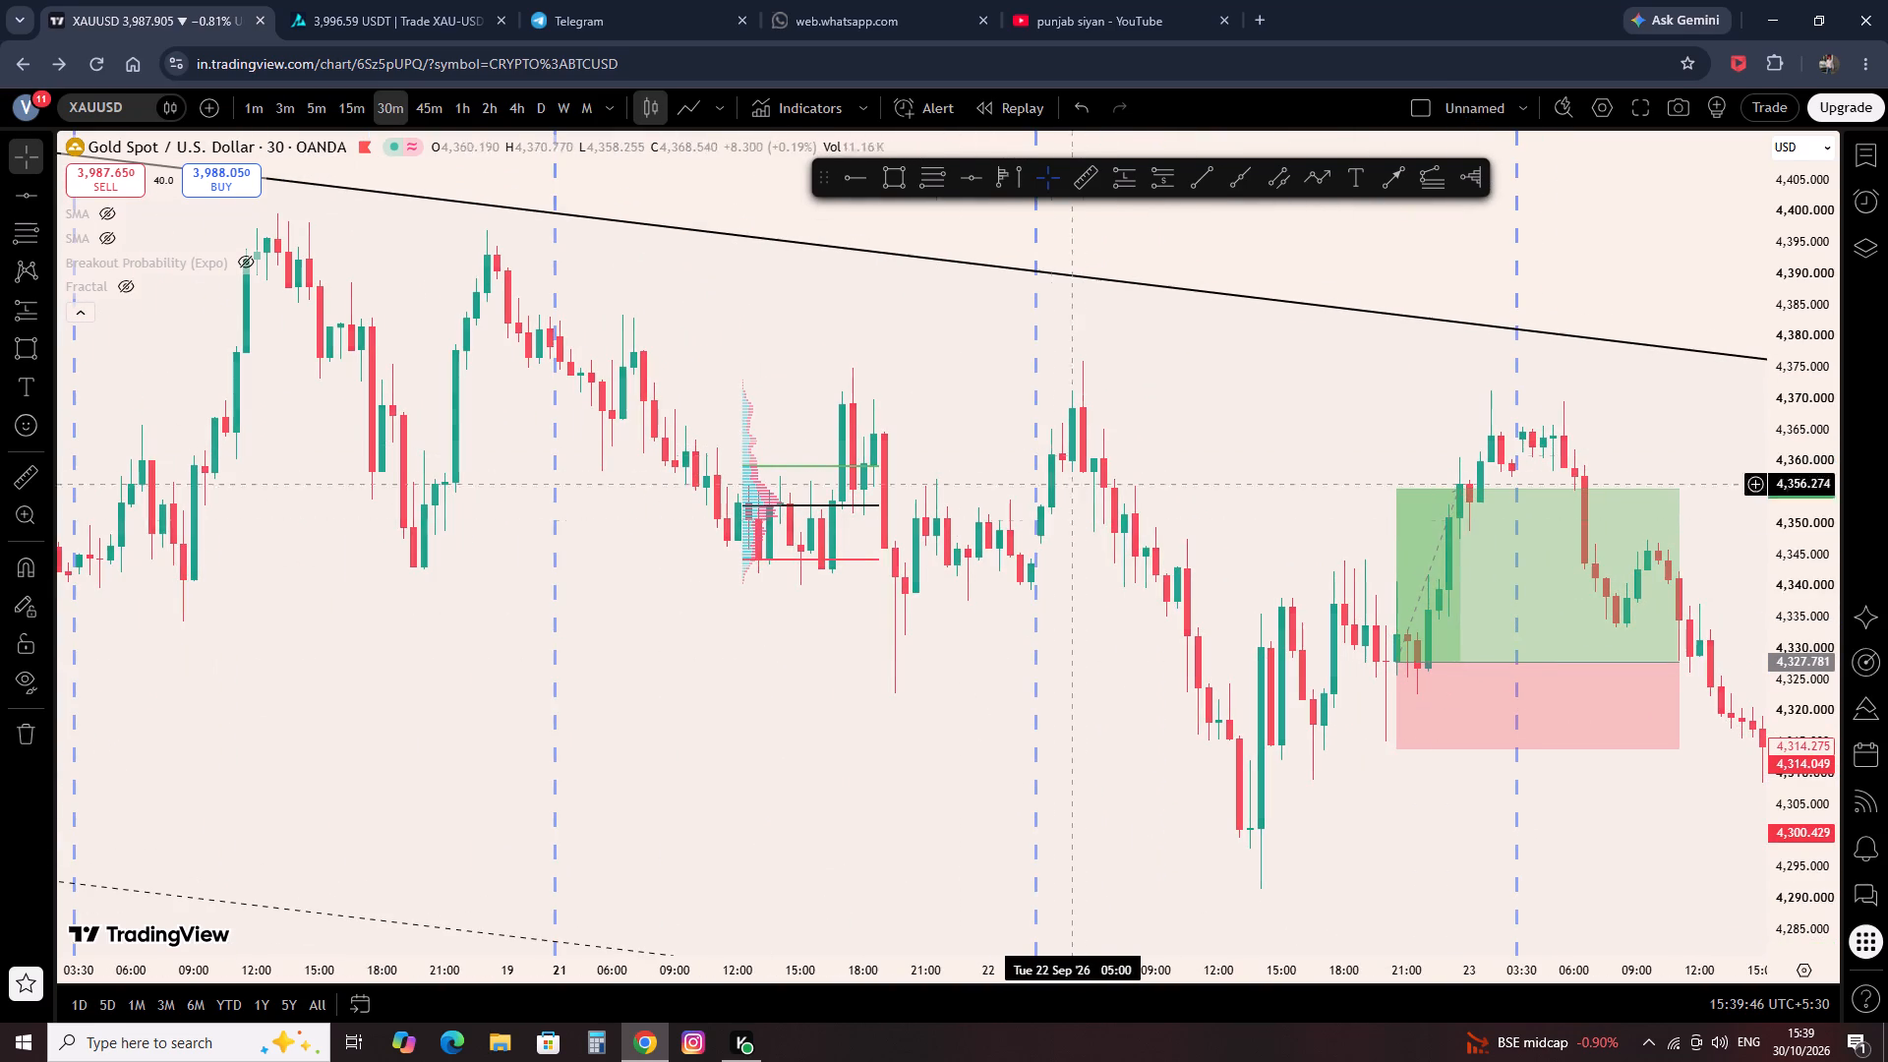
click(1173, 181)
click(895, 546)
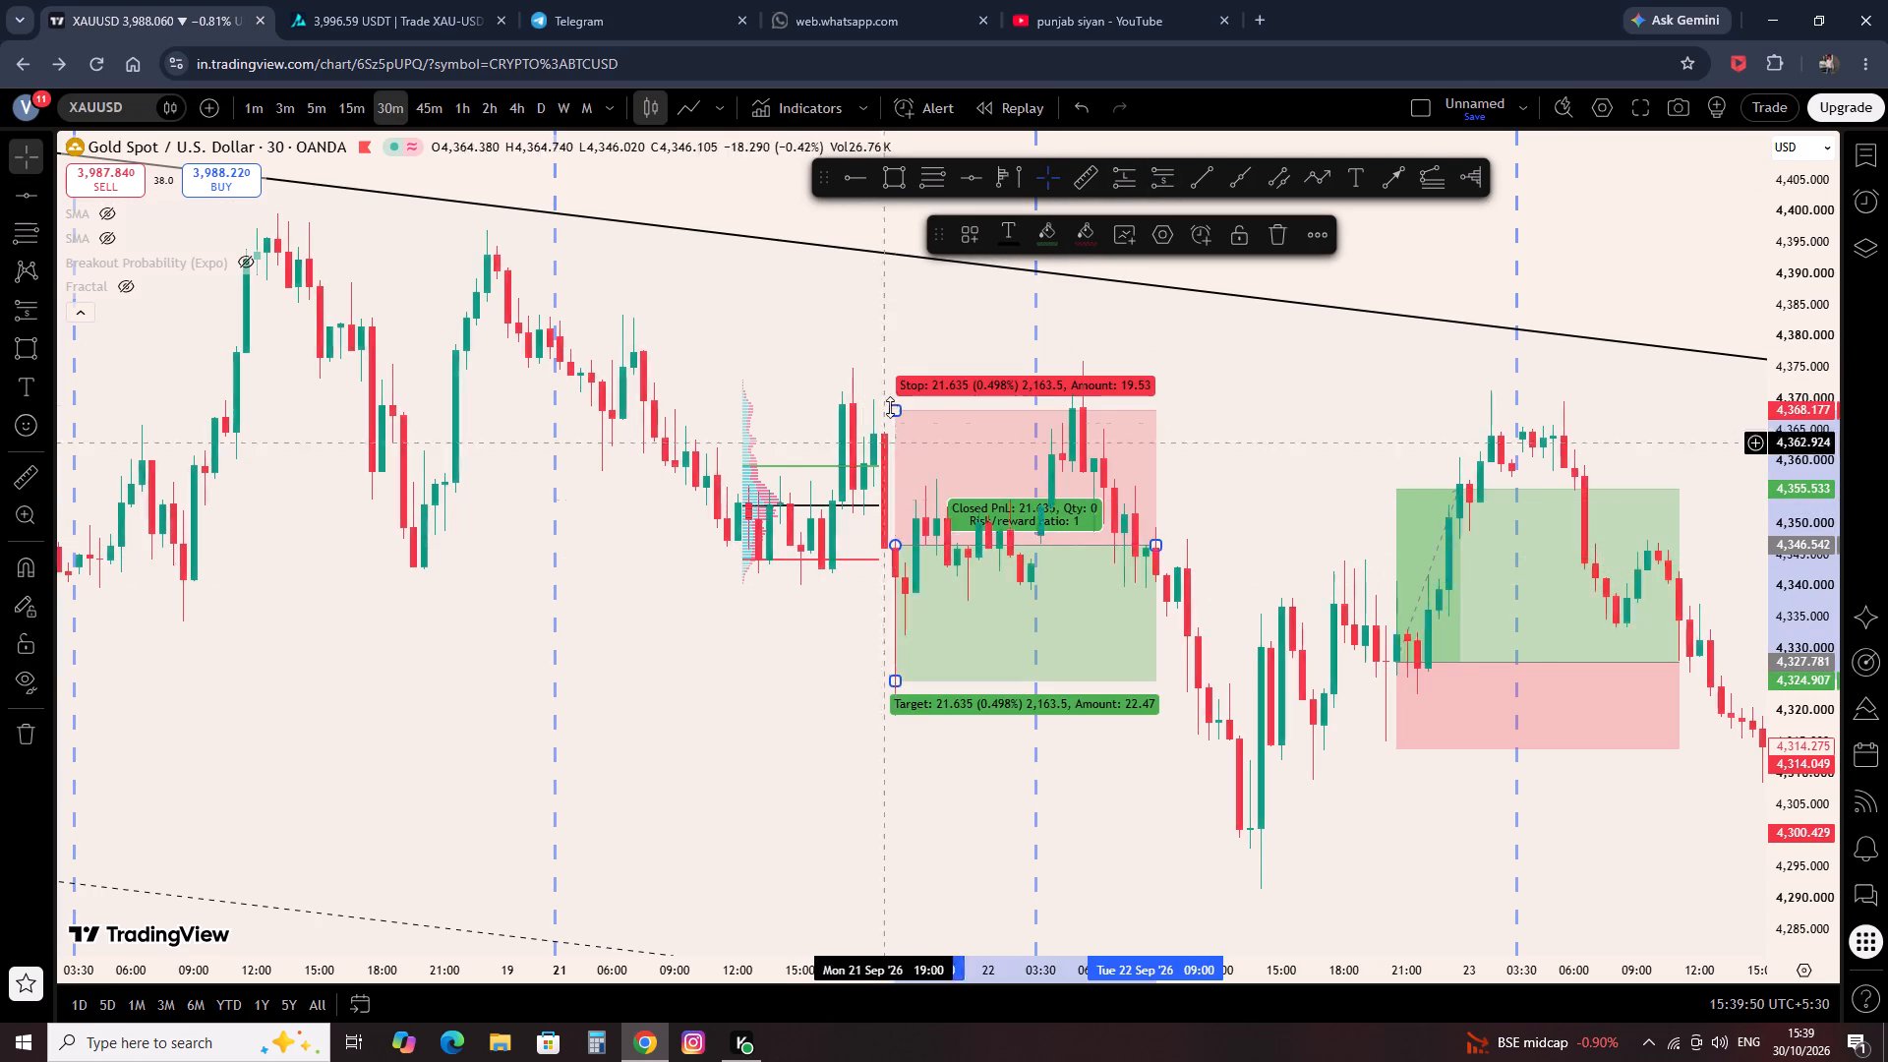
drag(898, 403, 901, 420)
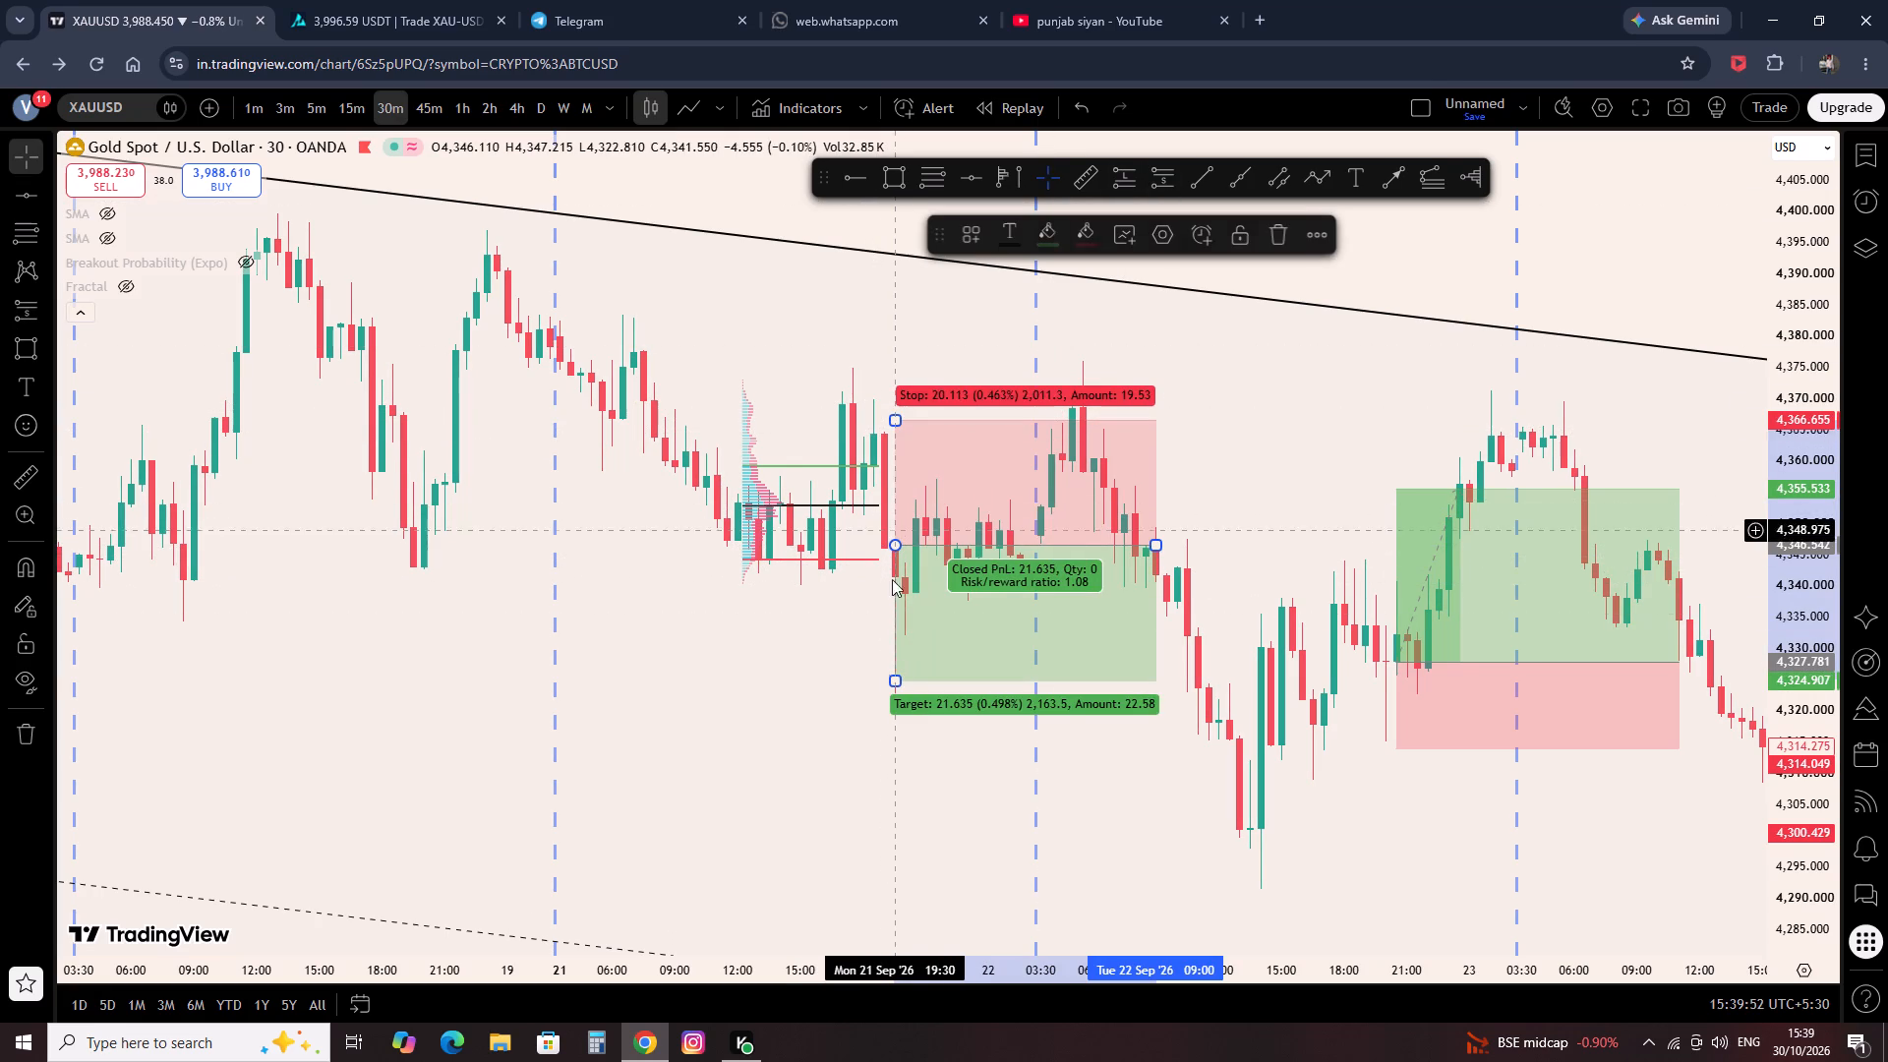
drag(894, 676, 800, 702)
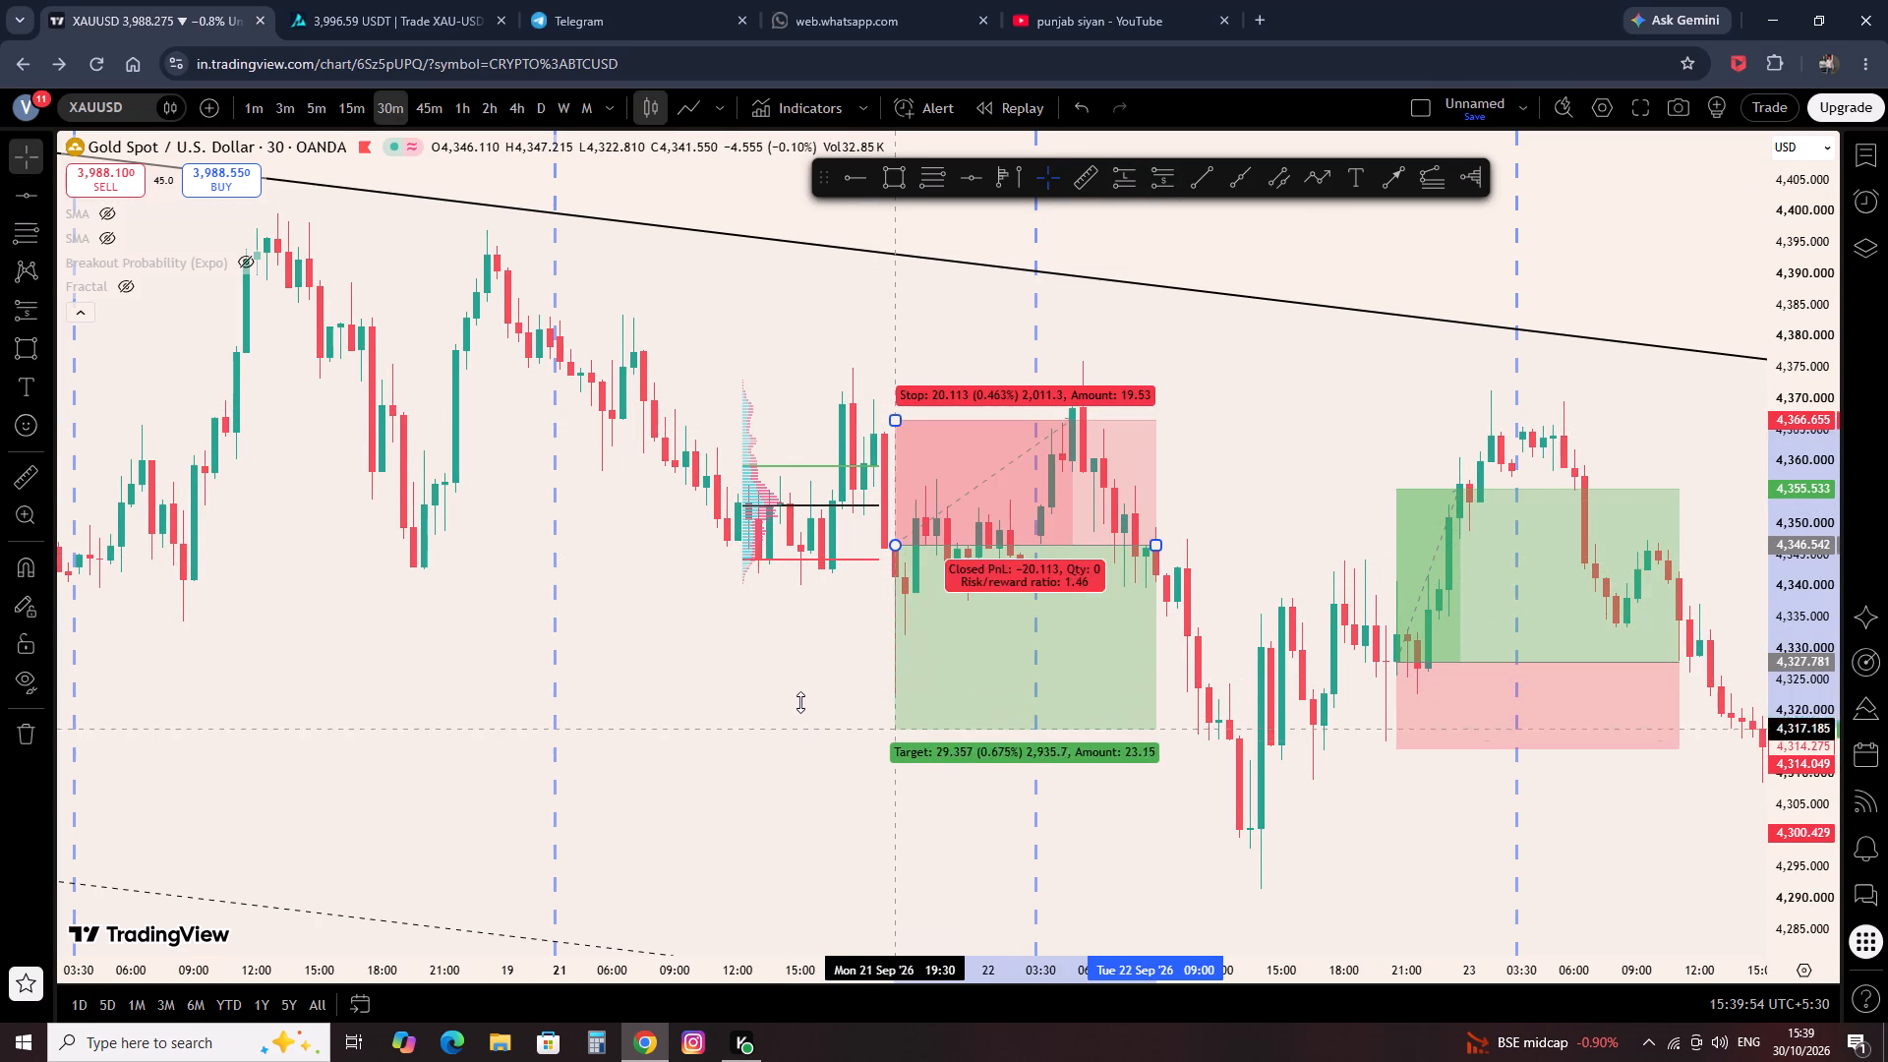
drag(800, 702, 800, 685)
click(735, 670)
Check the 18 Sep session by moving the volume profile onto it, covering about 12:30 to 18:30.
scroll(784, 700, down, 4)
scroll(1146, 603, down, 3)
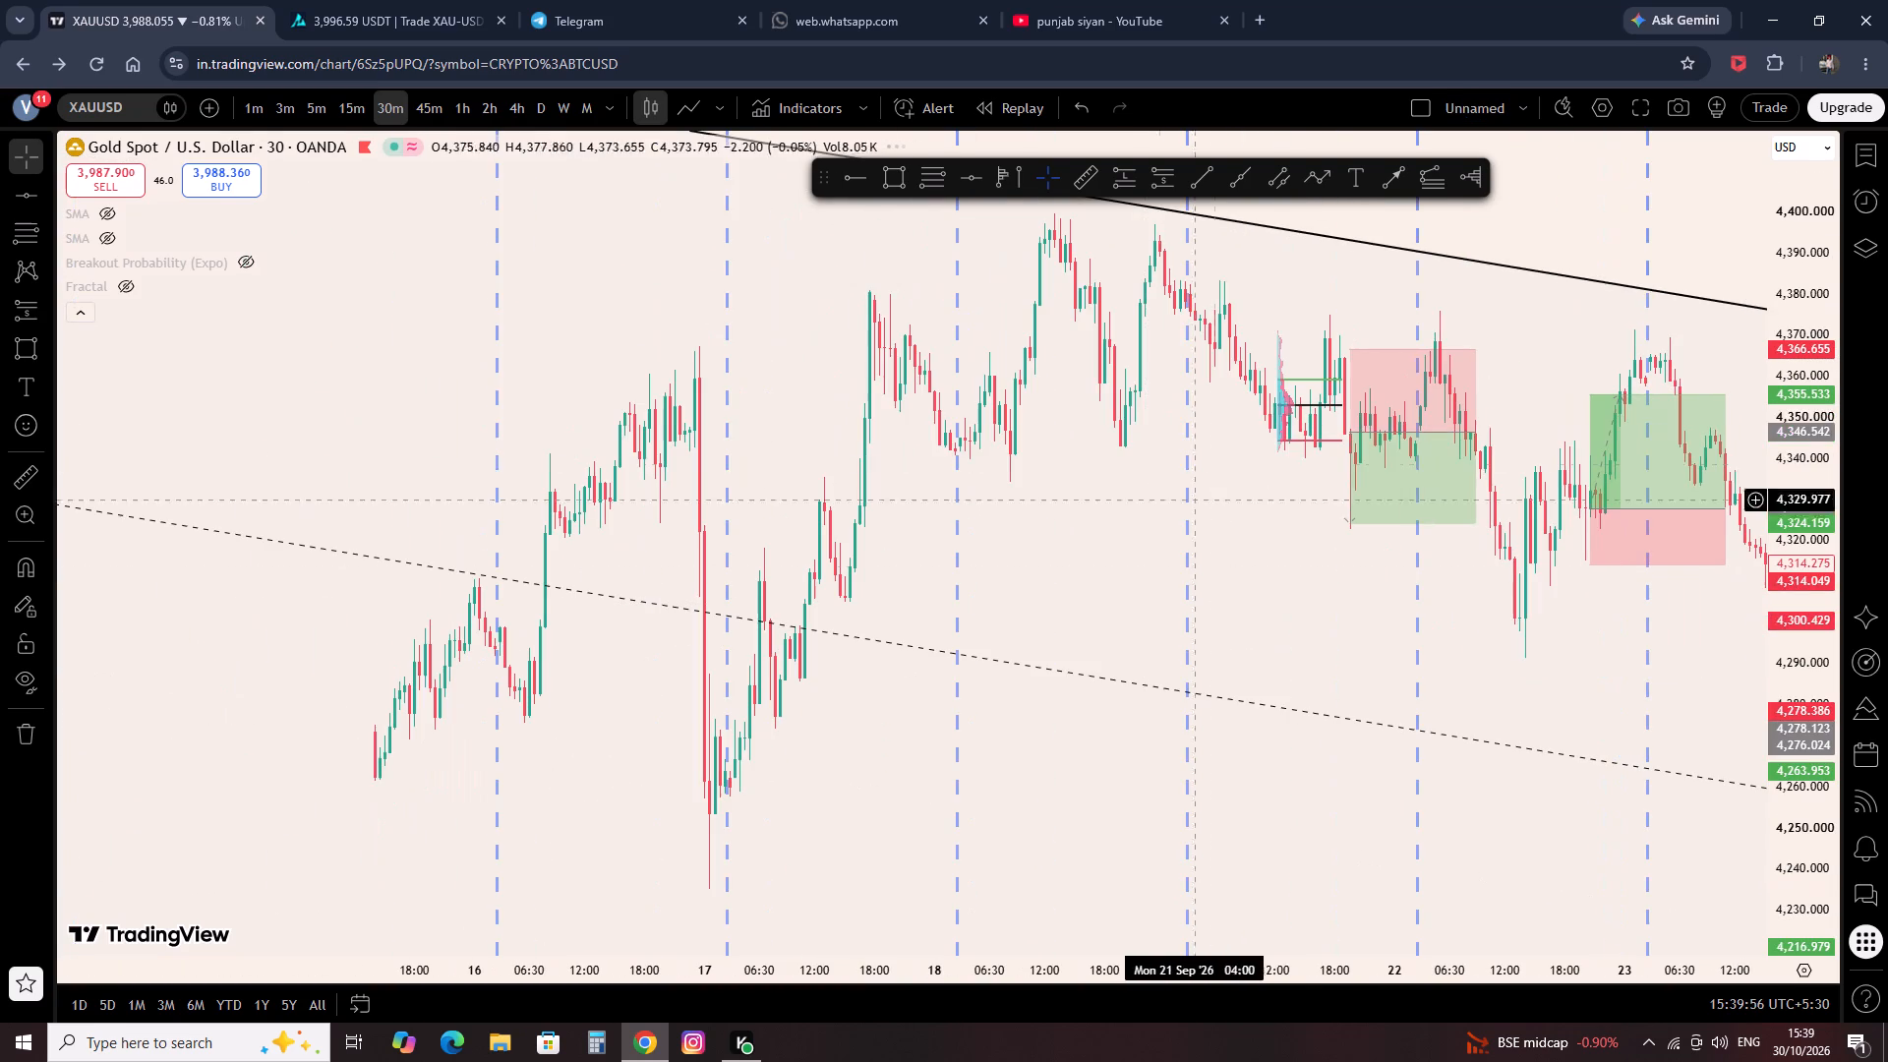
drag(1278, 416, 1019, 426)
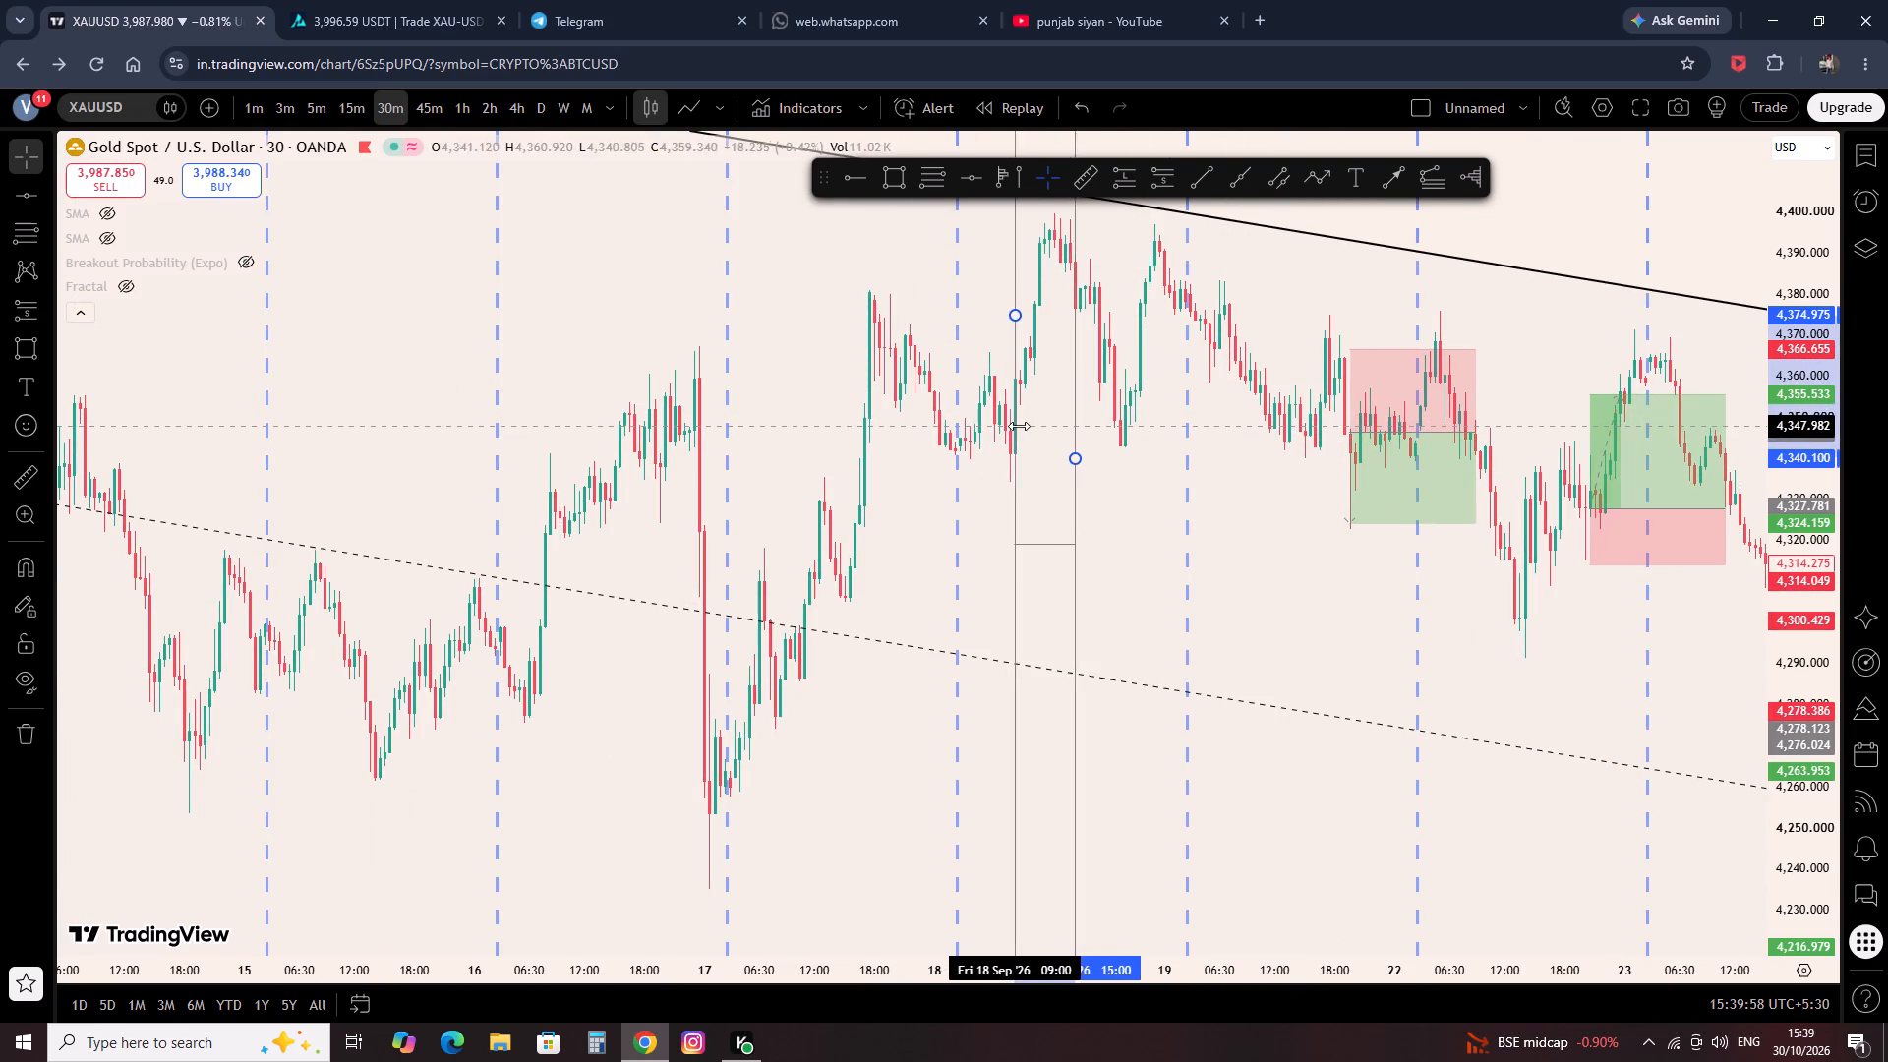
drag(1019, 426, 1048, 417)
drag(847, 553, 1282, 594)
scroll(1300, 598, up, 13)
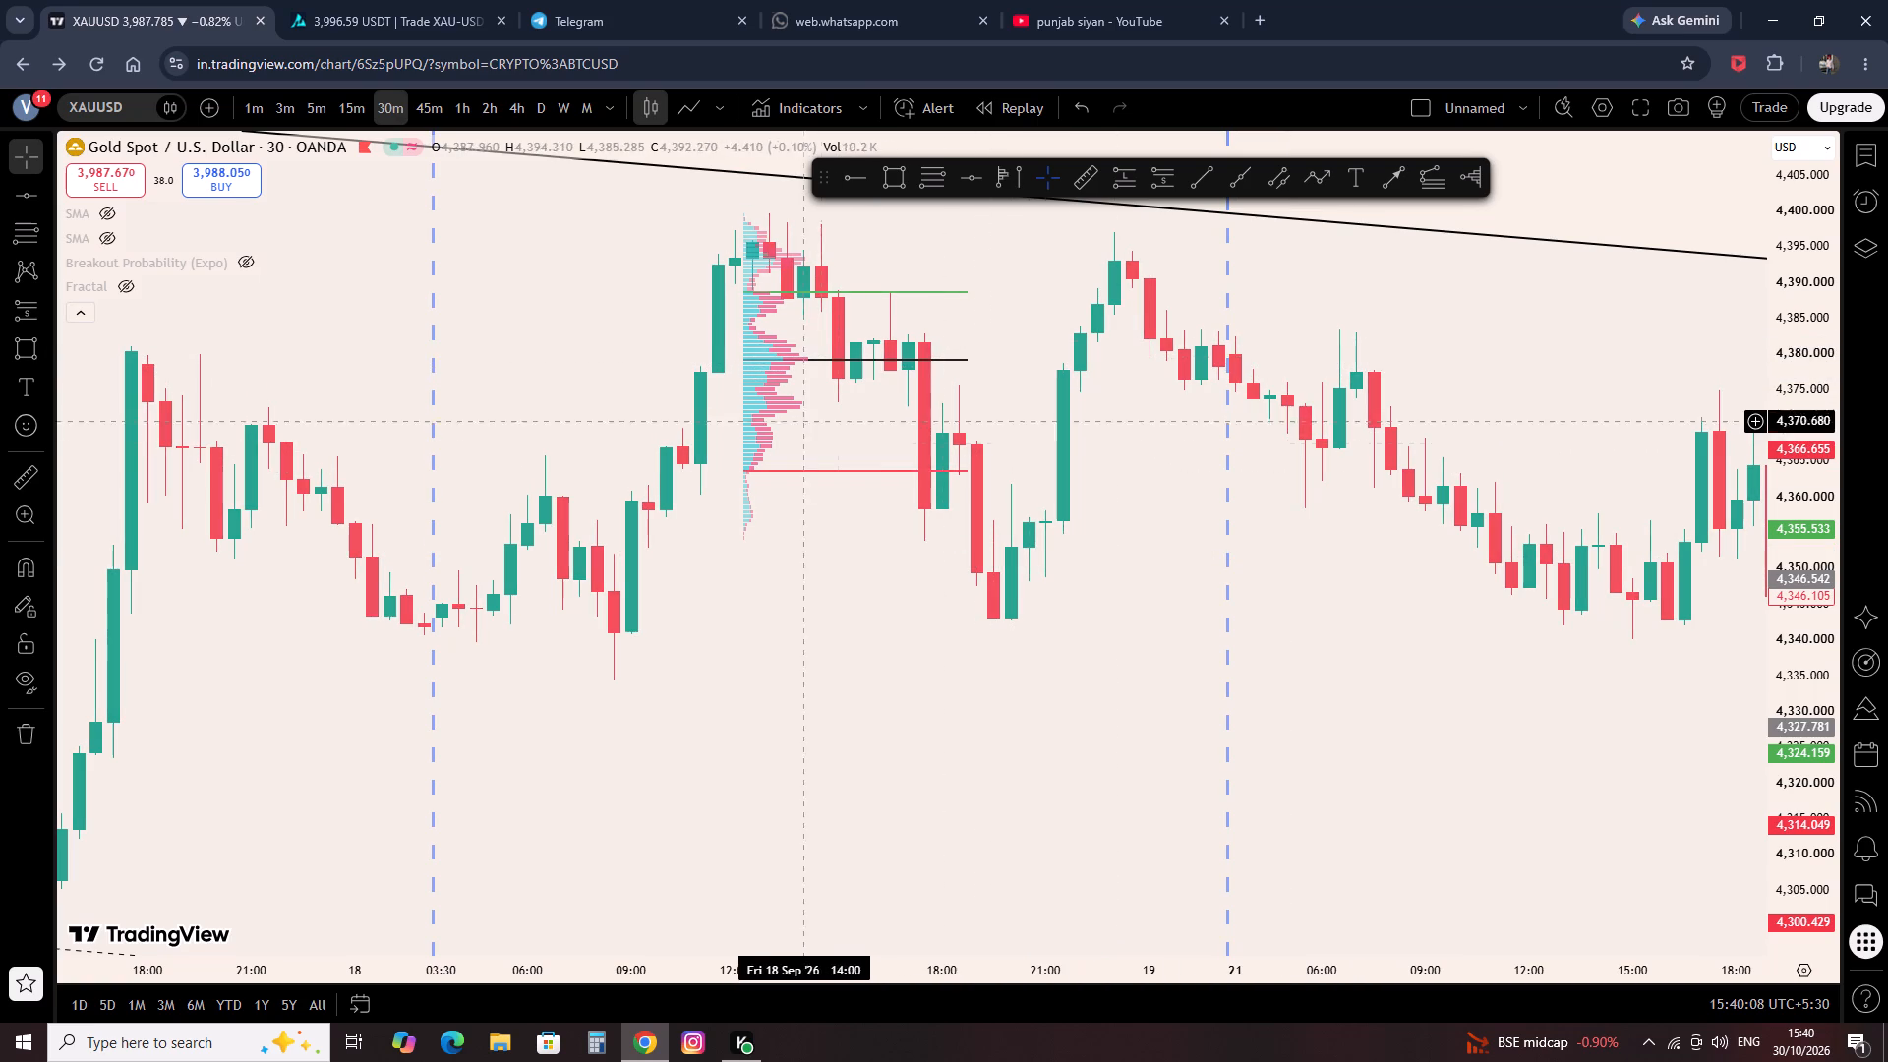
scroll(865, 455, down, 2)
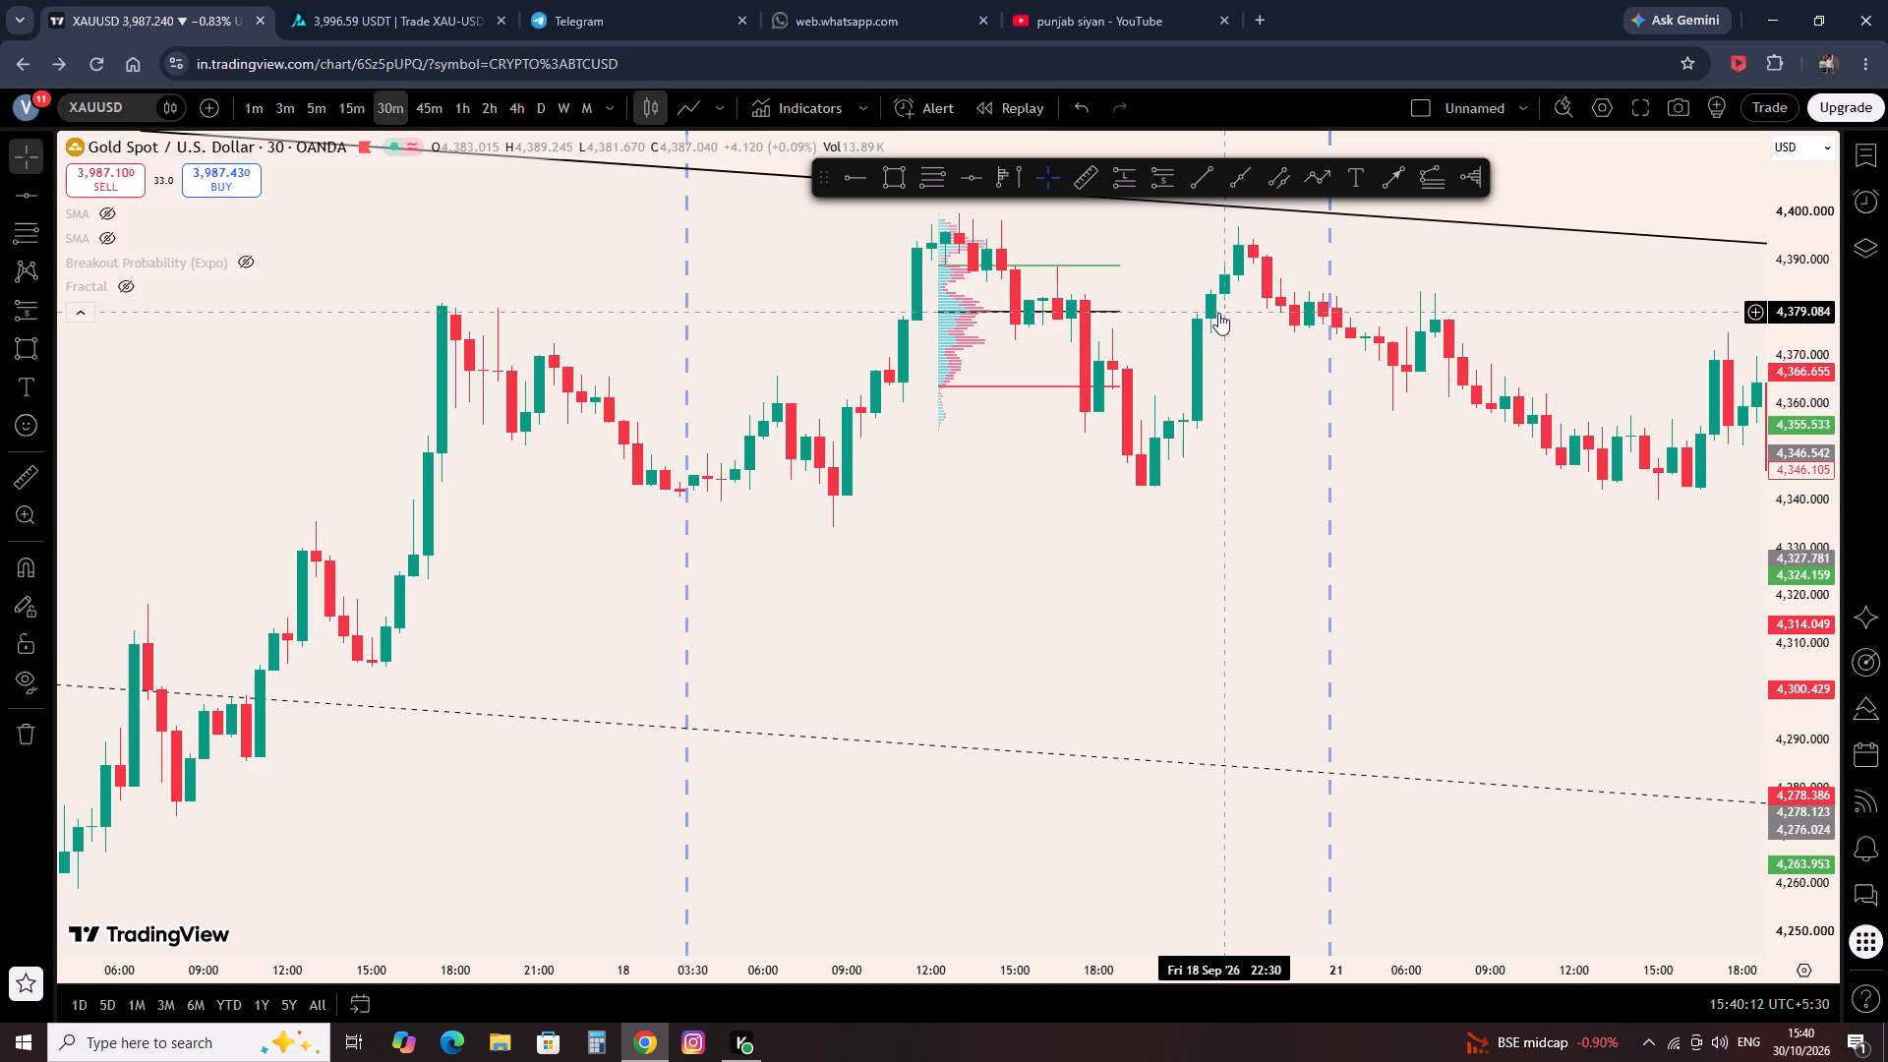
Check the 17 Sep session by moving the volume profile onto it, covering about 12:30 to 18:30.
drag(592, 515, 1210, 551)
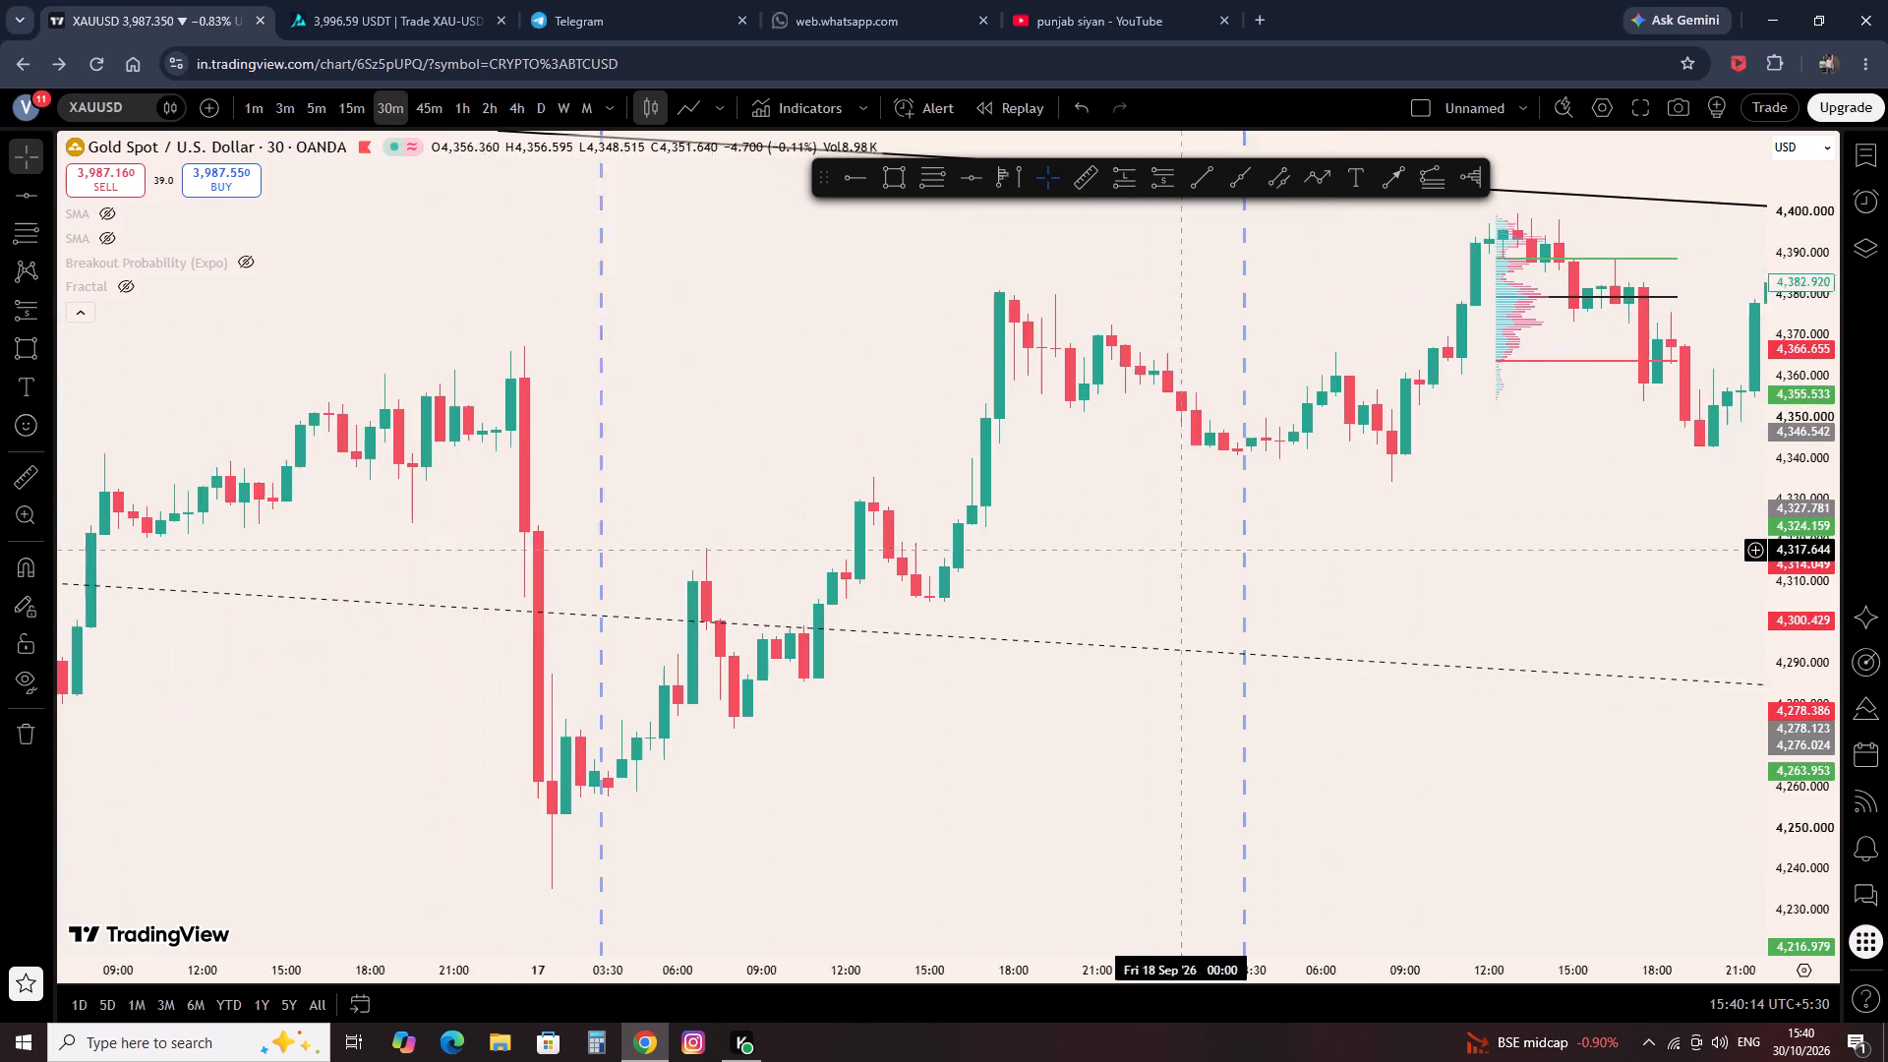
drag(1543, 328, 902, 449)
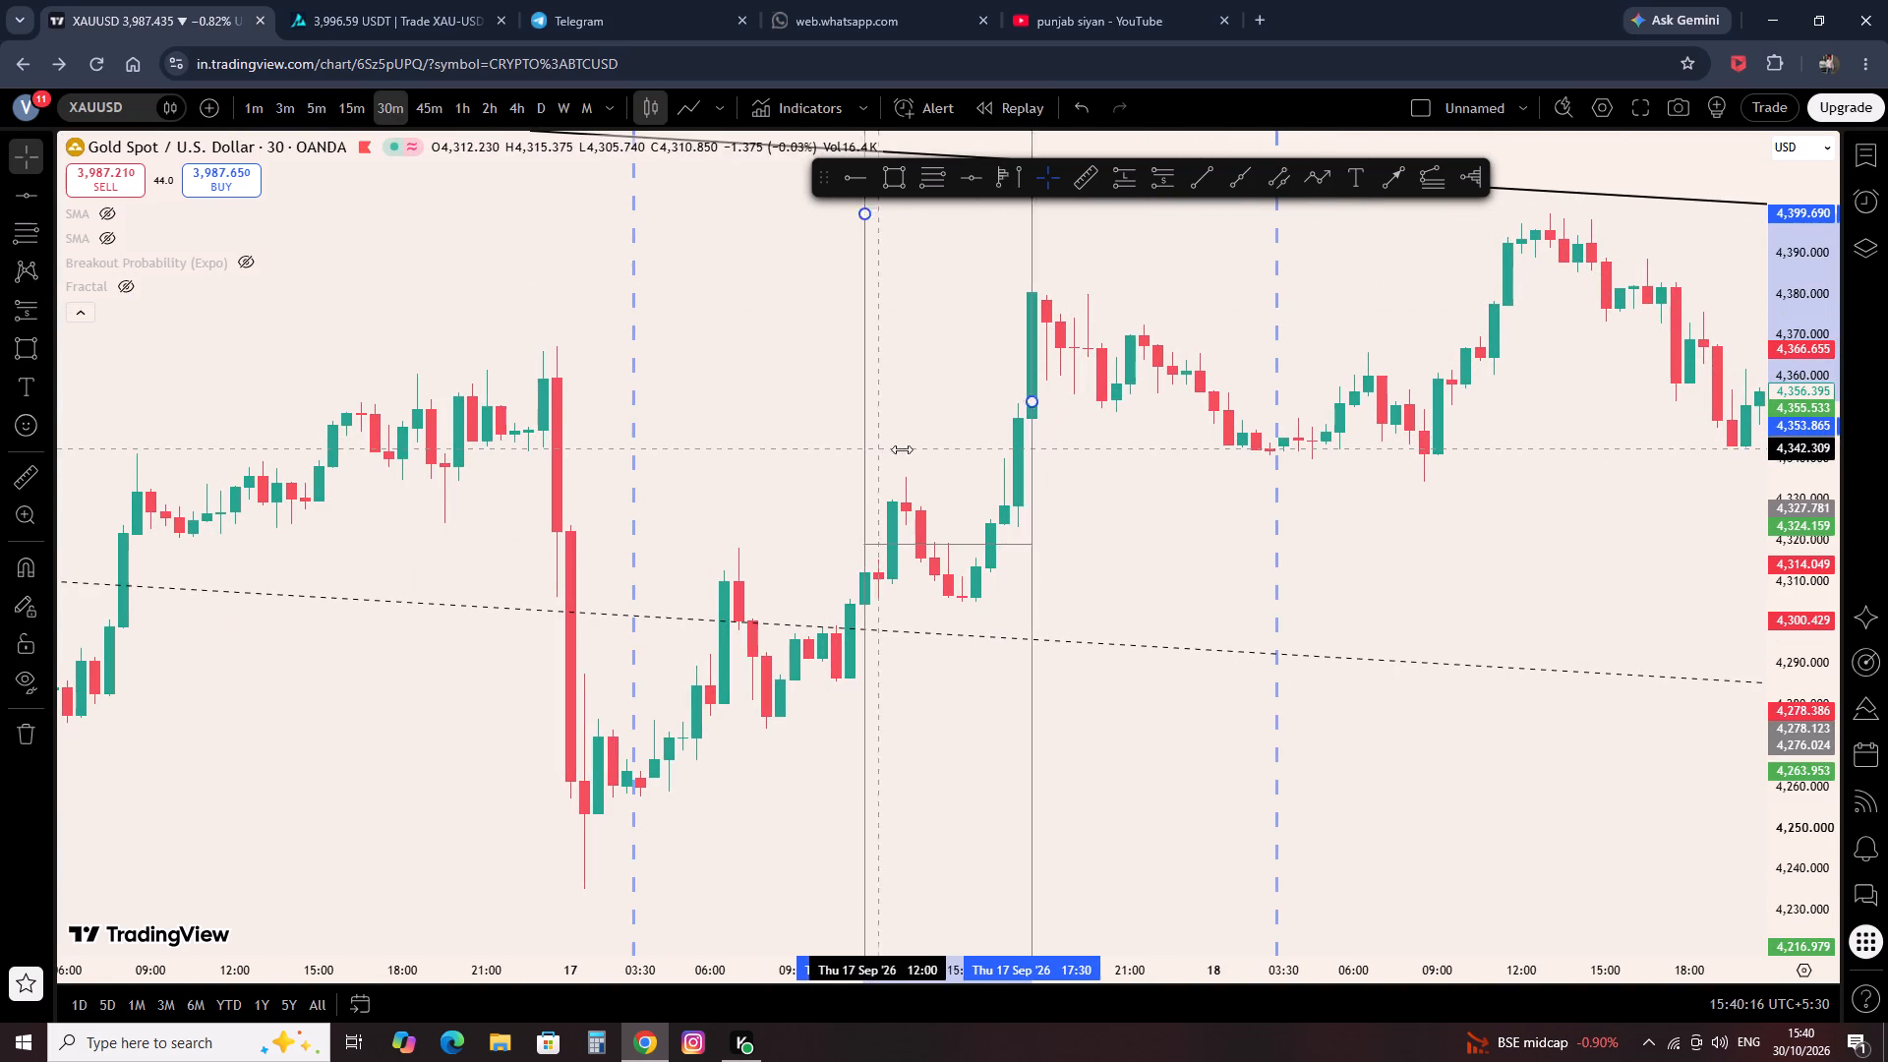
drag(902, 449, 910, 452)
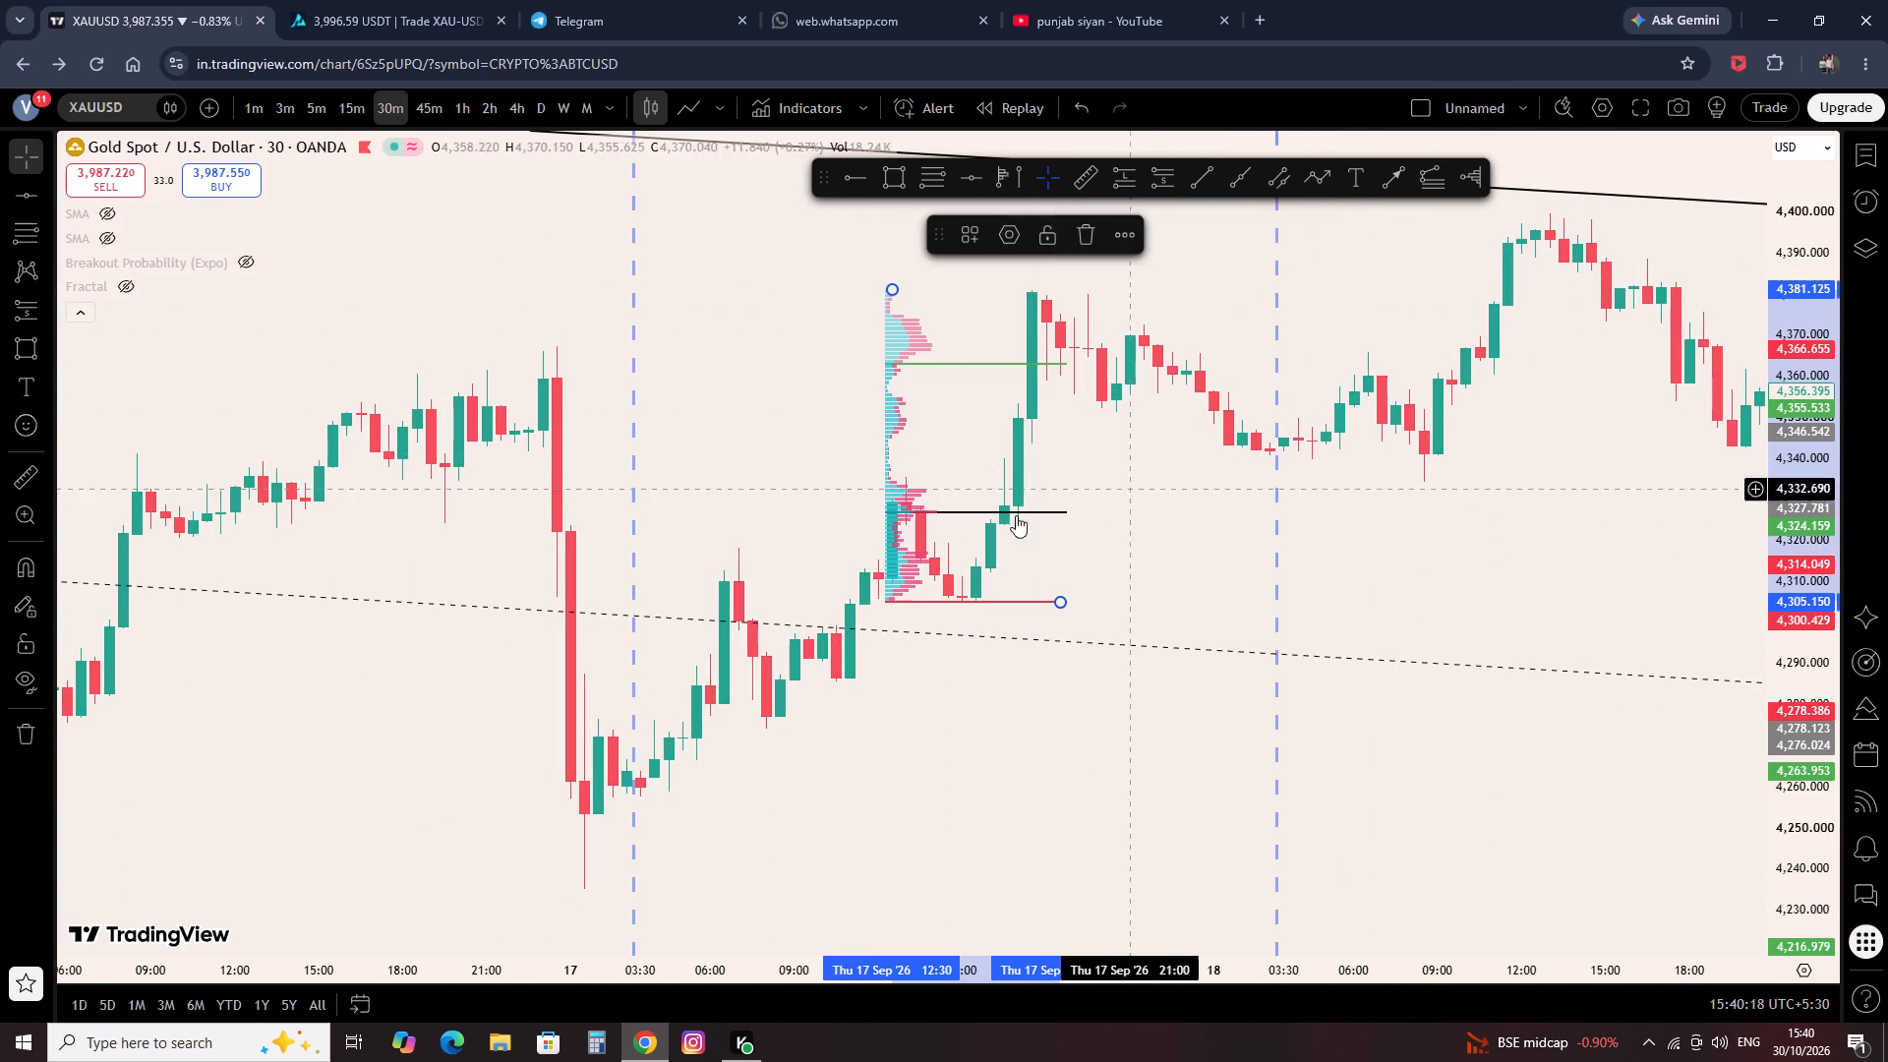
Move the volume profile onto the 16 Sep session, covering about 12:30 to 18:30.
drag(904, 553, 349, 618)
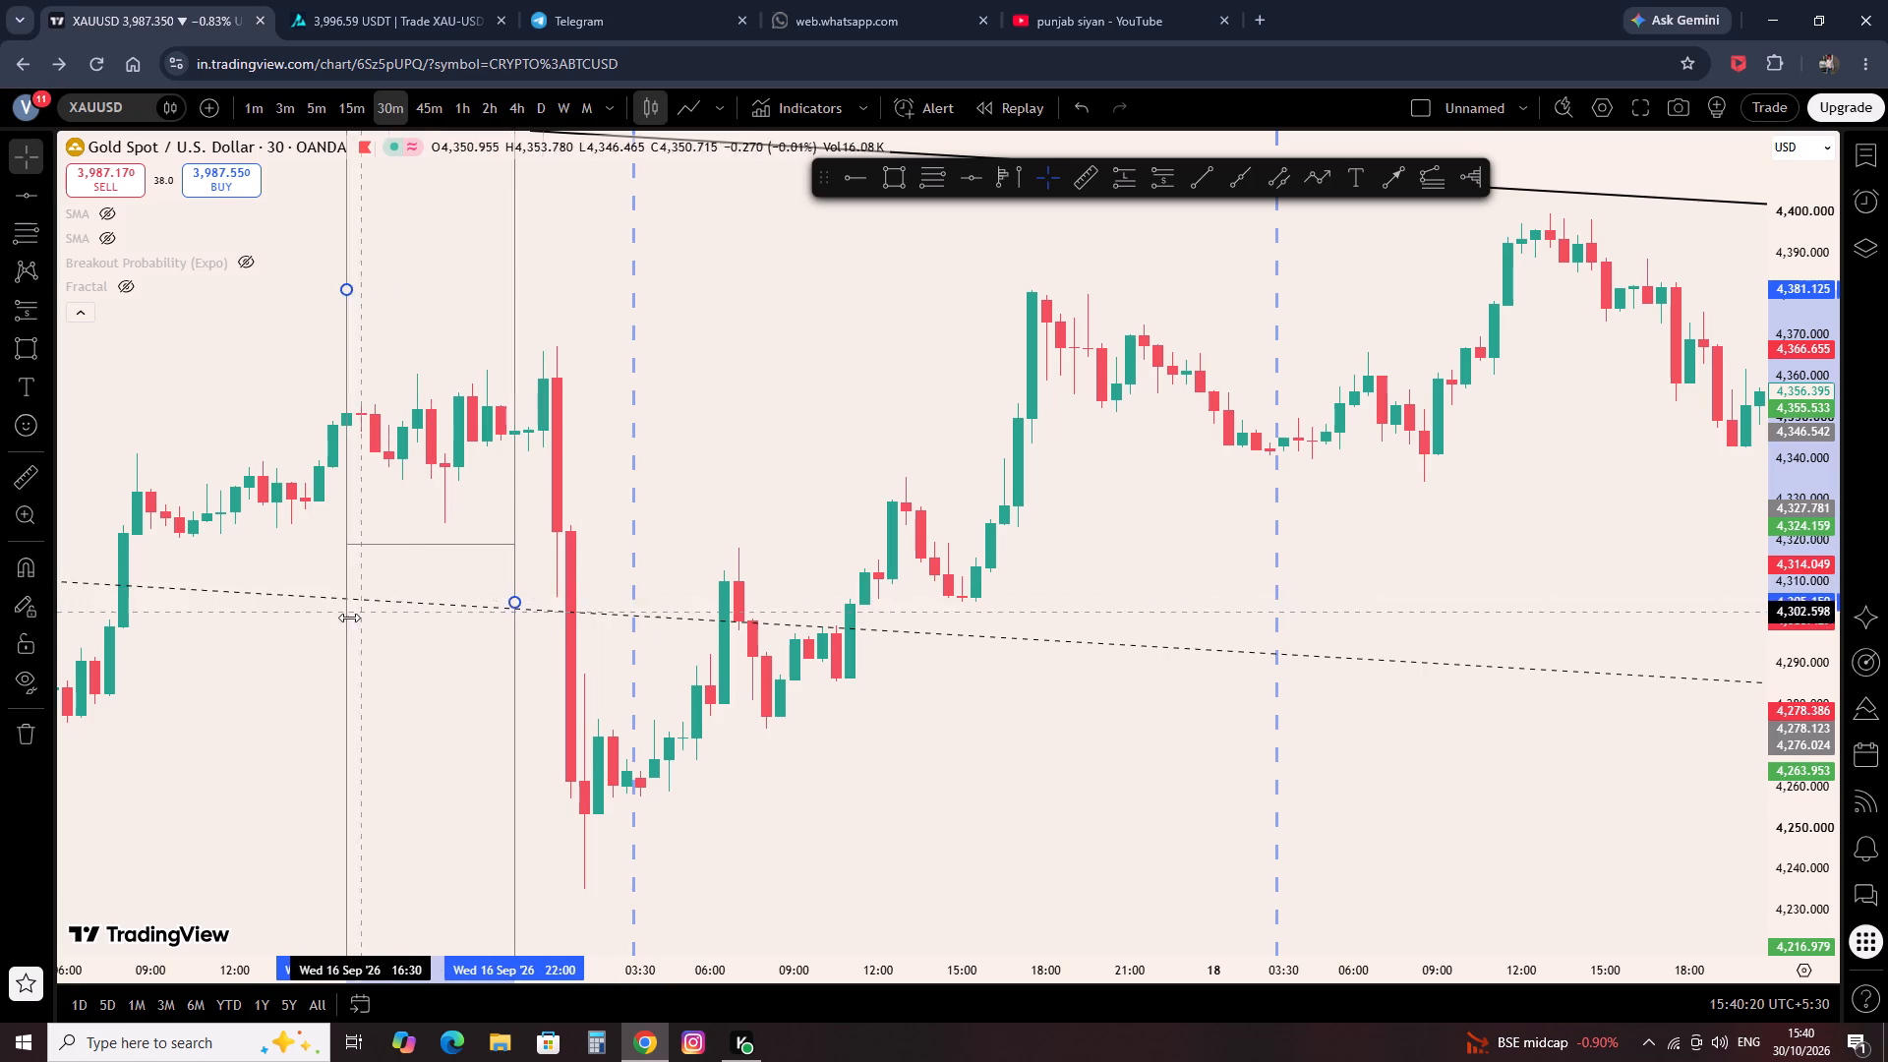
drag(349, 618, 272, 648)
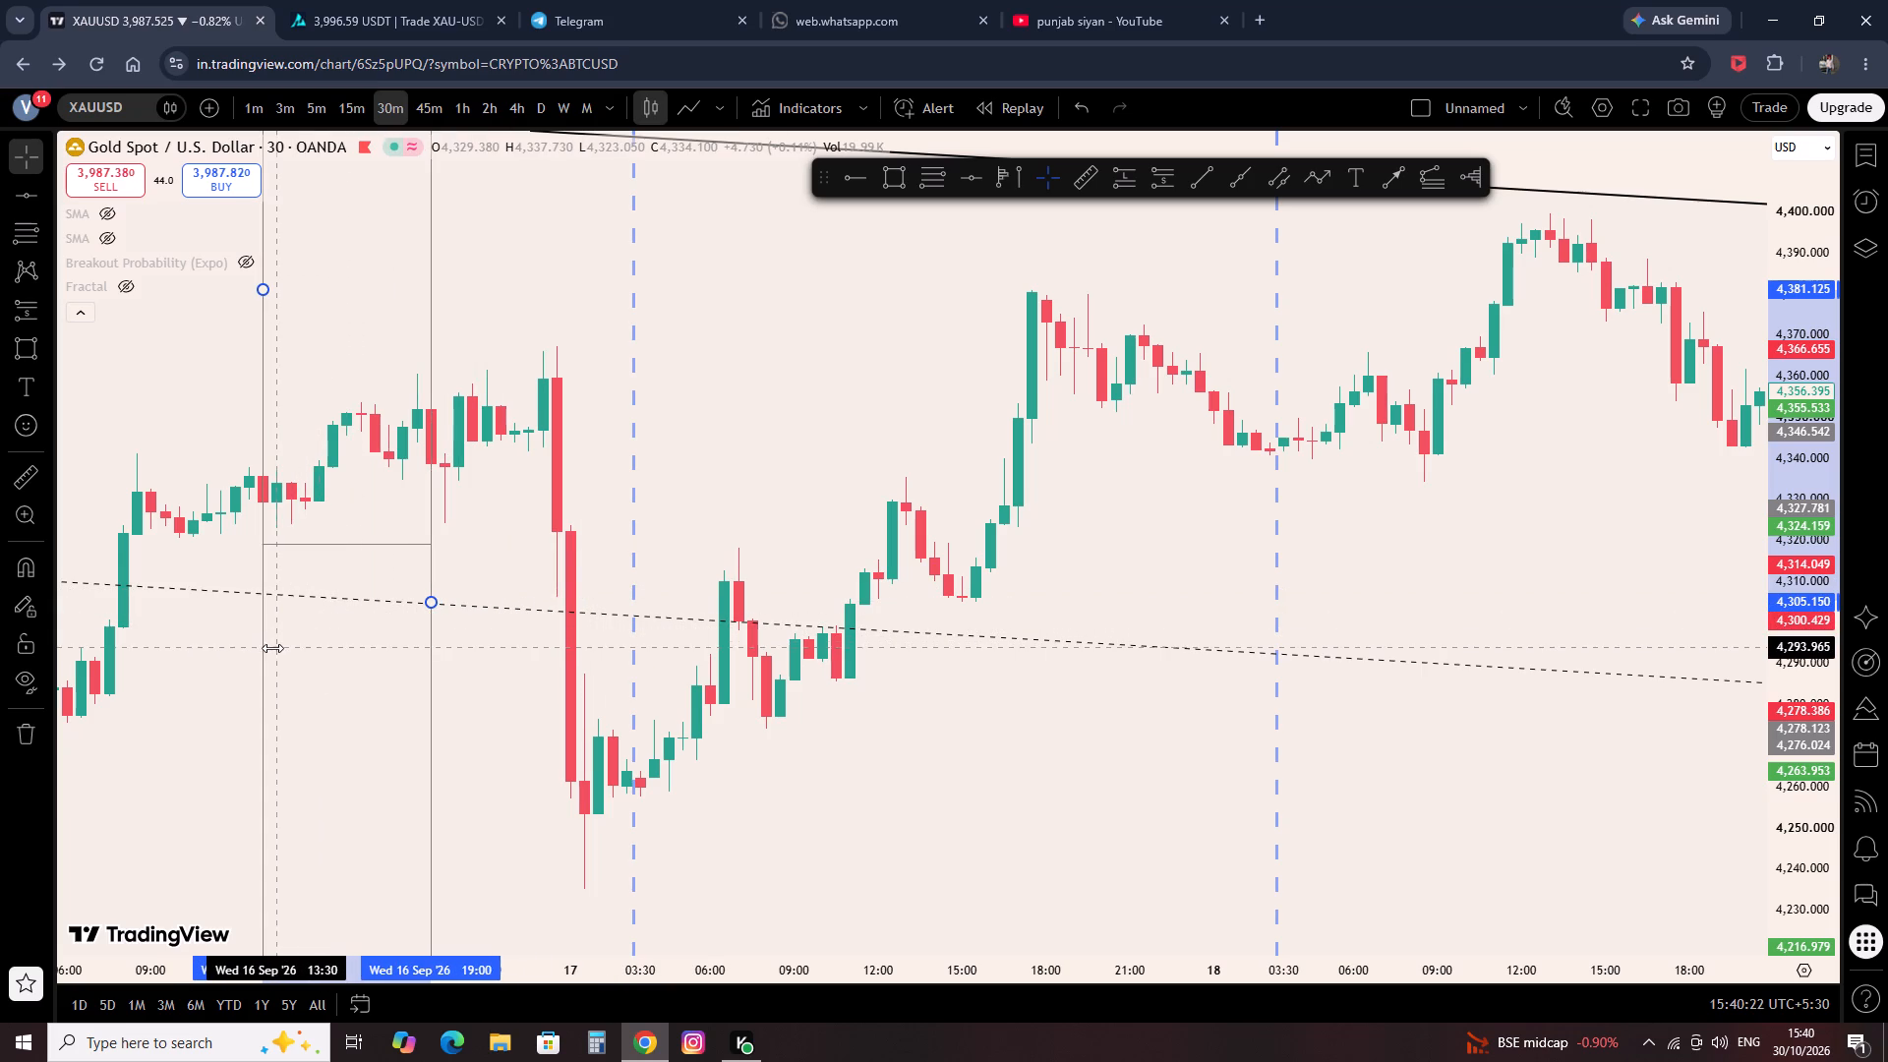
drag(272, 648, 263, 653)
Place a long position at 16 Sep 19:00 with entry about 4,350.68, stop about 4,330.64 and target about 4,370.72.
drag(326, 675, 1151, 760)
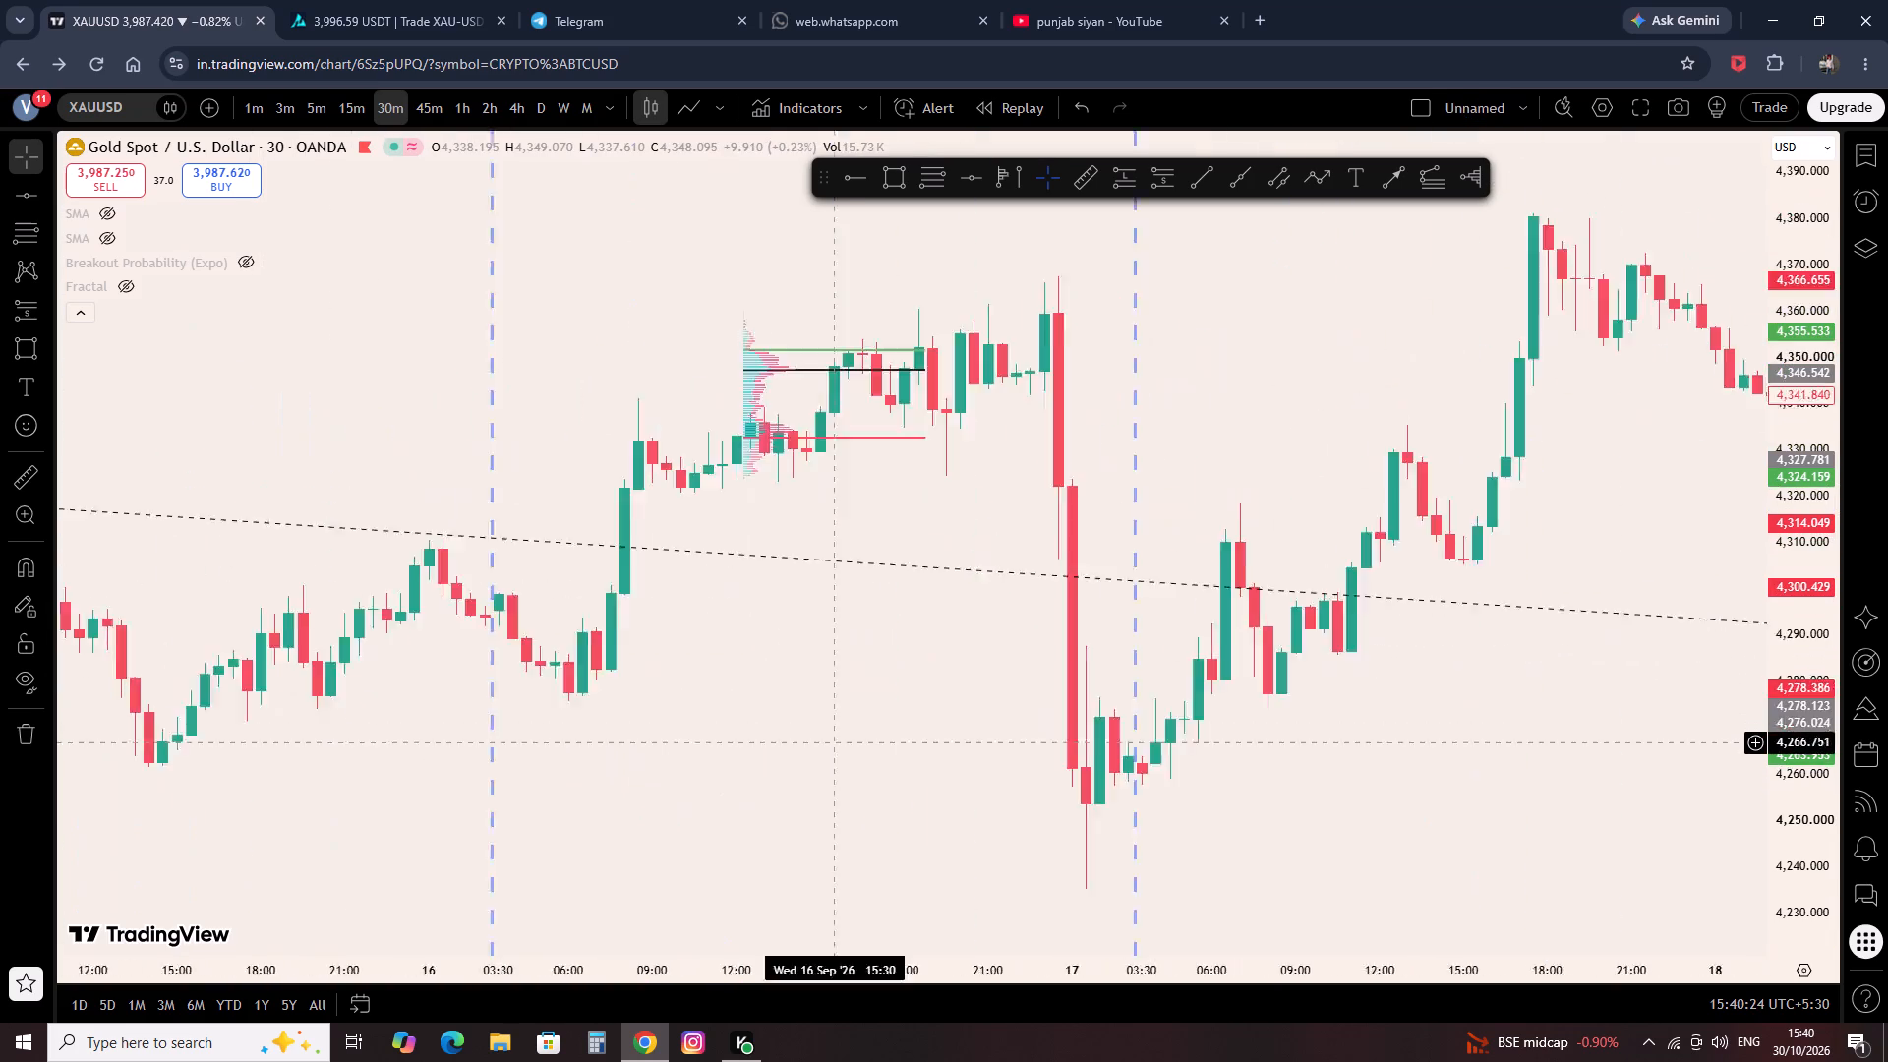
drag(1151, 760, 1571, 737)
scroll(1585, 729, up, 7)
drag(1508, 619, 792, 731)
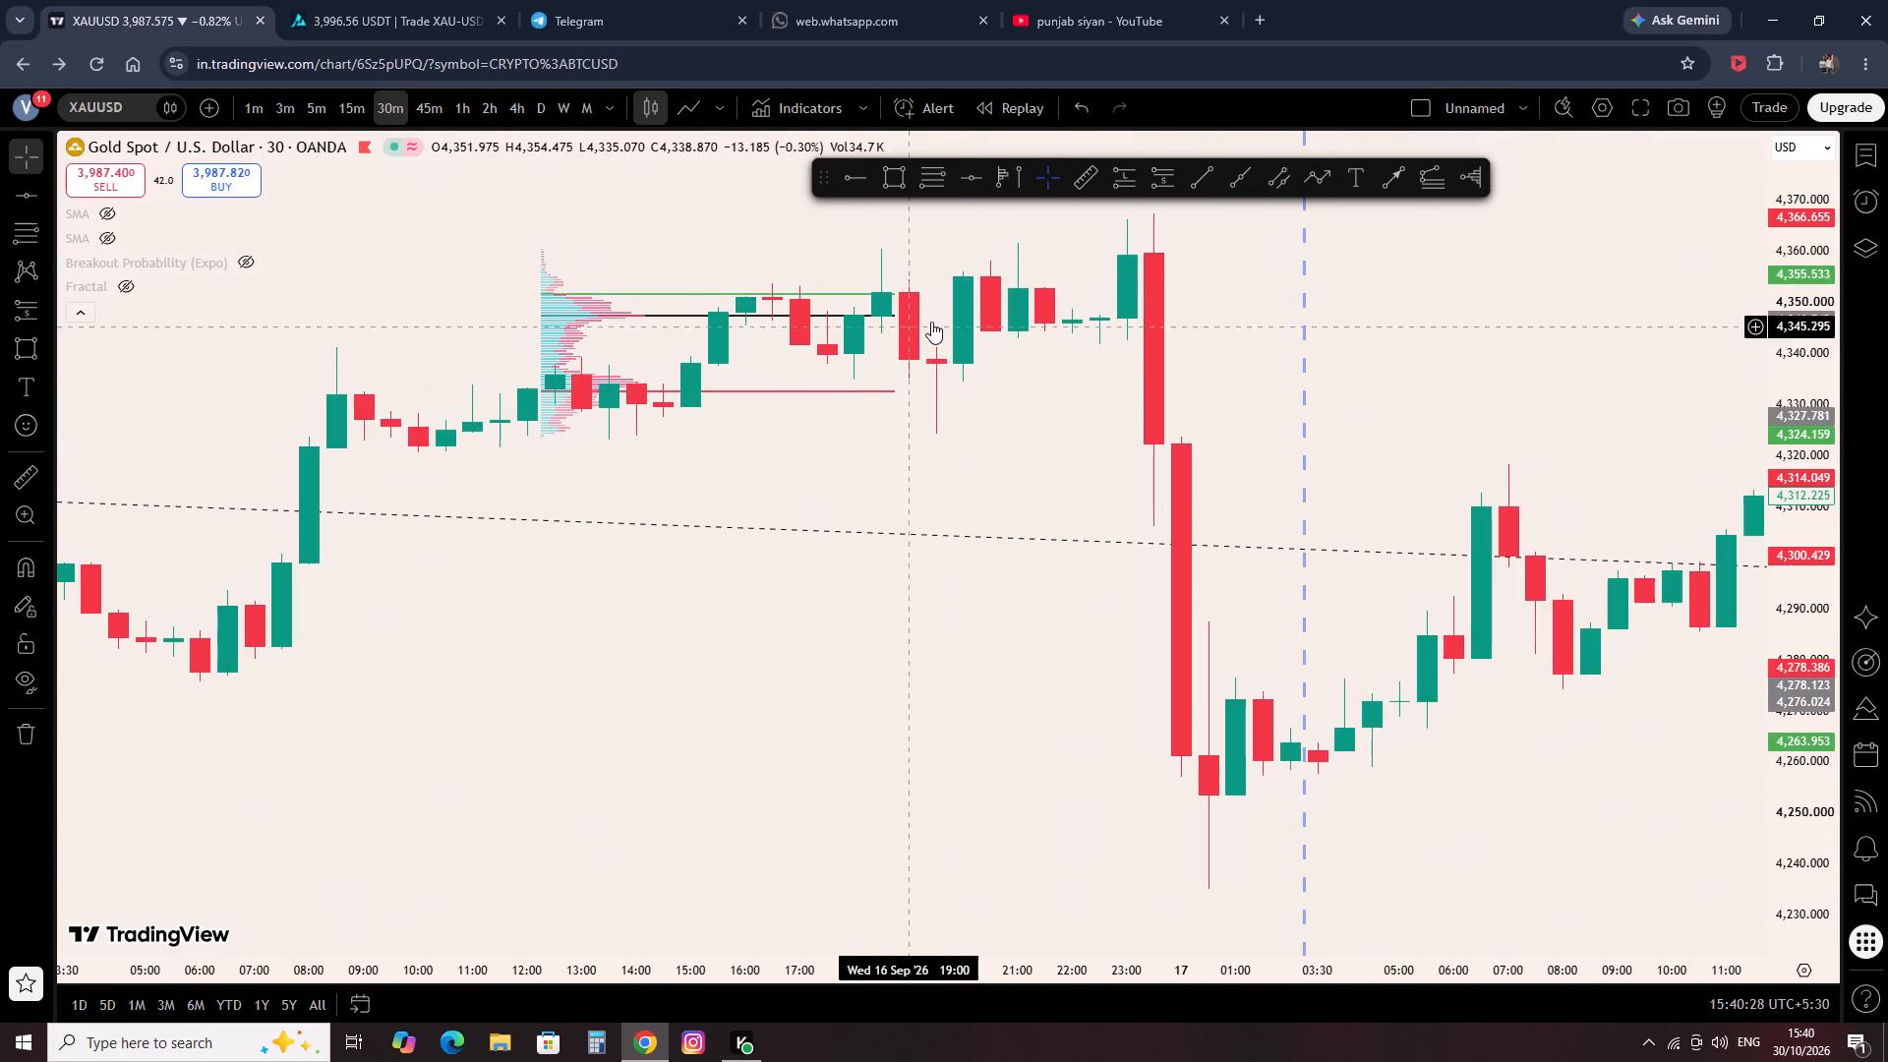
drag(490, 626, 1241, 683)
click(1121, 176)
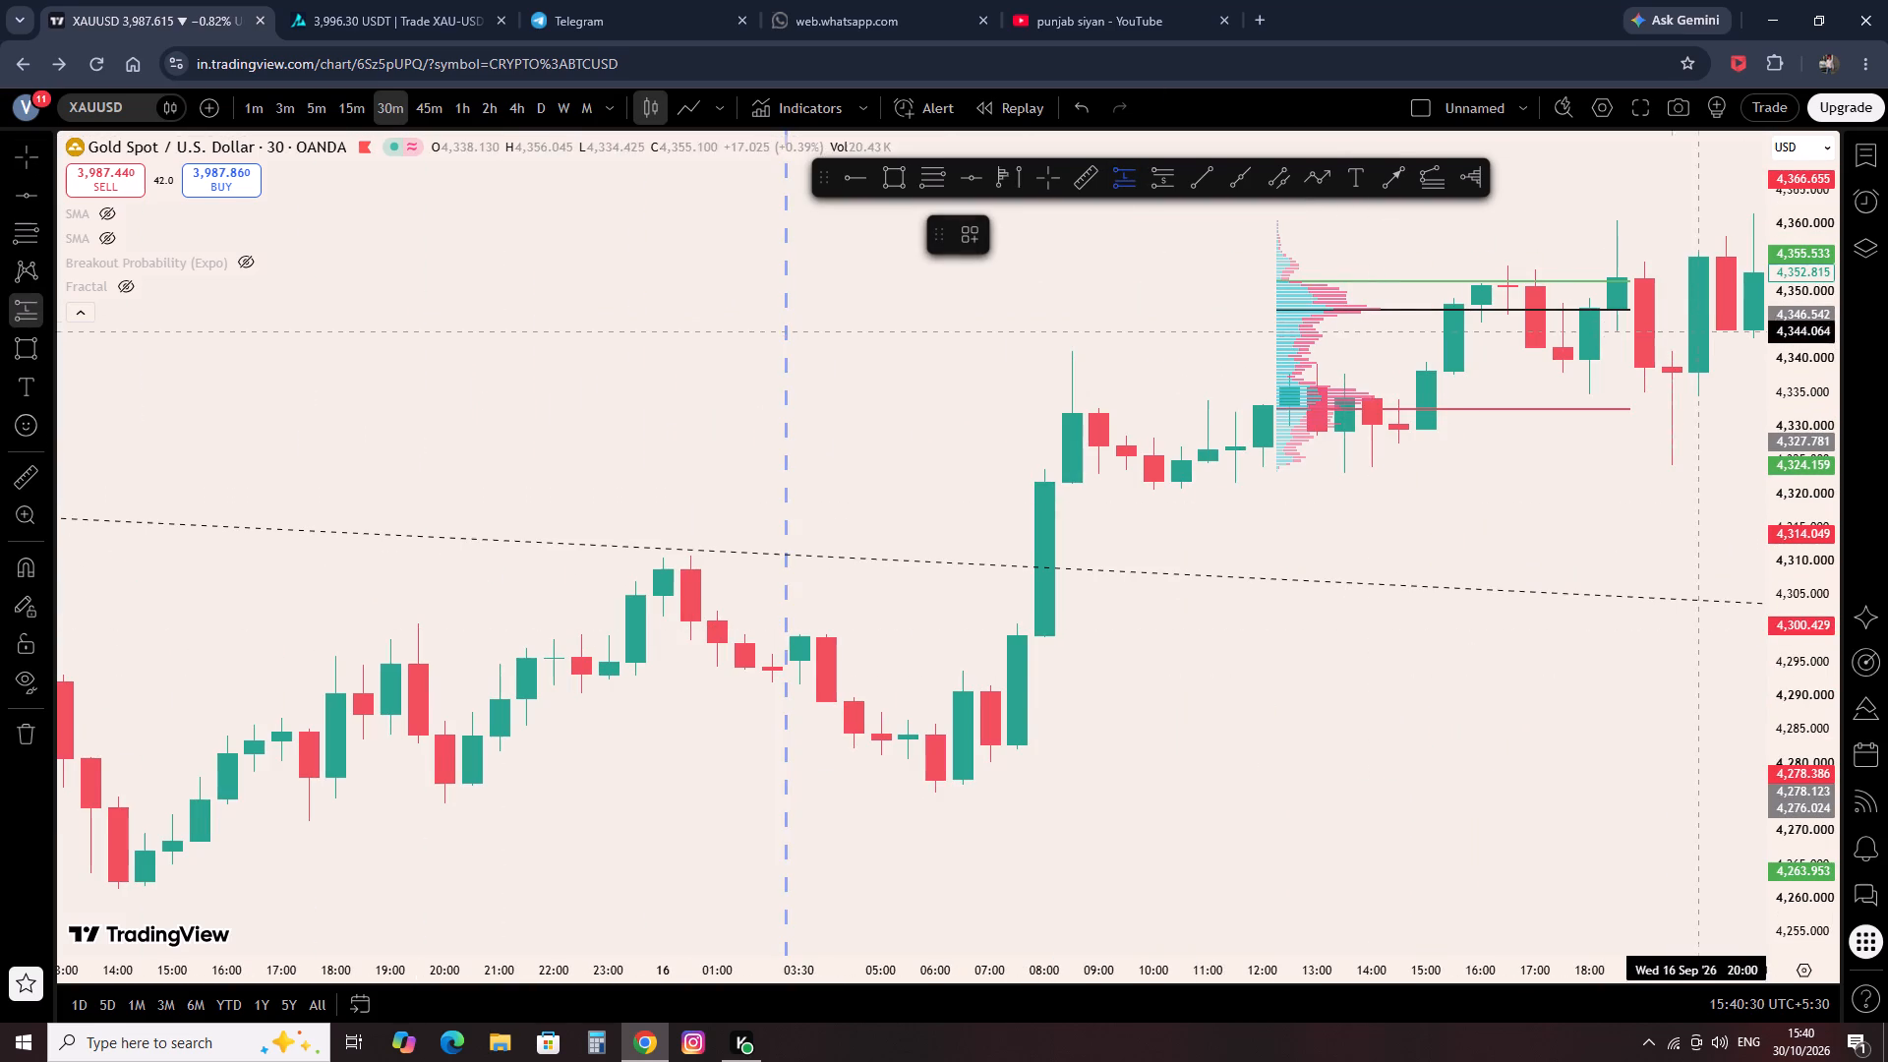
click(1632, 287)
Delete the volume profile from the 16 Sep session.
scroll(1481, 500, down, 5)
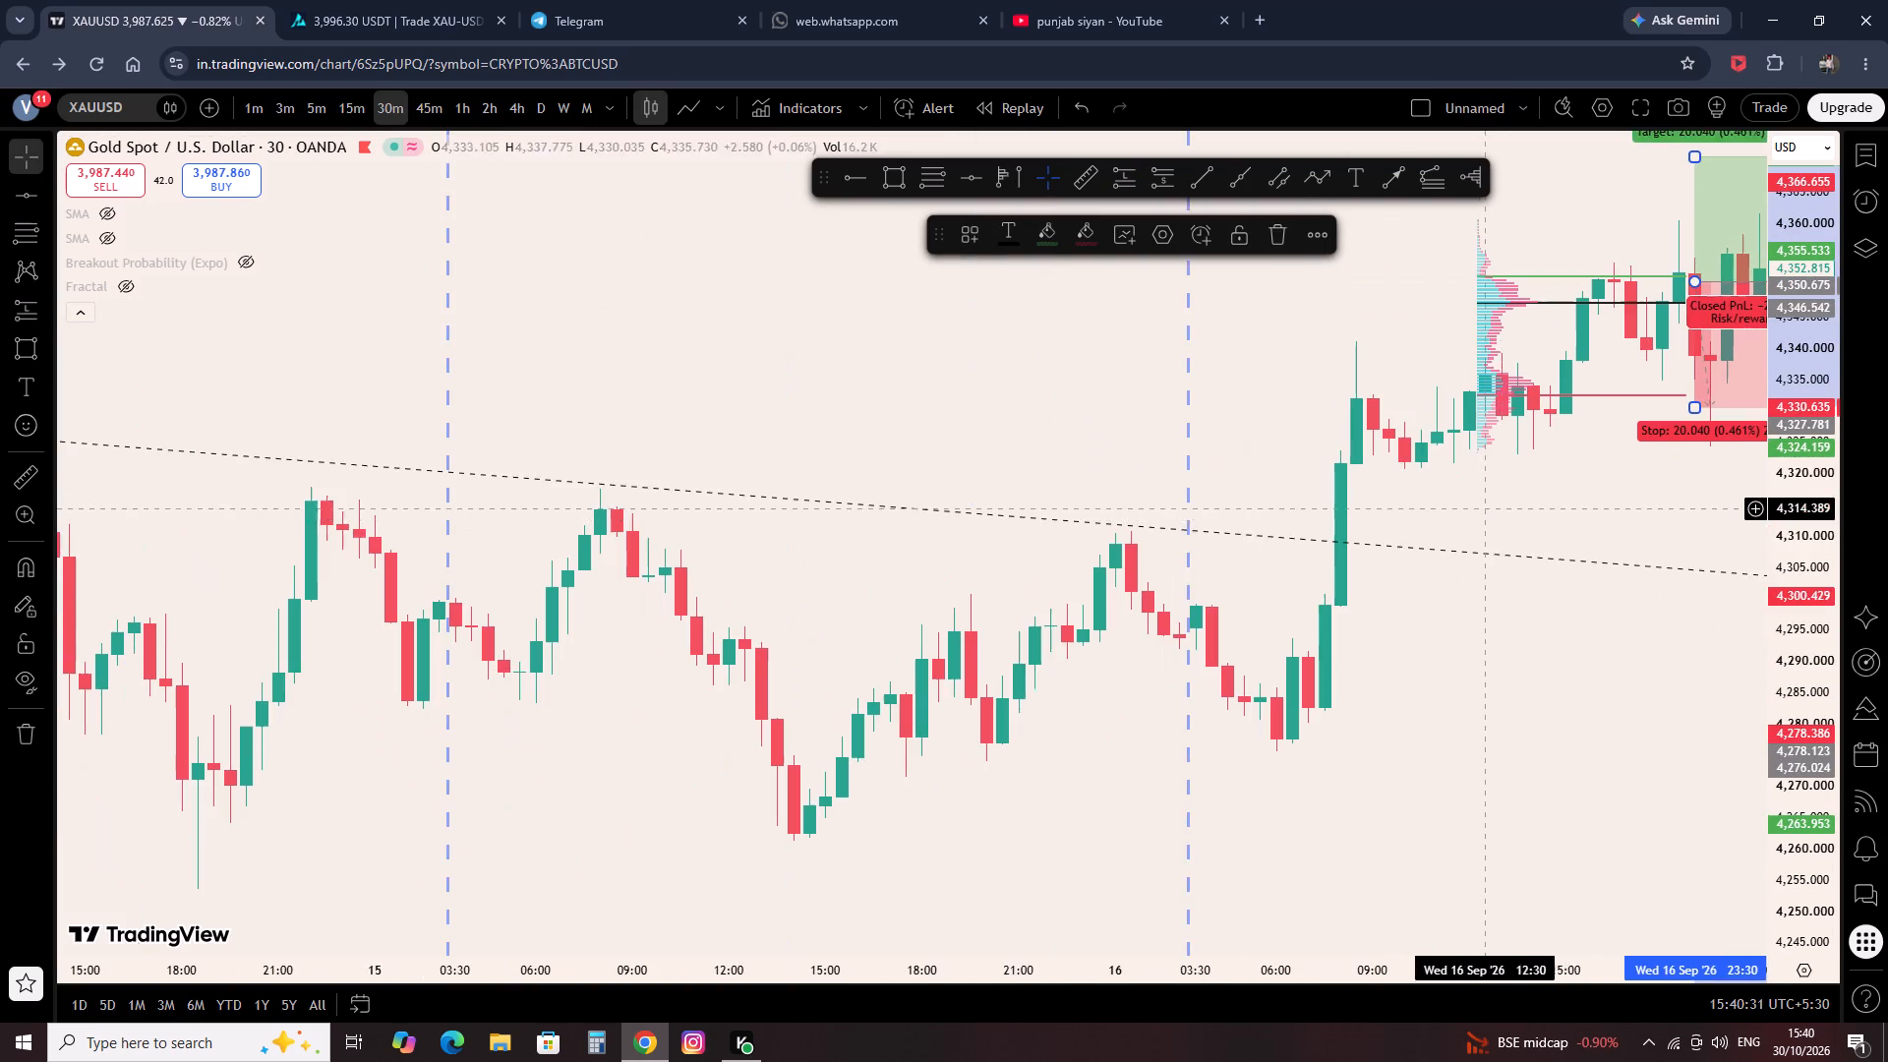
drag(1623, 567, 985, 585)
click(1497, 370)
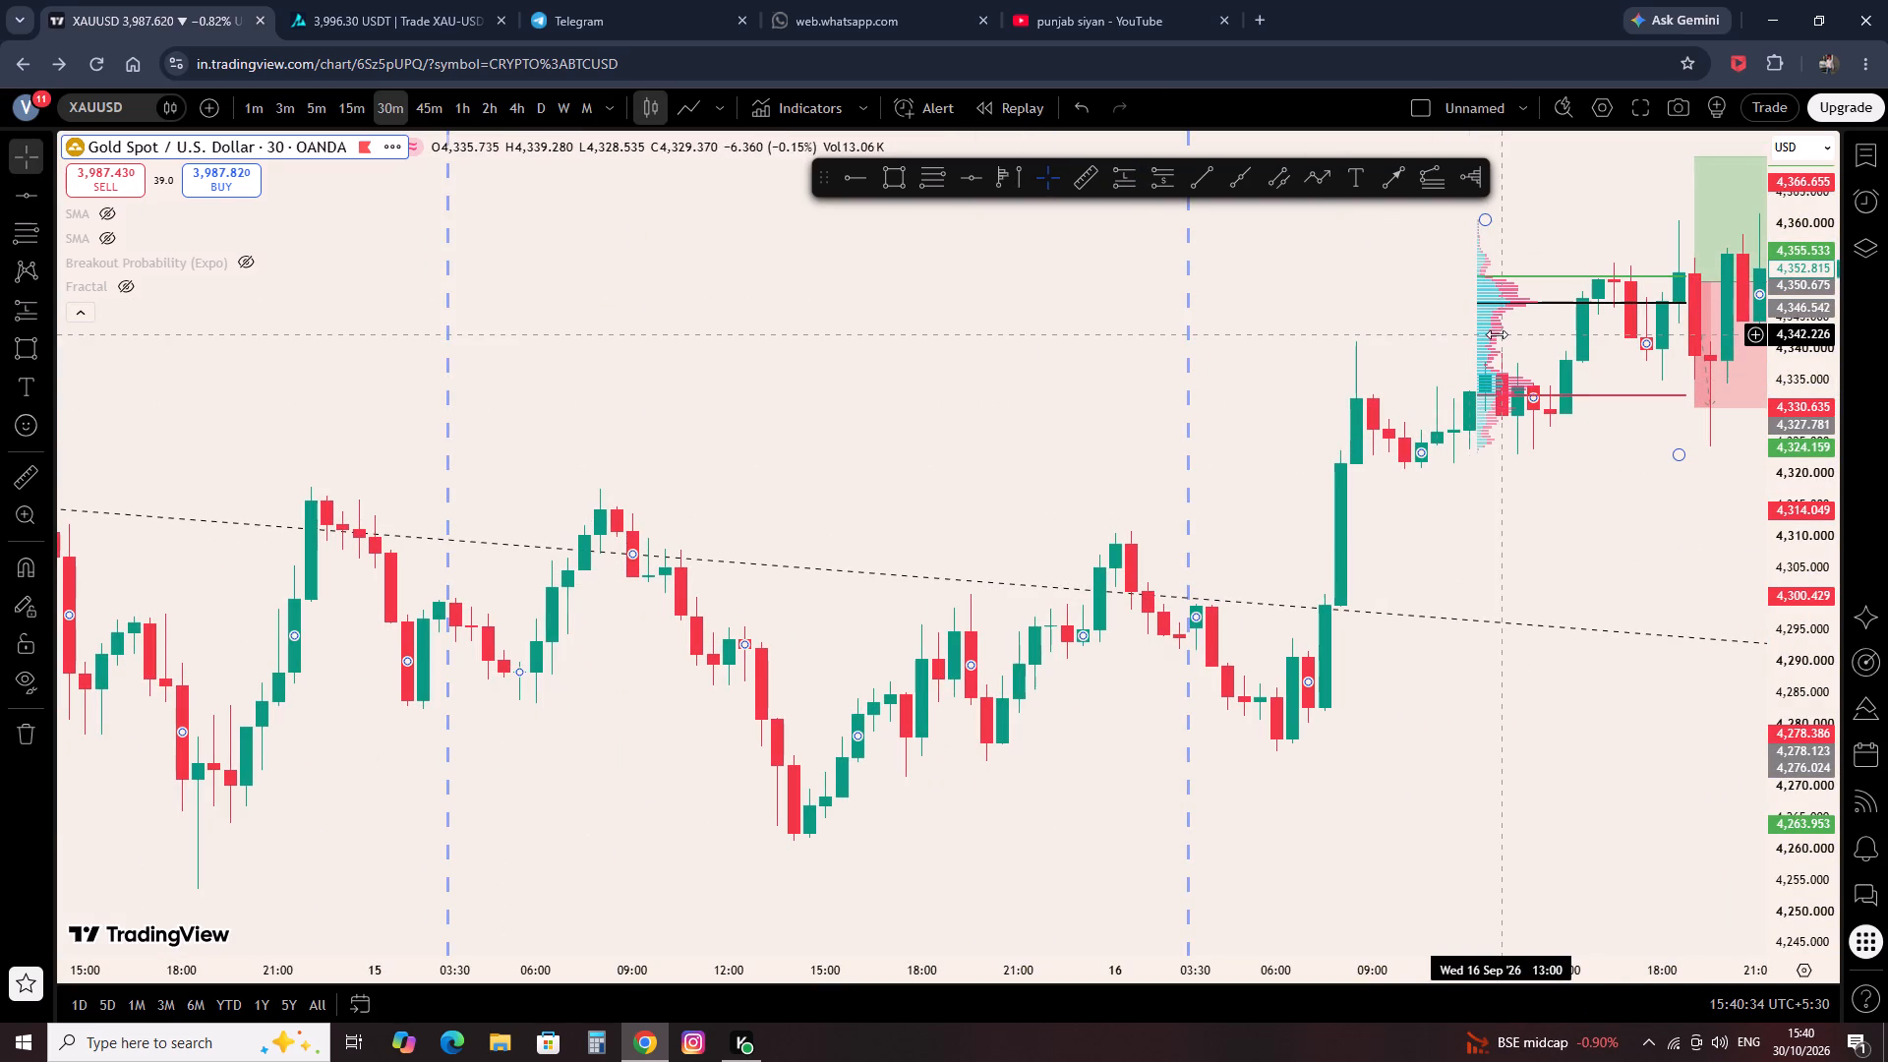
click(1497, 334)
click(1075, 237)
Look over the whole run of marked long and short positions inside the descending channel, from late October back to early September.
scroll(1269, 406, down, 6)
right_drag(1213, 439, 1196, 450)
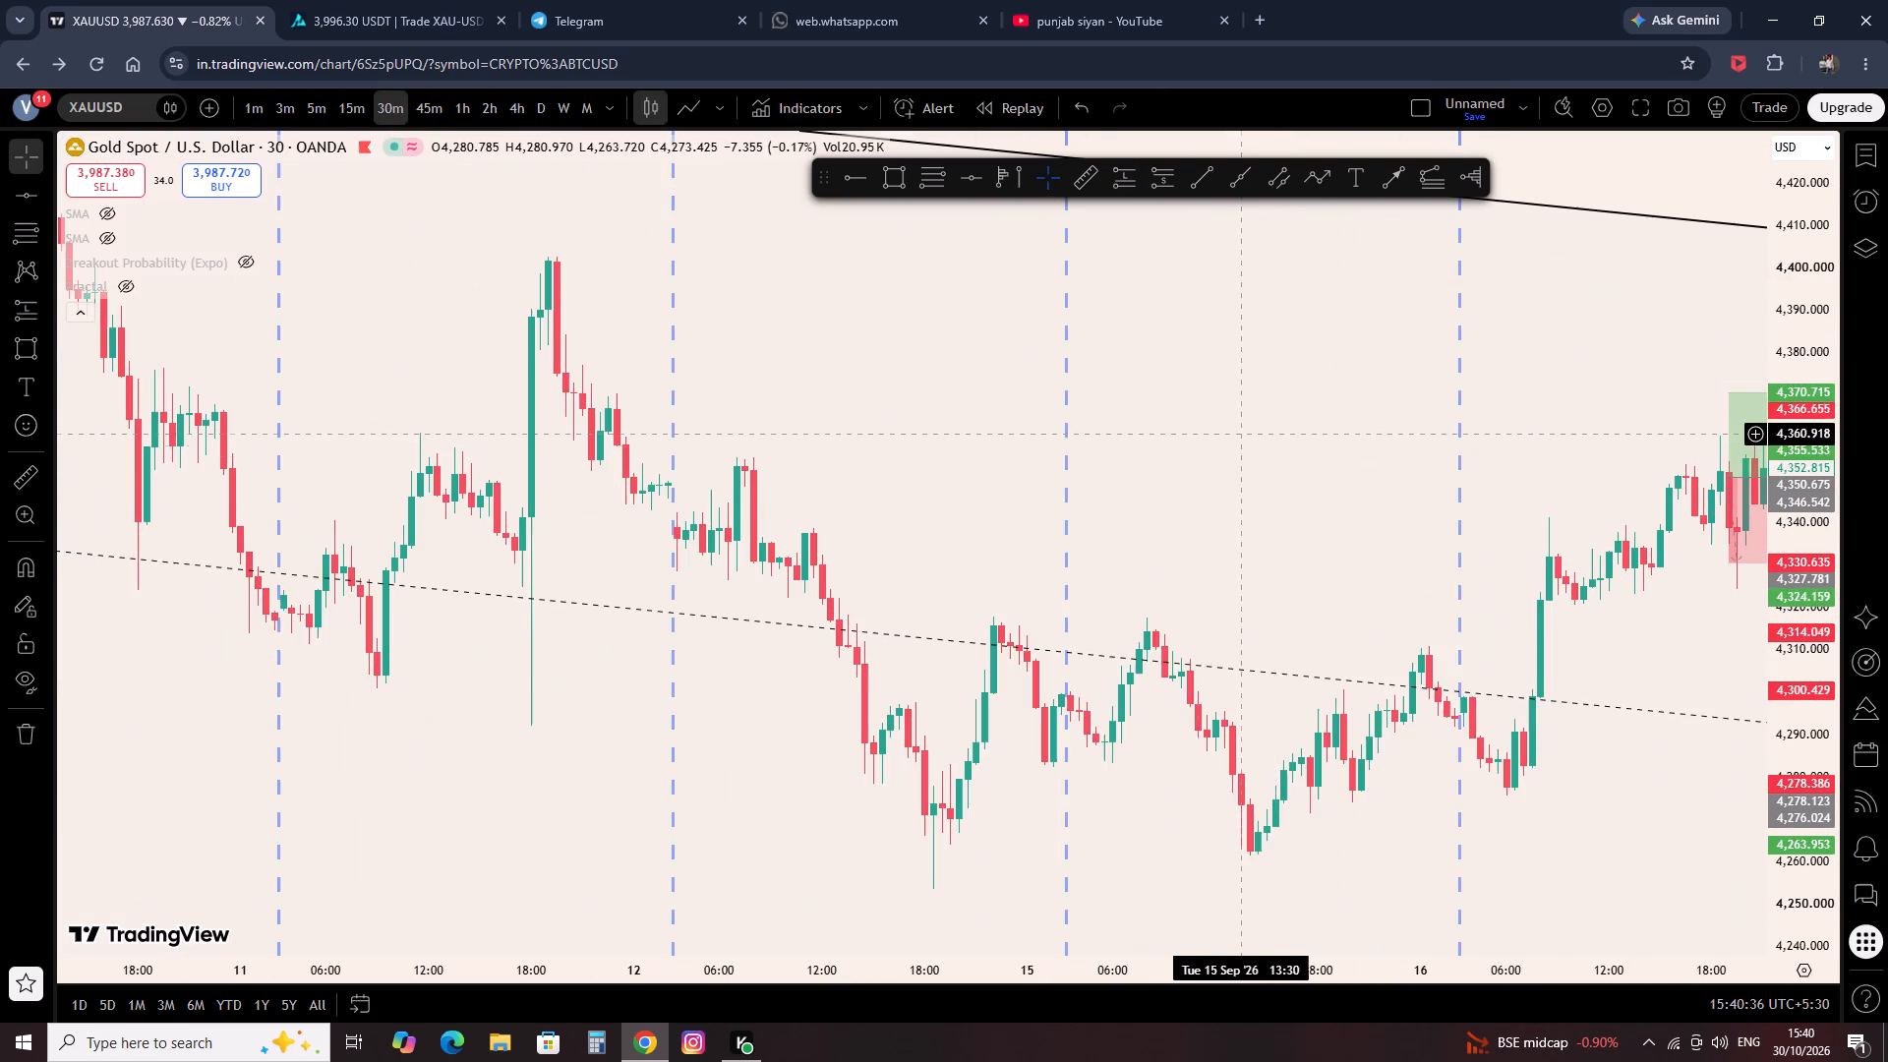
right_drag(1196, 450, 1189, 456)
click(1252, 473)
scroll(1461, 545, down, 12)
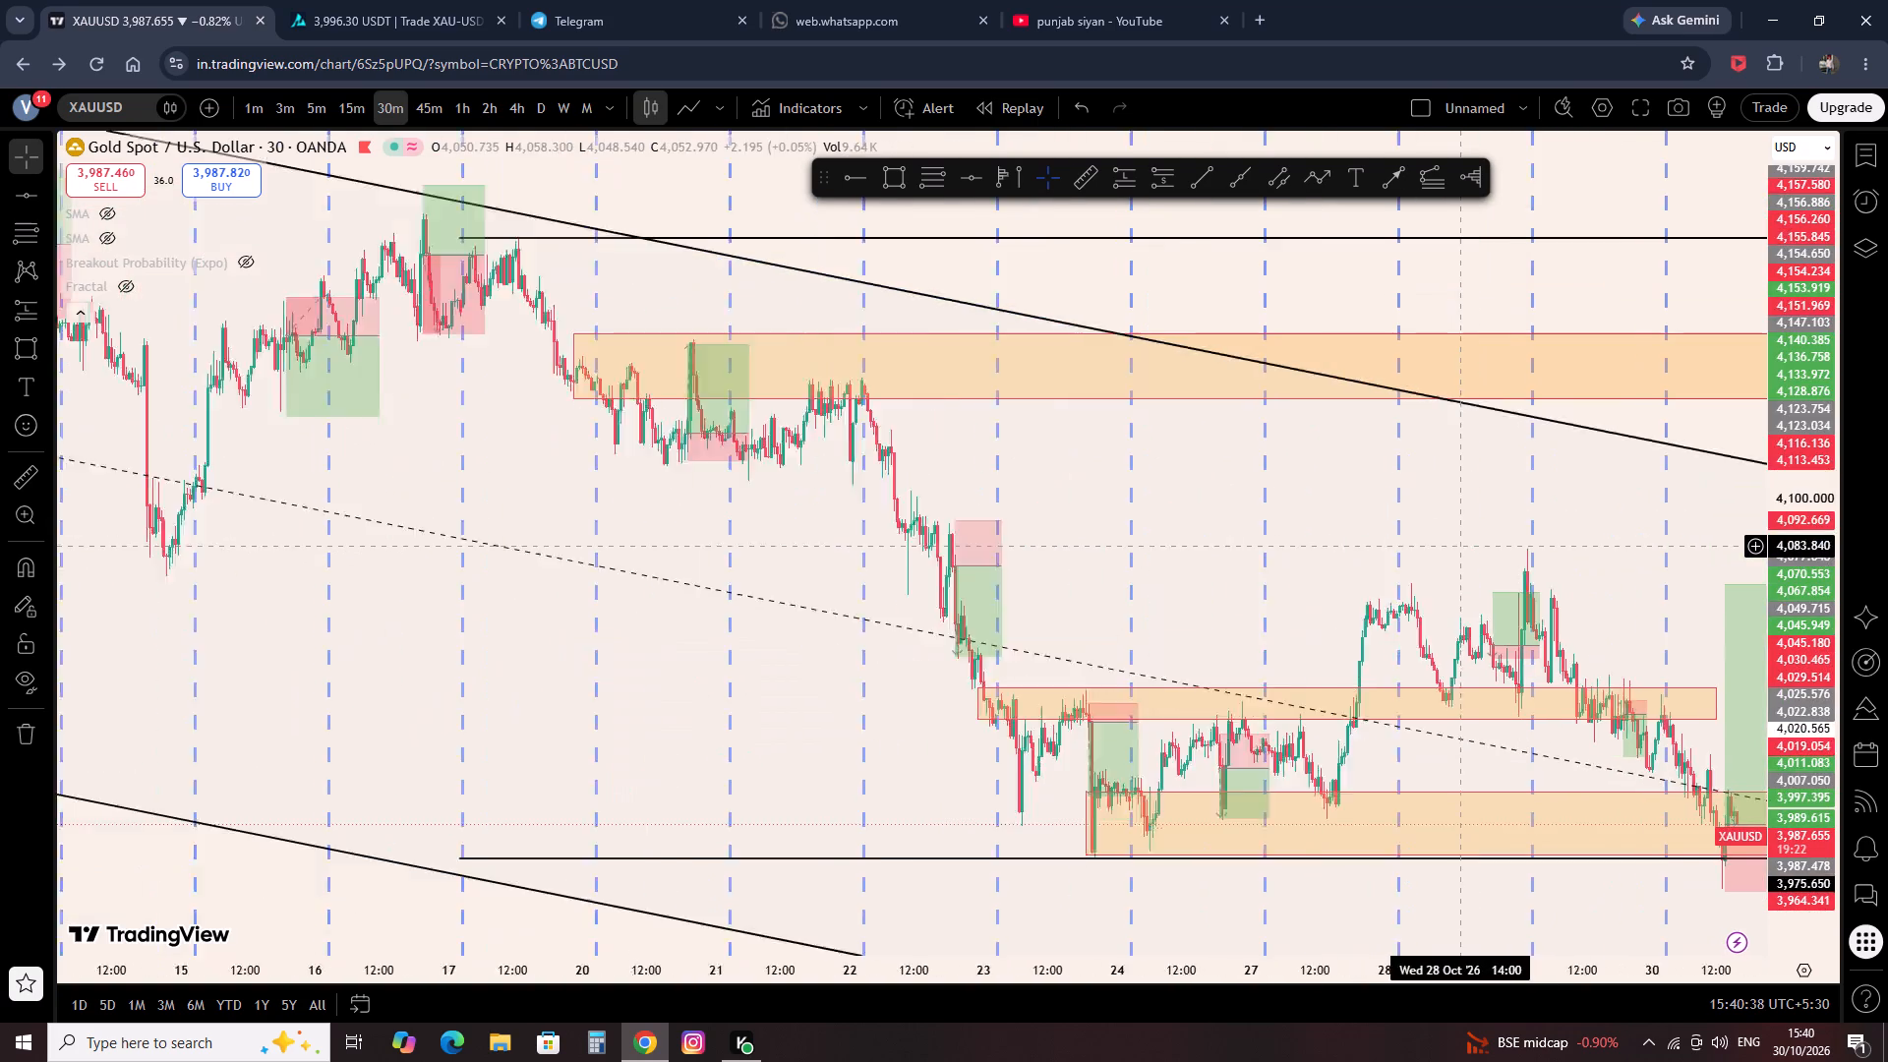
scroll(1460, 554, down, 10)
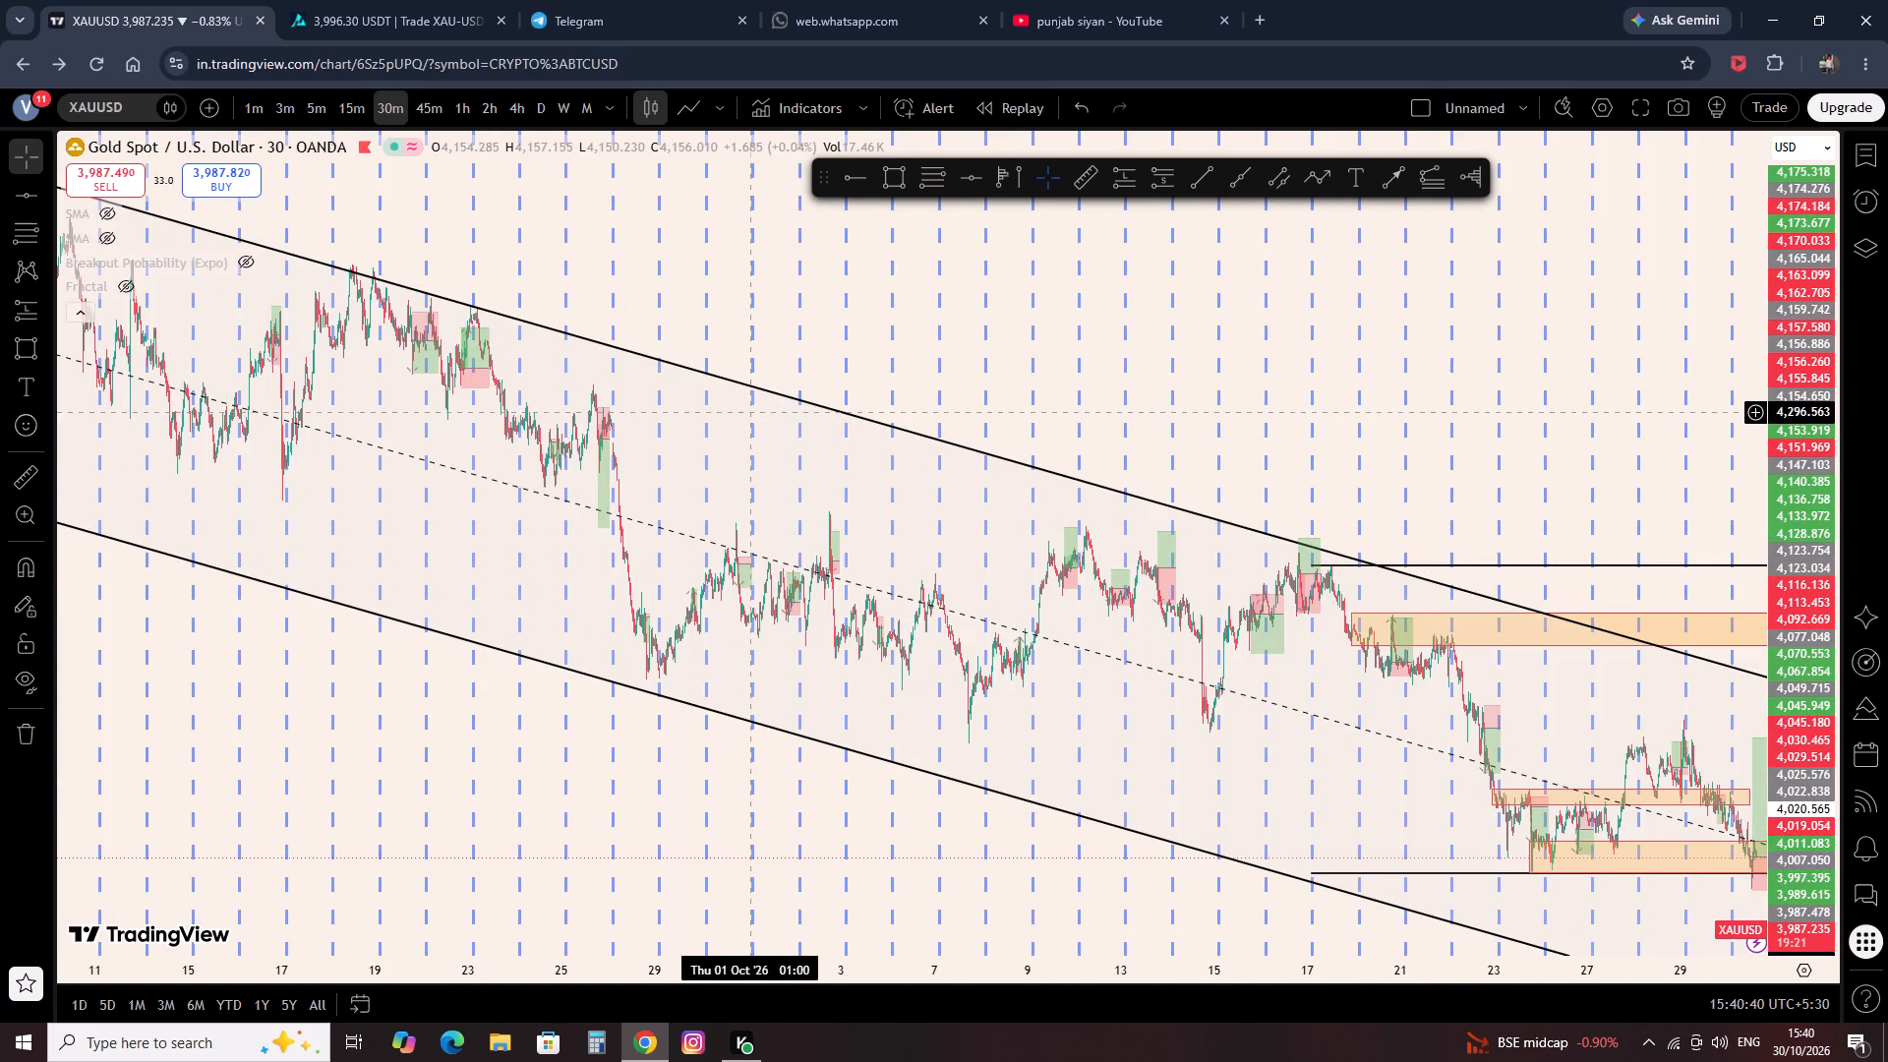
drag(735, 404, 1618, 435)
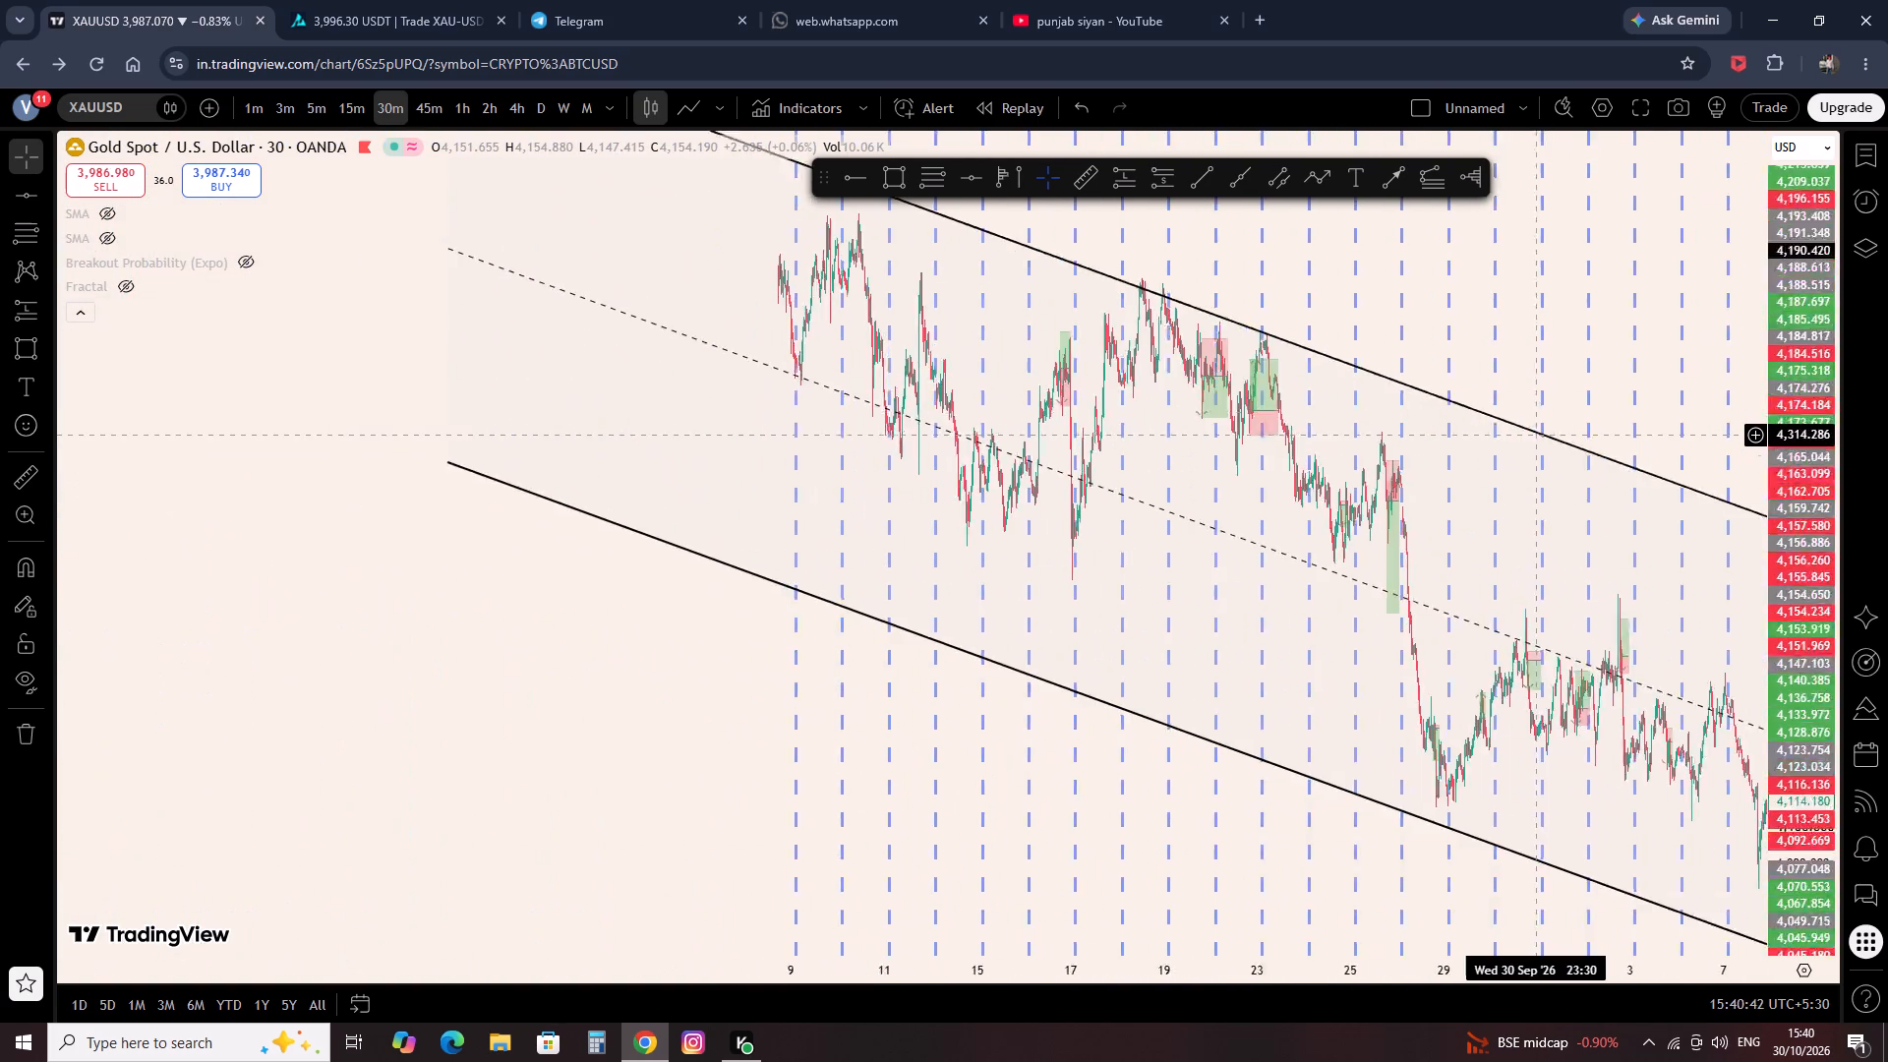
drag(1618, 435, 1622, 434)
Examine the marked long and short positions in the sessions from 28 September to 9 October.
scroll(1622, 434, up, 14)
scroll(1622, 434, up, 7)
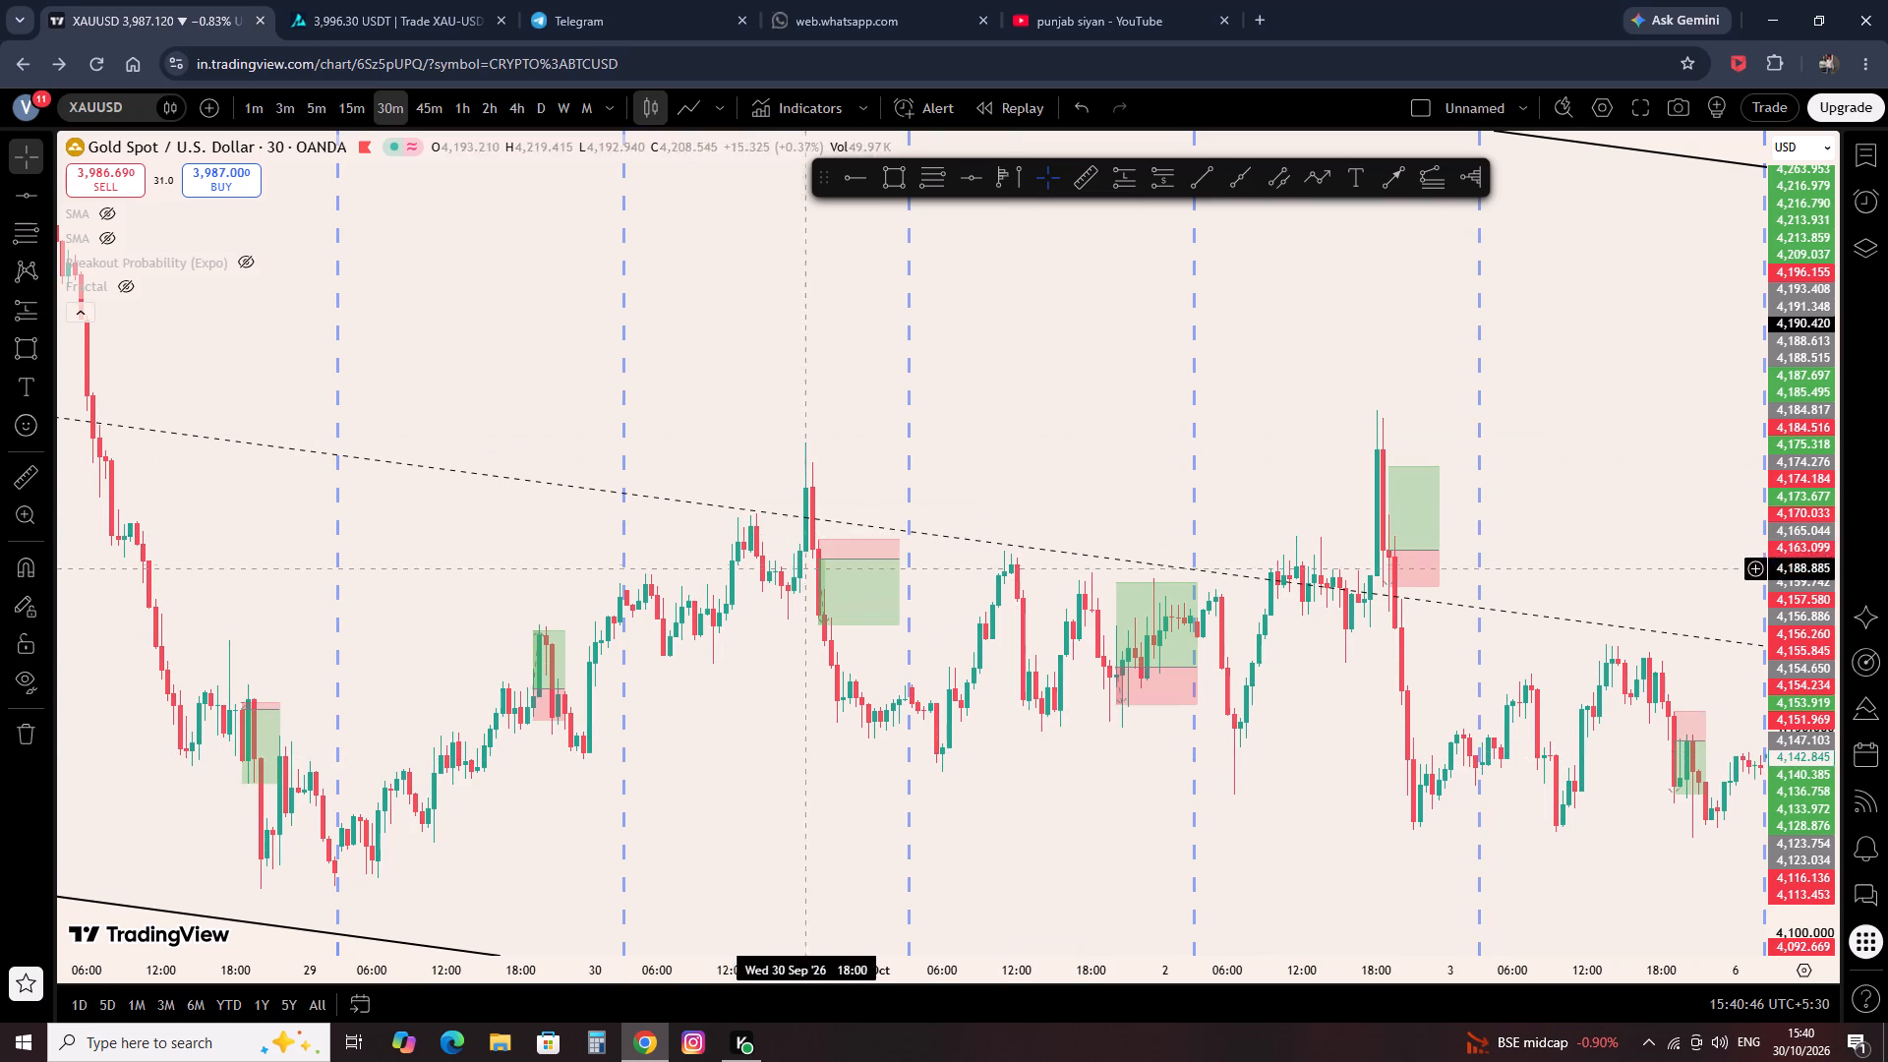
drag(996, 431, 667, 331)
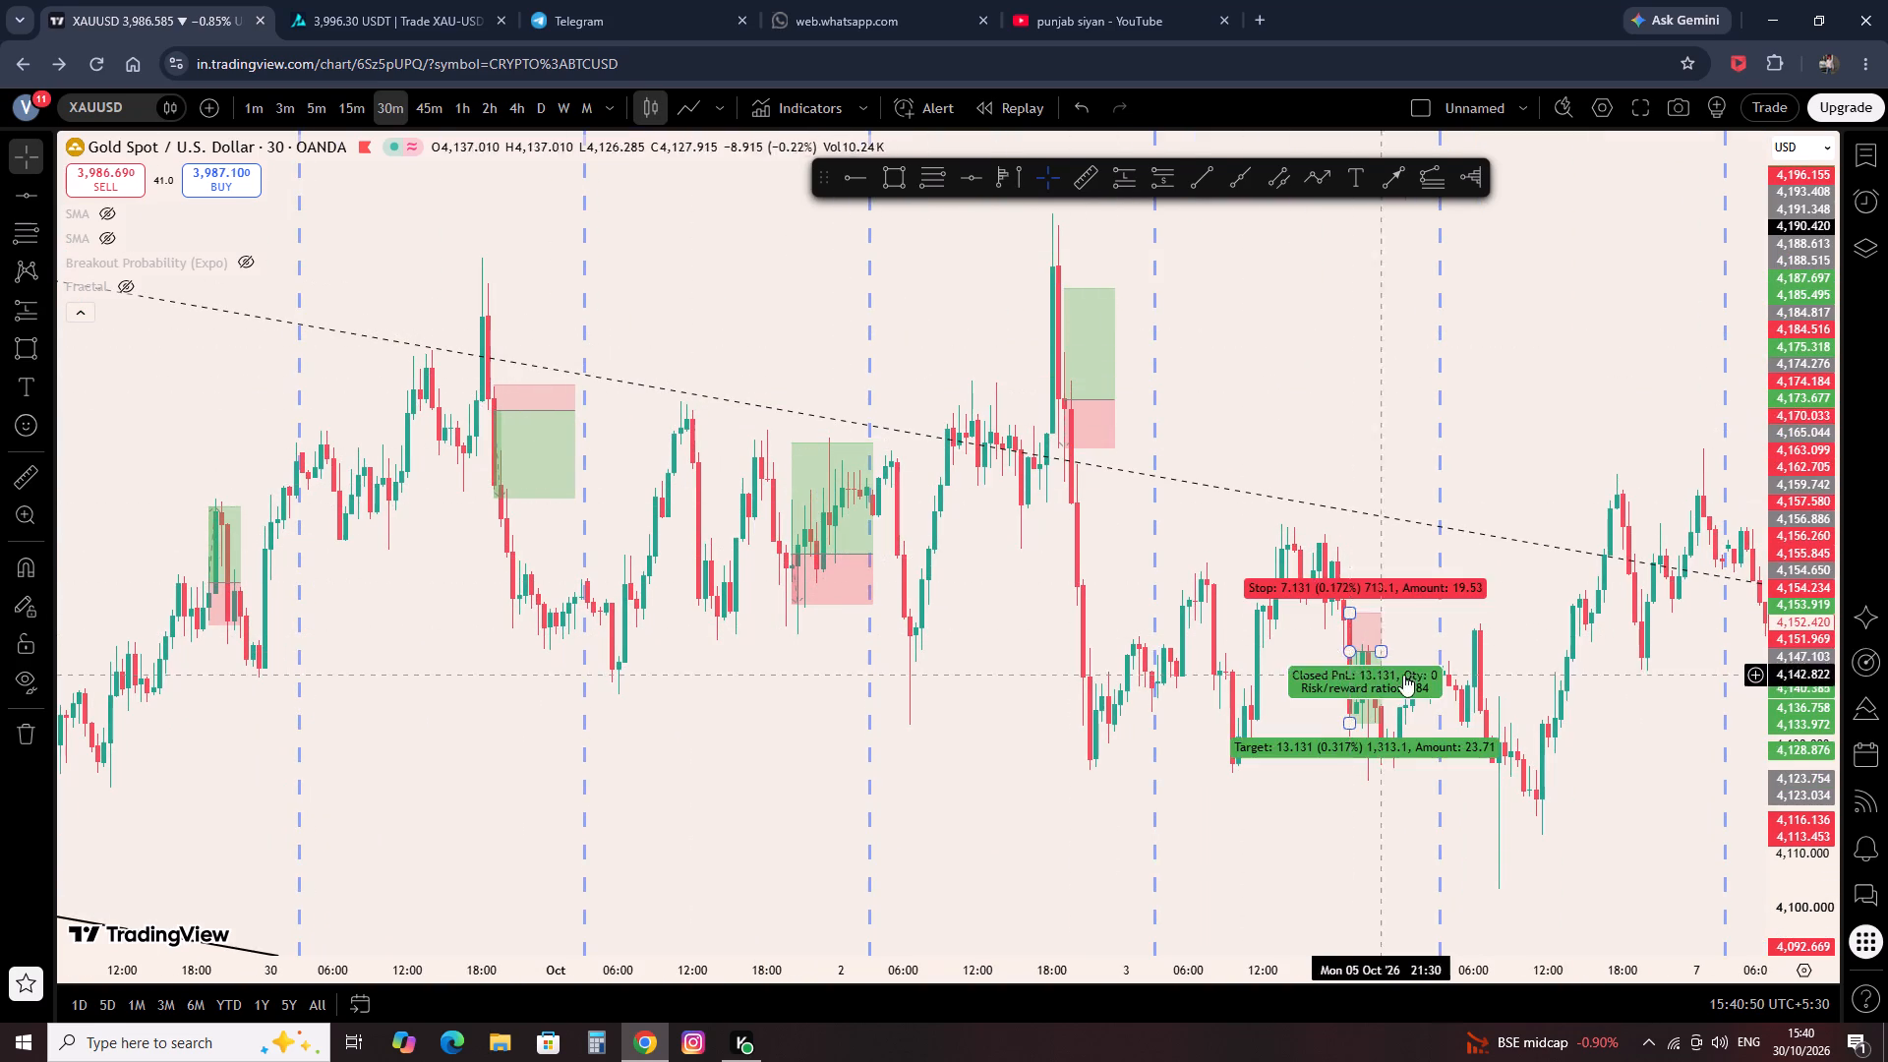
drag(1532, 500, 659, 376)
scroll(620, 430, down, 3)
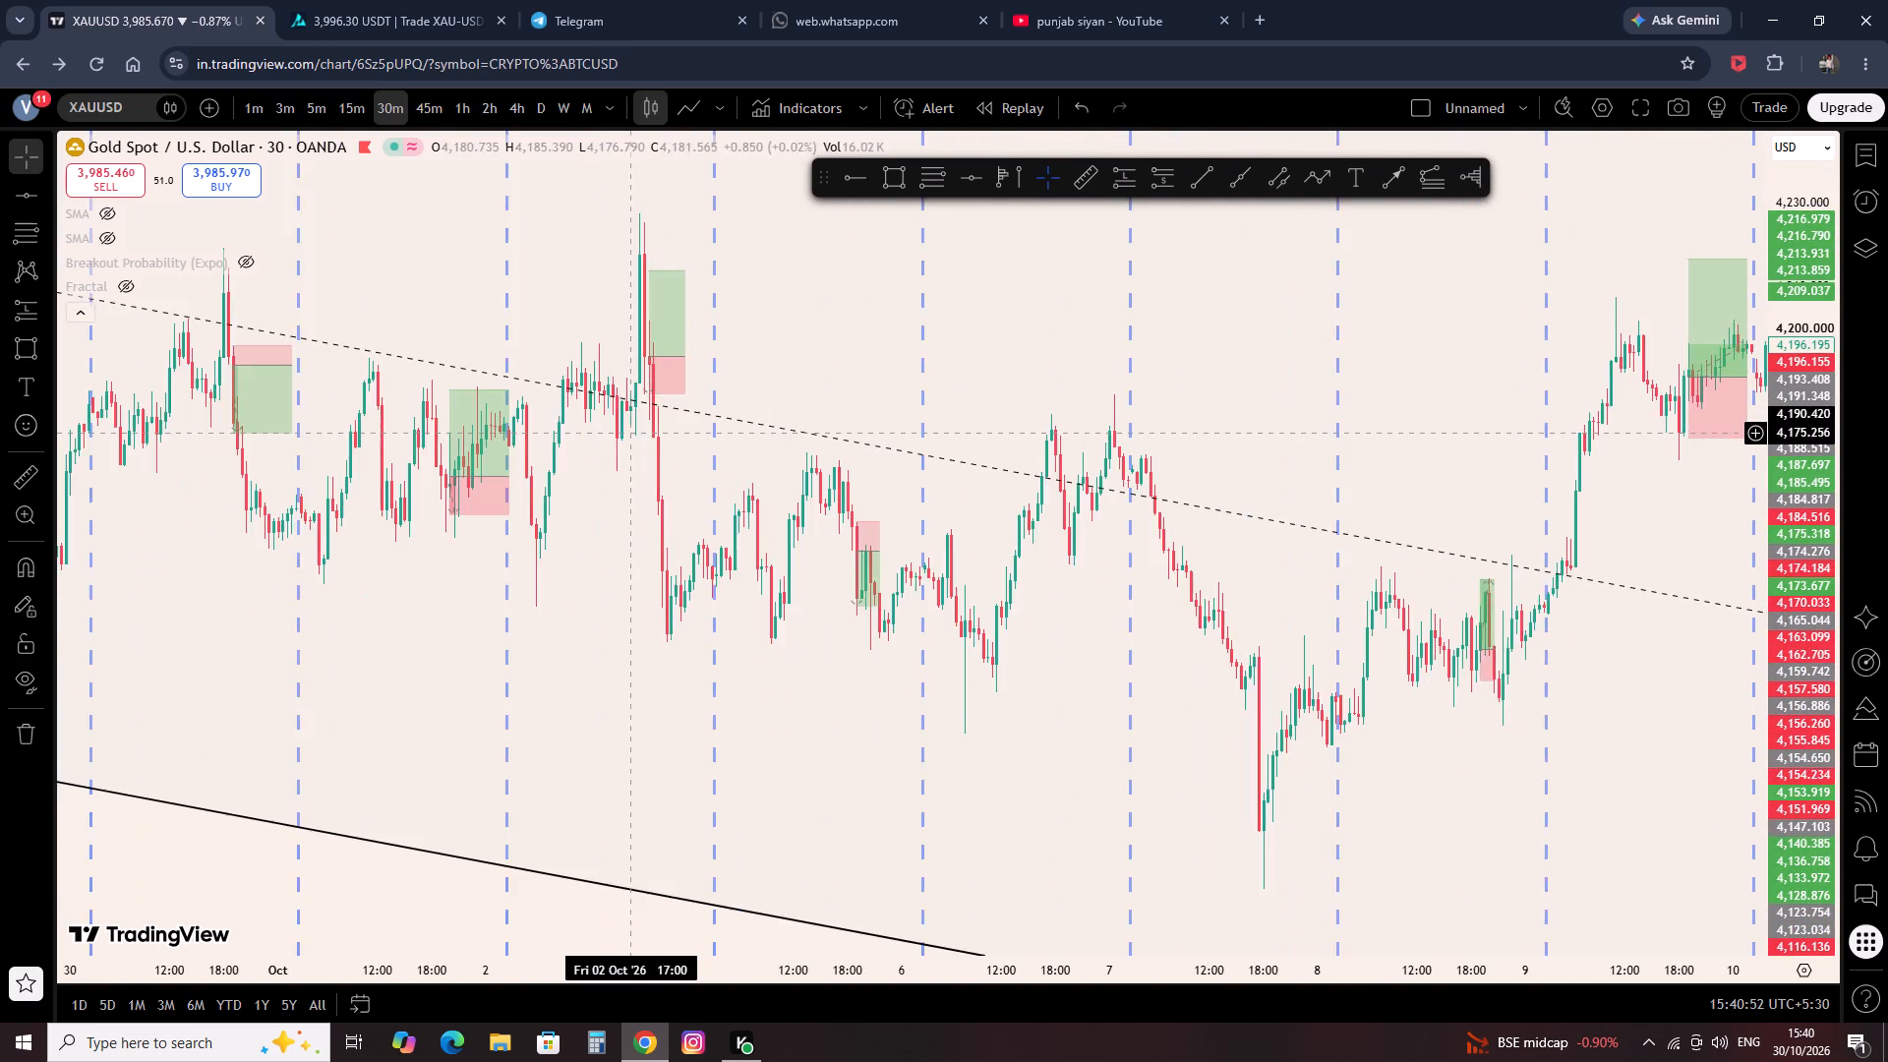
scroll(638, 433, down, 2)
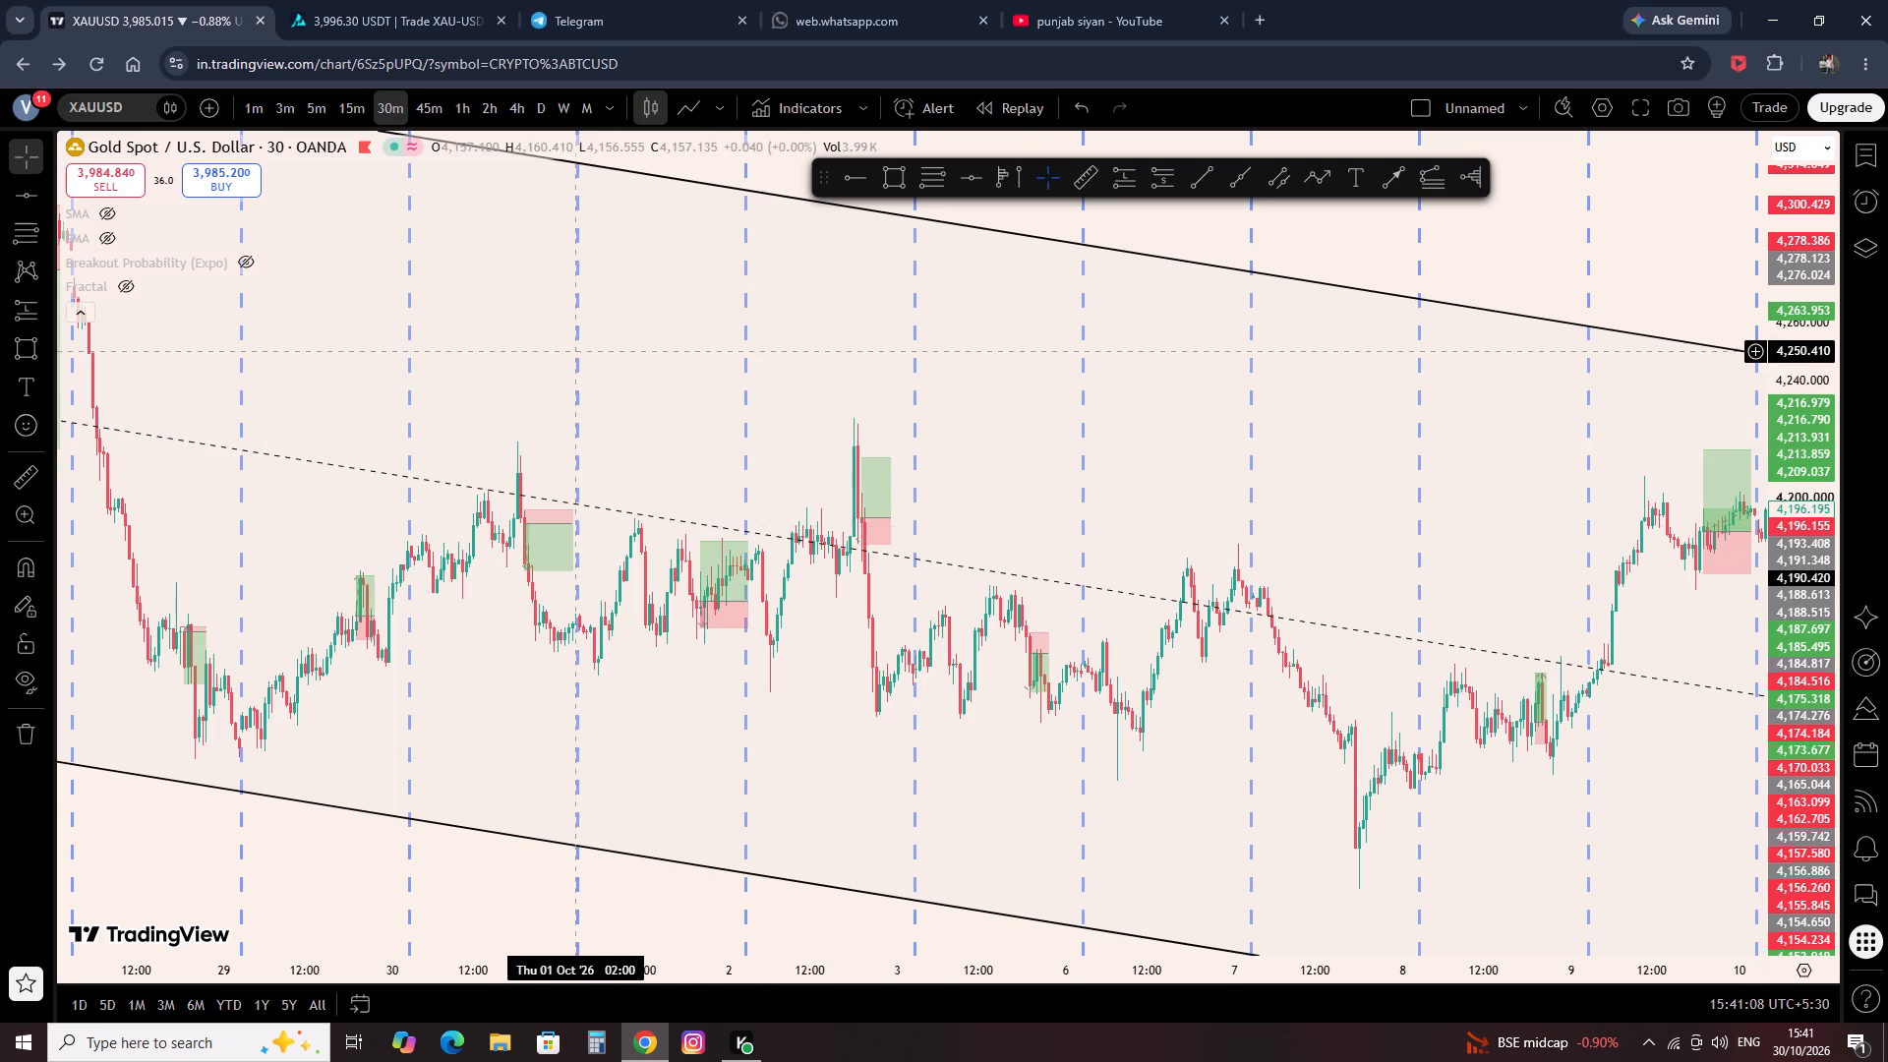
drag(577, 349, 764, 289)
scroll(868, 376, up, 2)
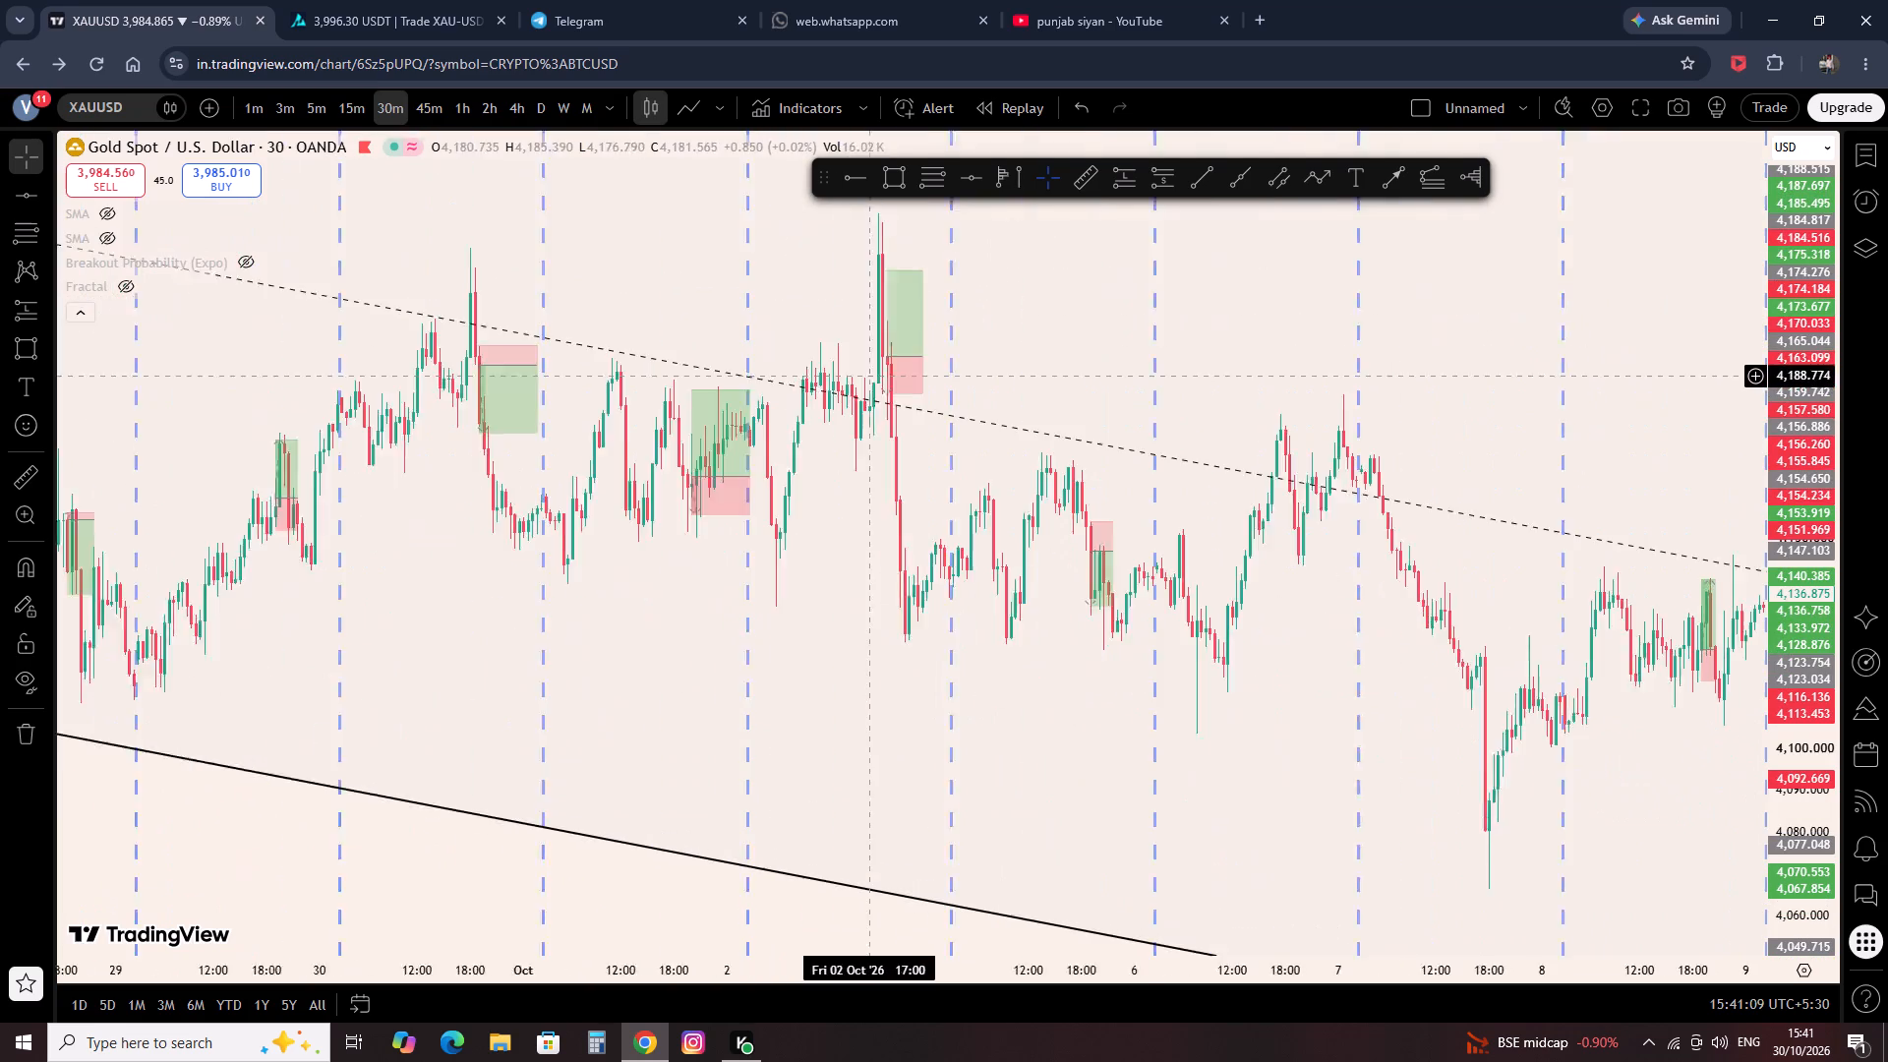
scroll(872, 379, up, 4)
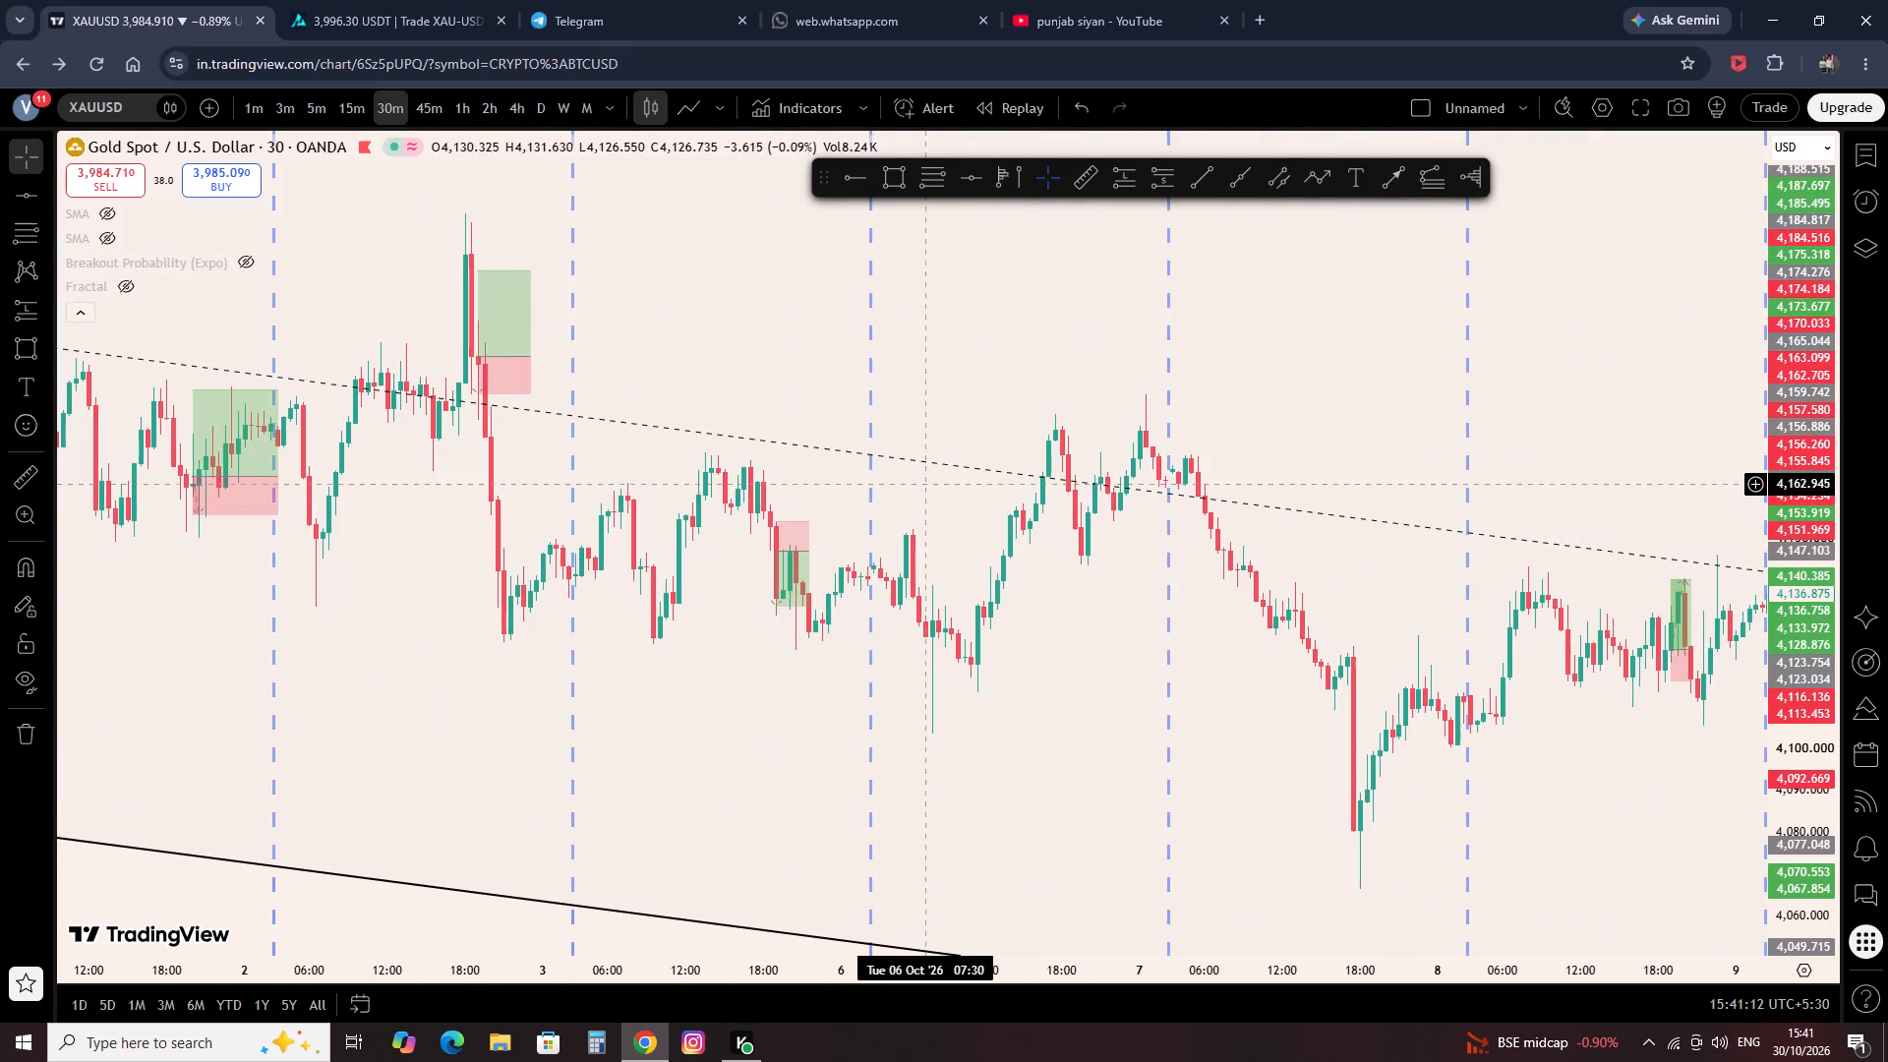
Examine how price played out against the marked positions in the sessions from 5 to 16 October.
drag(925, 485, 868, 467)
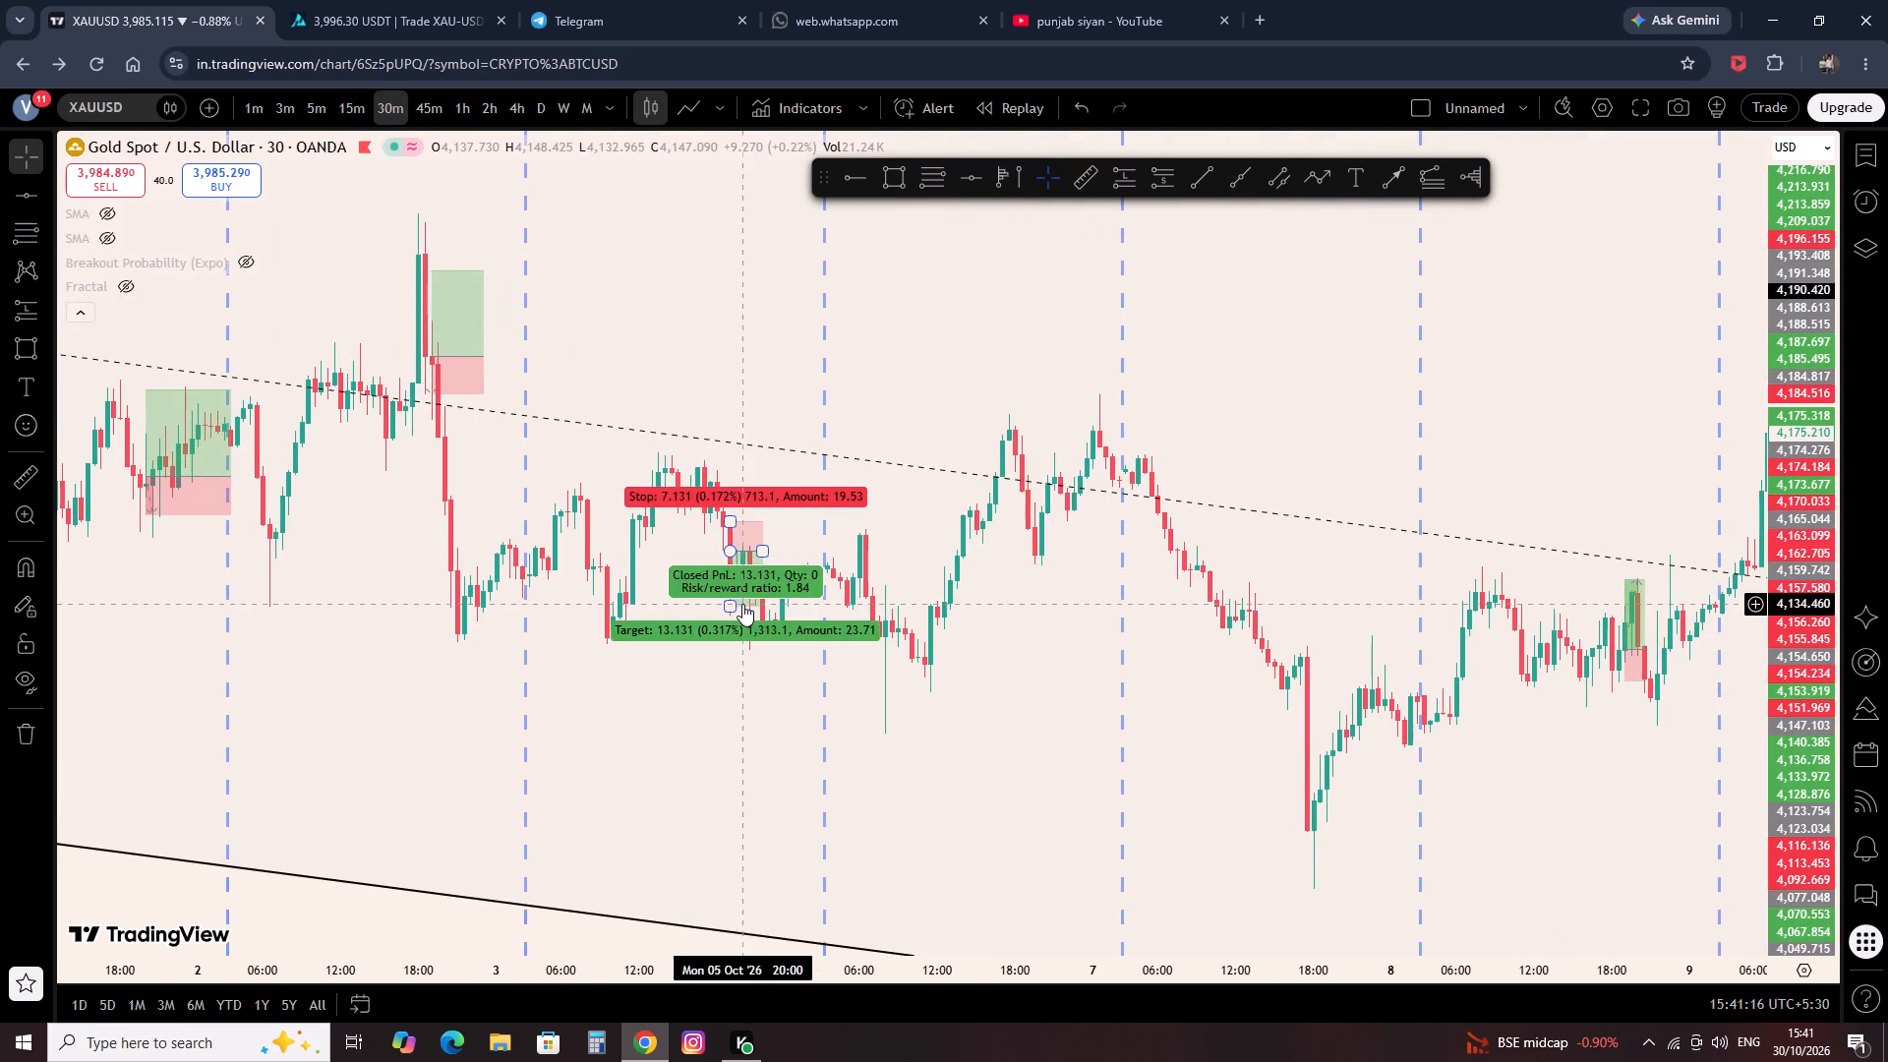
drag(983, 511, 449, 538)
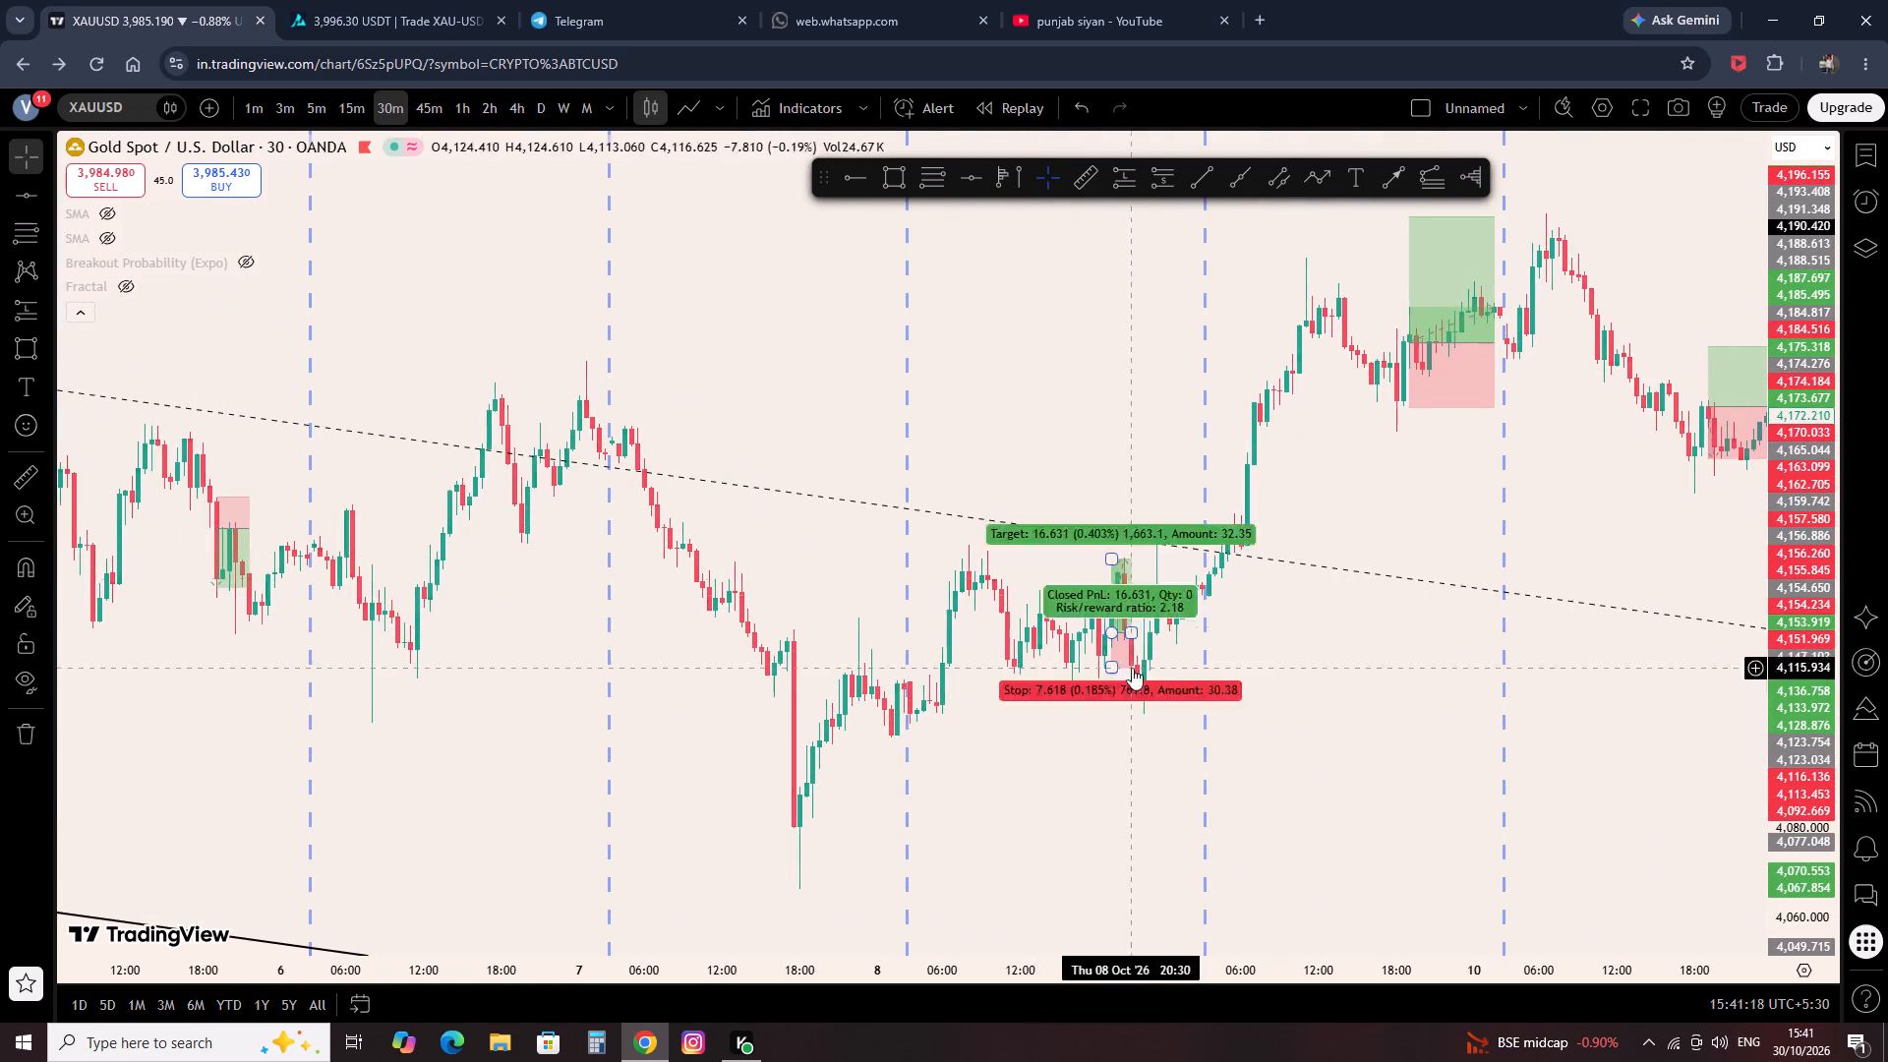
drag(1285, 490, 774, 446)
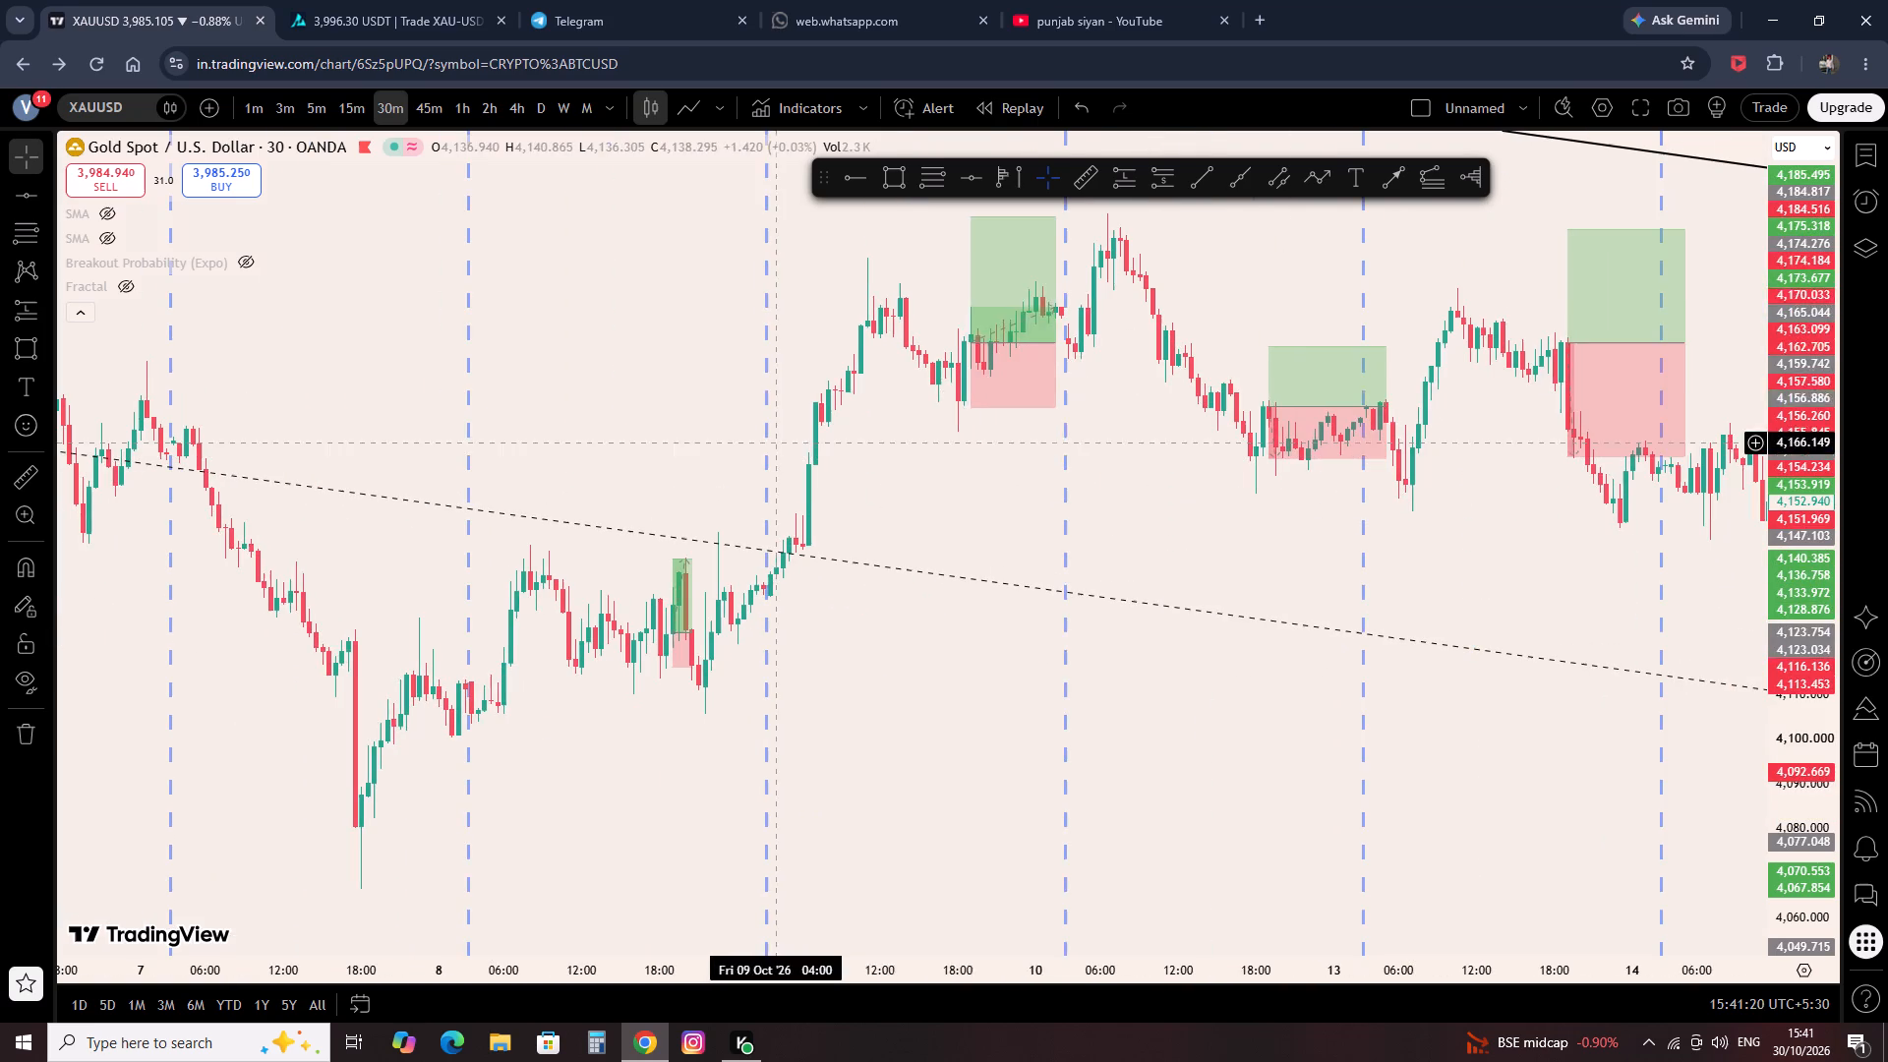
click(1017, 292)
click(870, 376)
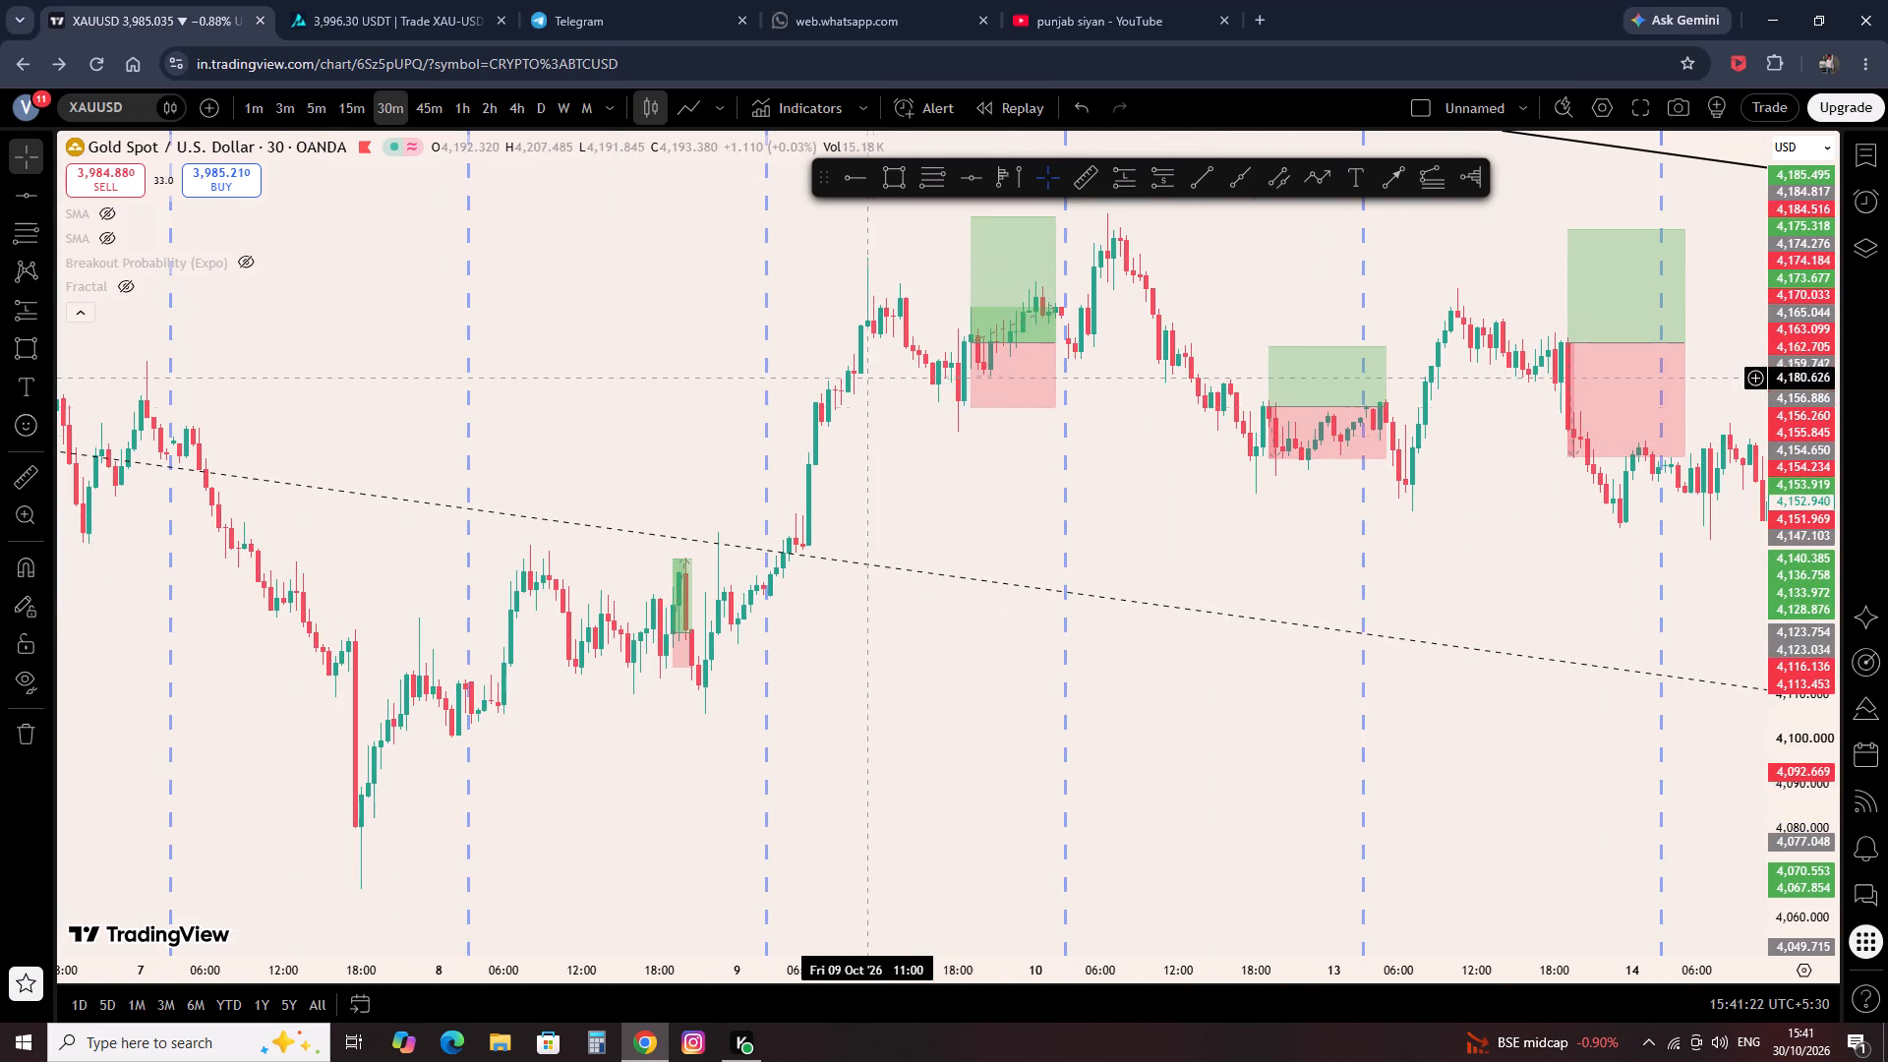
drag(987, 504, 706, 501)
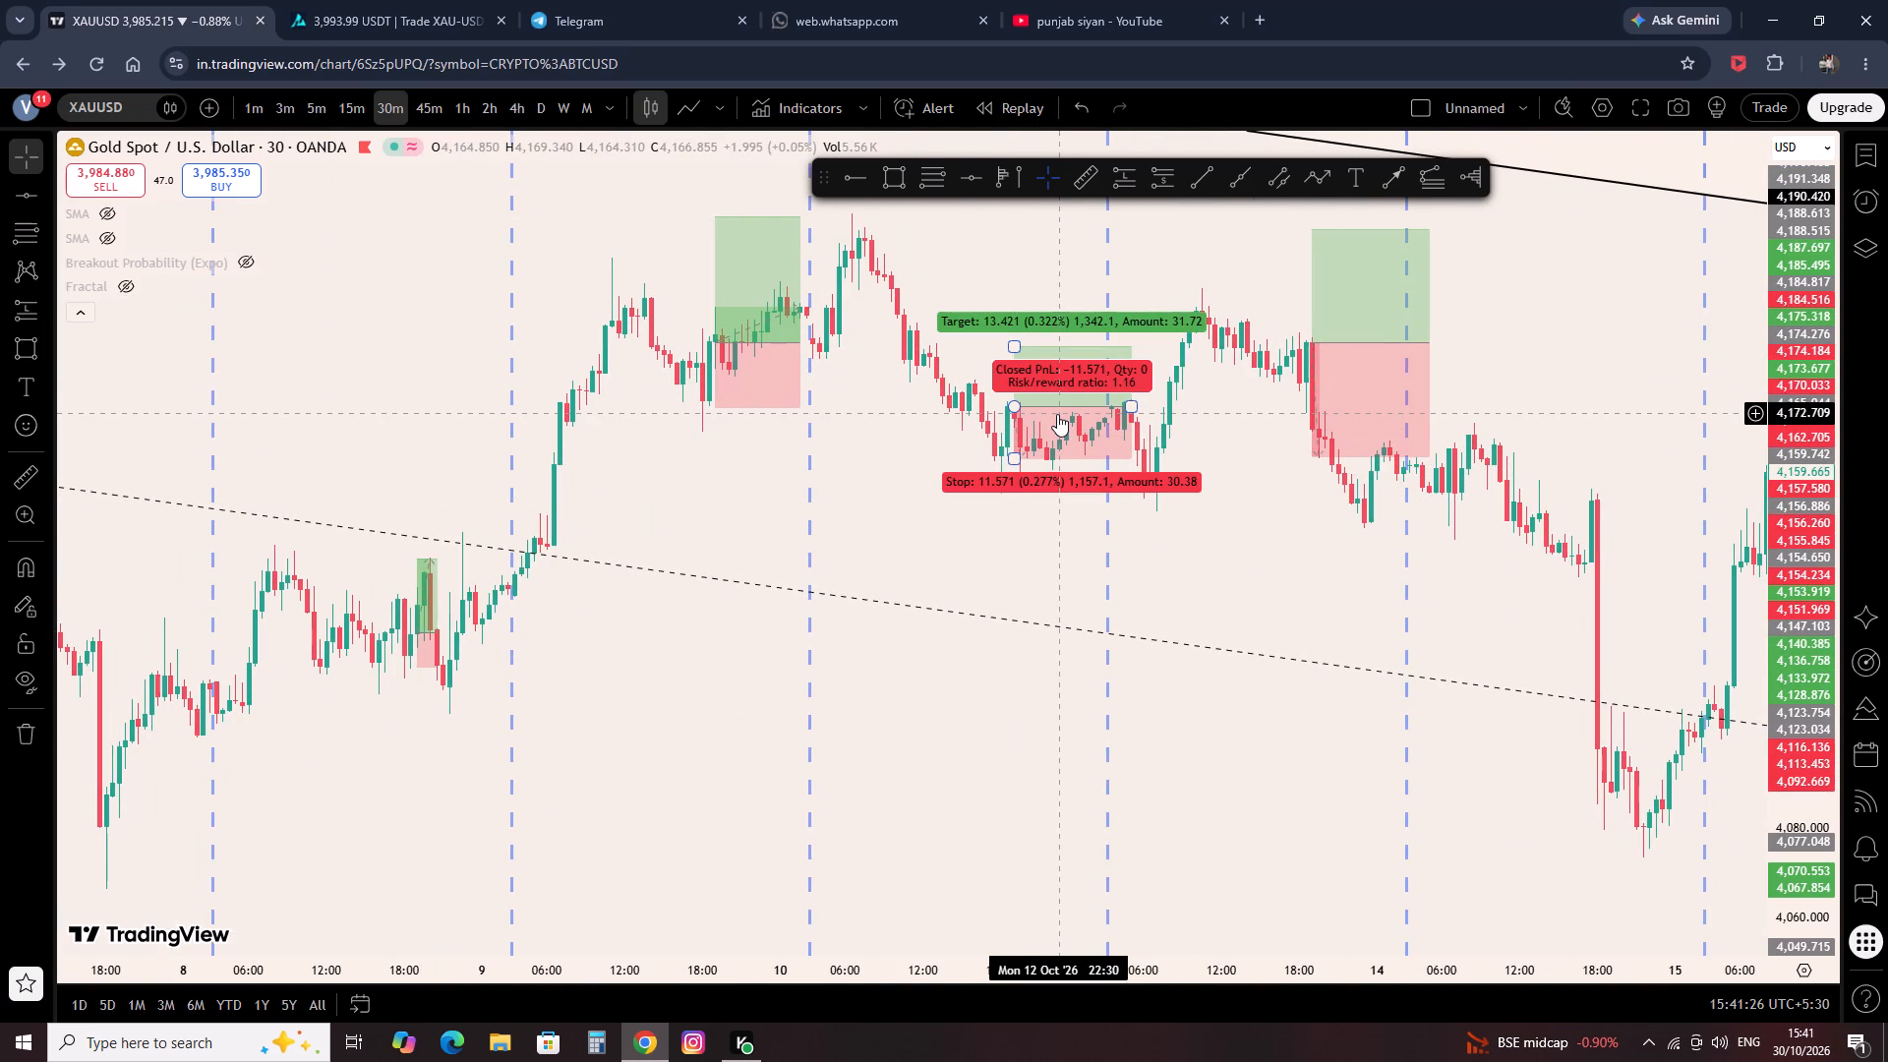
drag(1269, 502, 1072, 508)
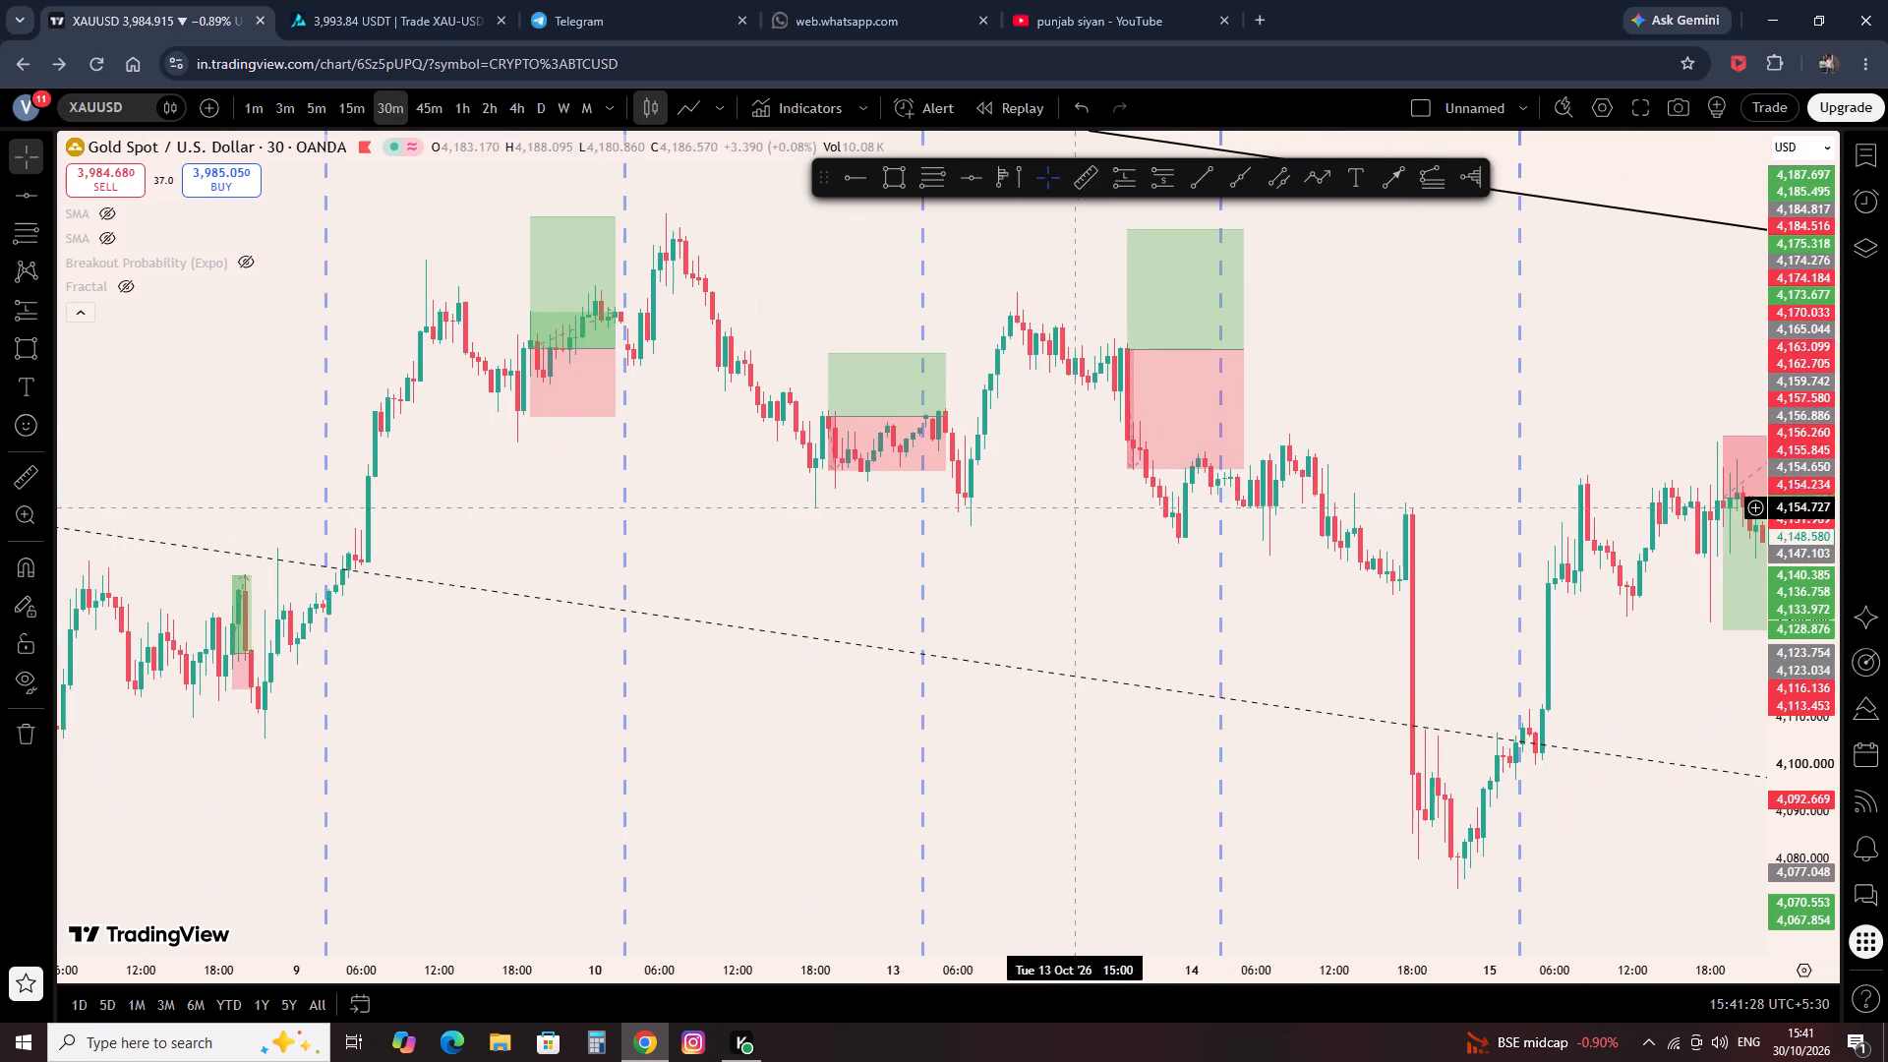
drag(1418, 367, 1027, 349)
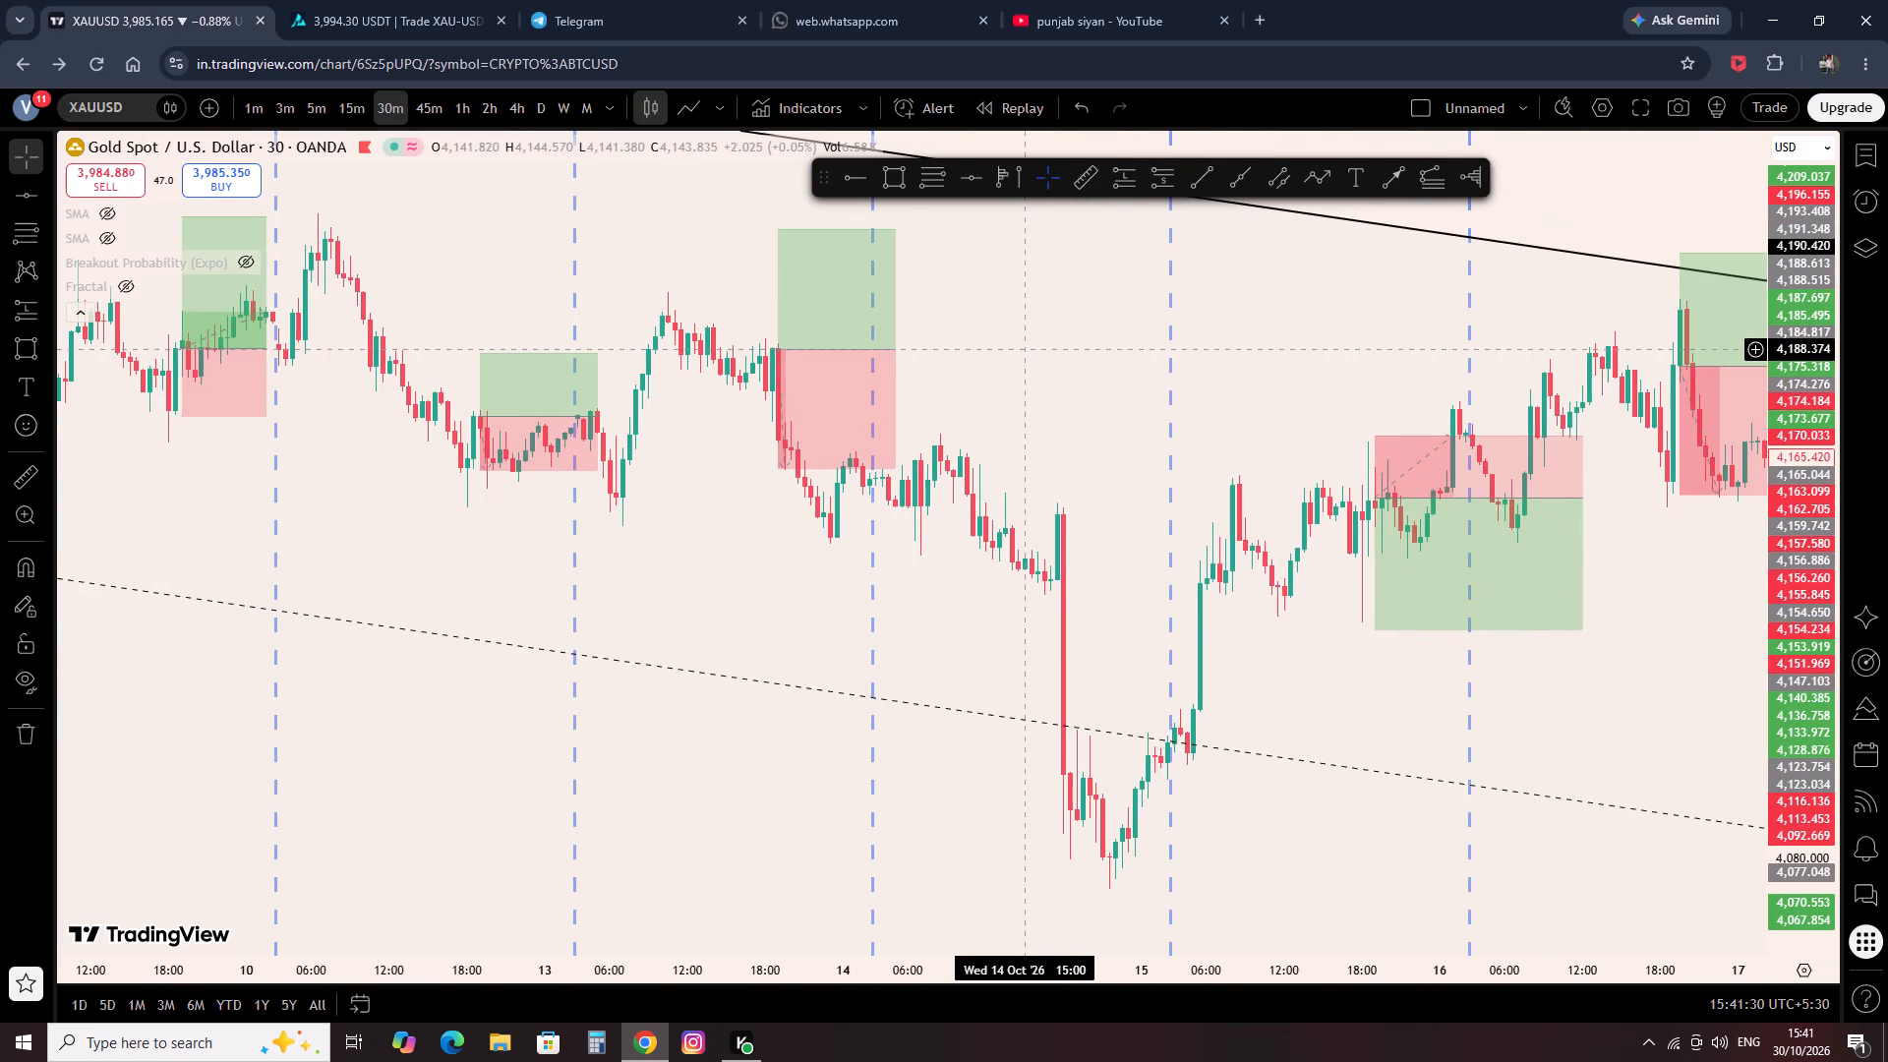
drag(1352, 337, 913, 320)
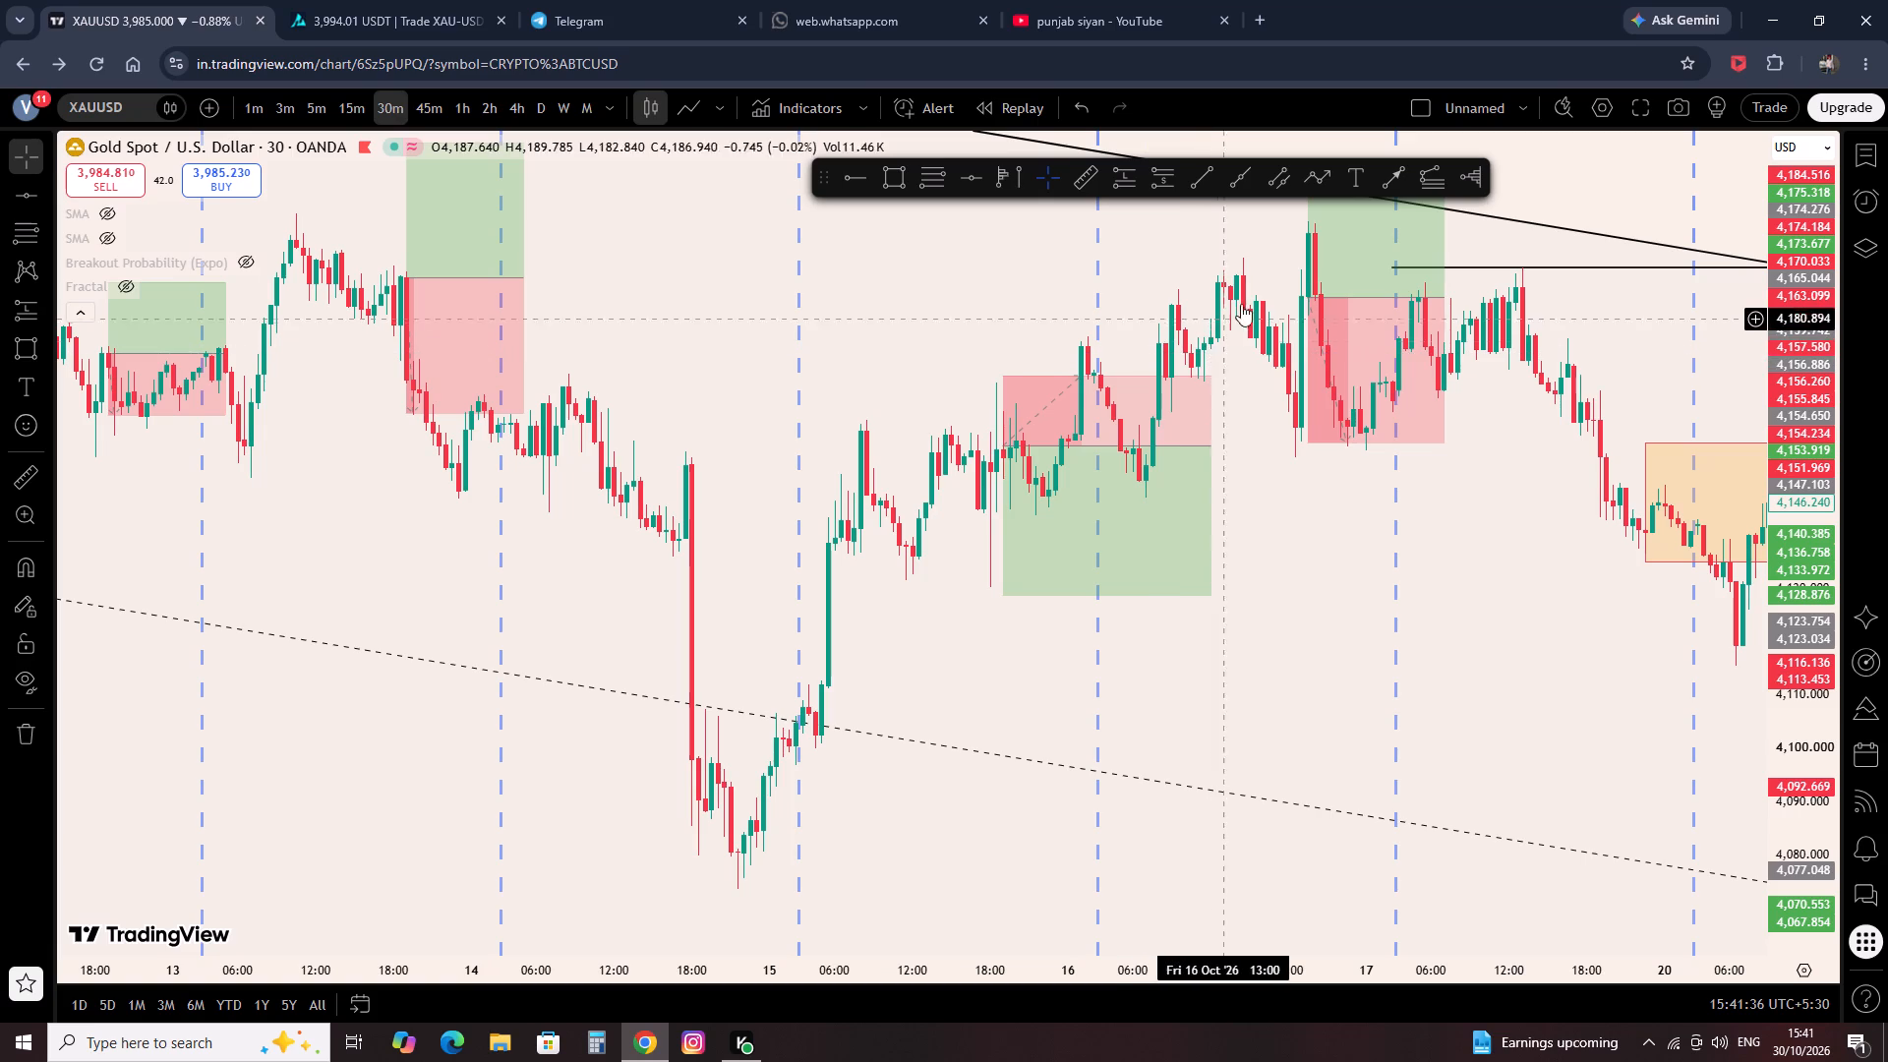
Examine the marked positions and supply and demand zones in the sessions from 16 October through the latest one on 30 October.
drag(1244, 301, 549, 190)
drag(1194, 393, 897, 361)
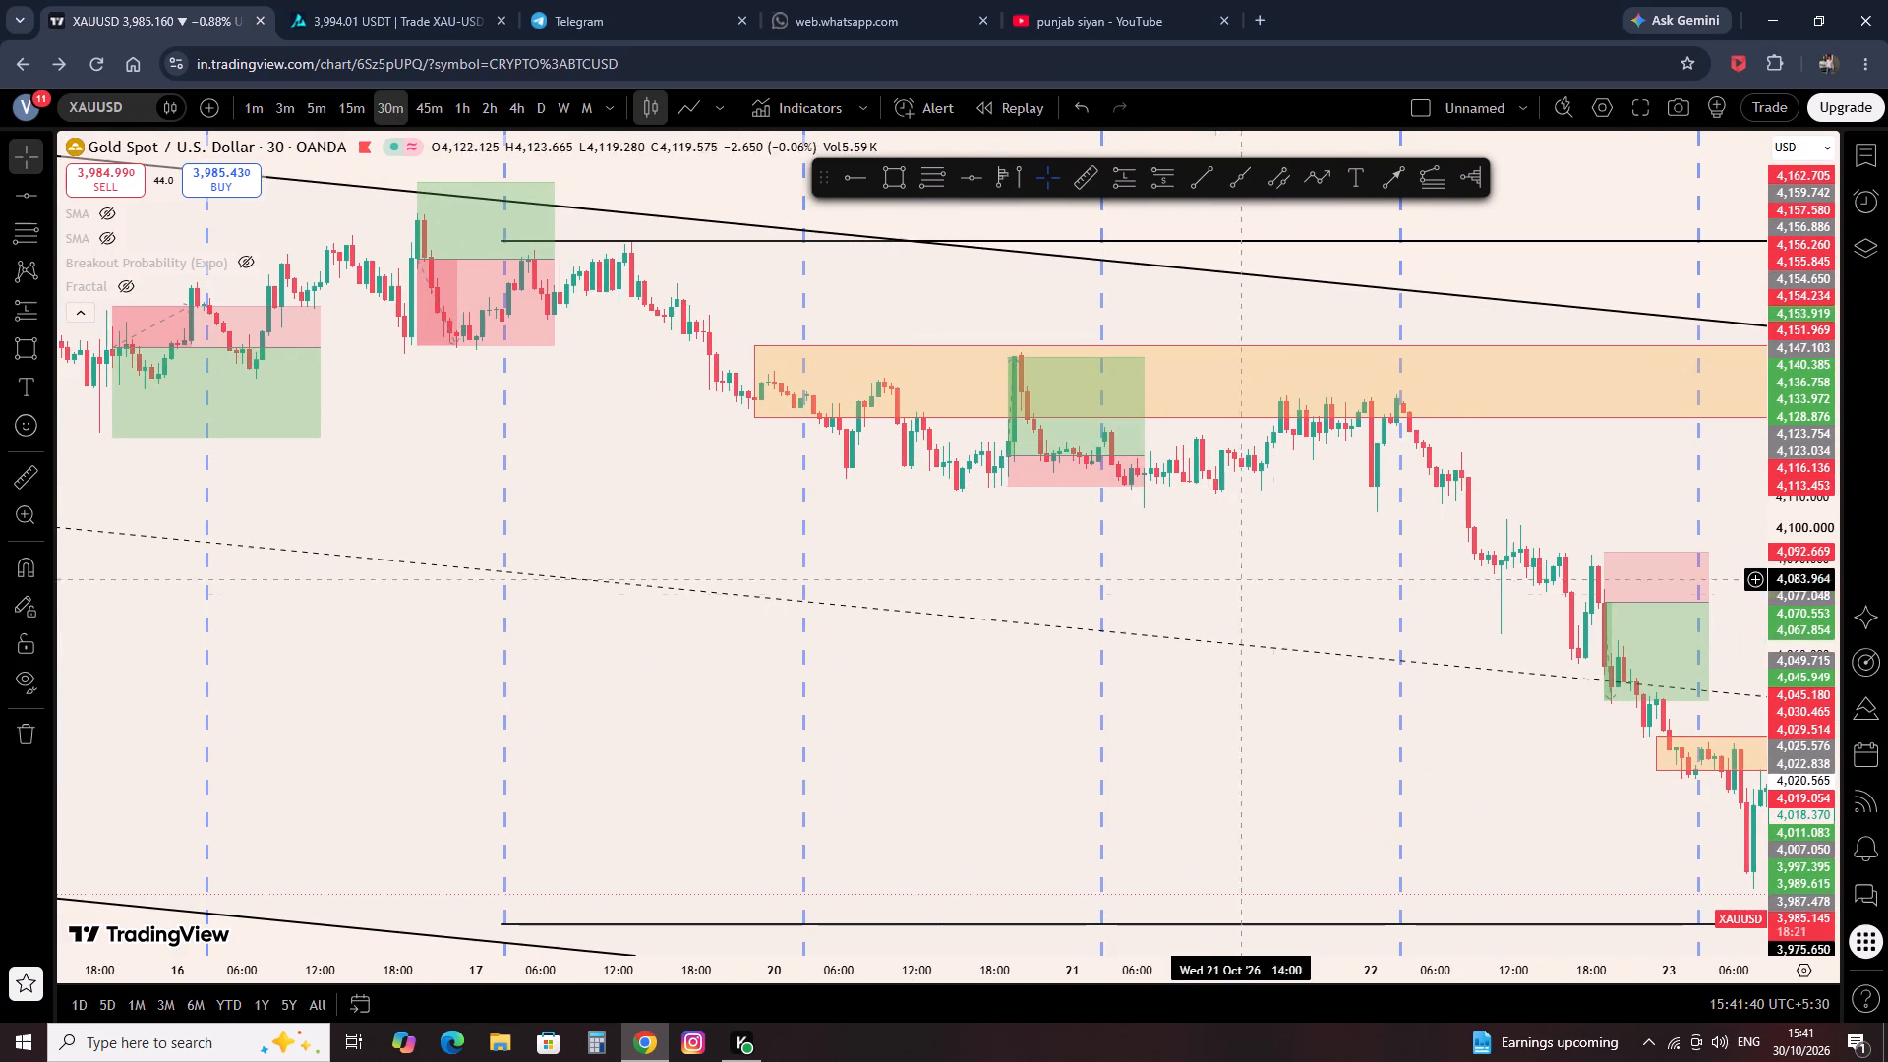
drag(1272, 594, 1180, 587)
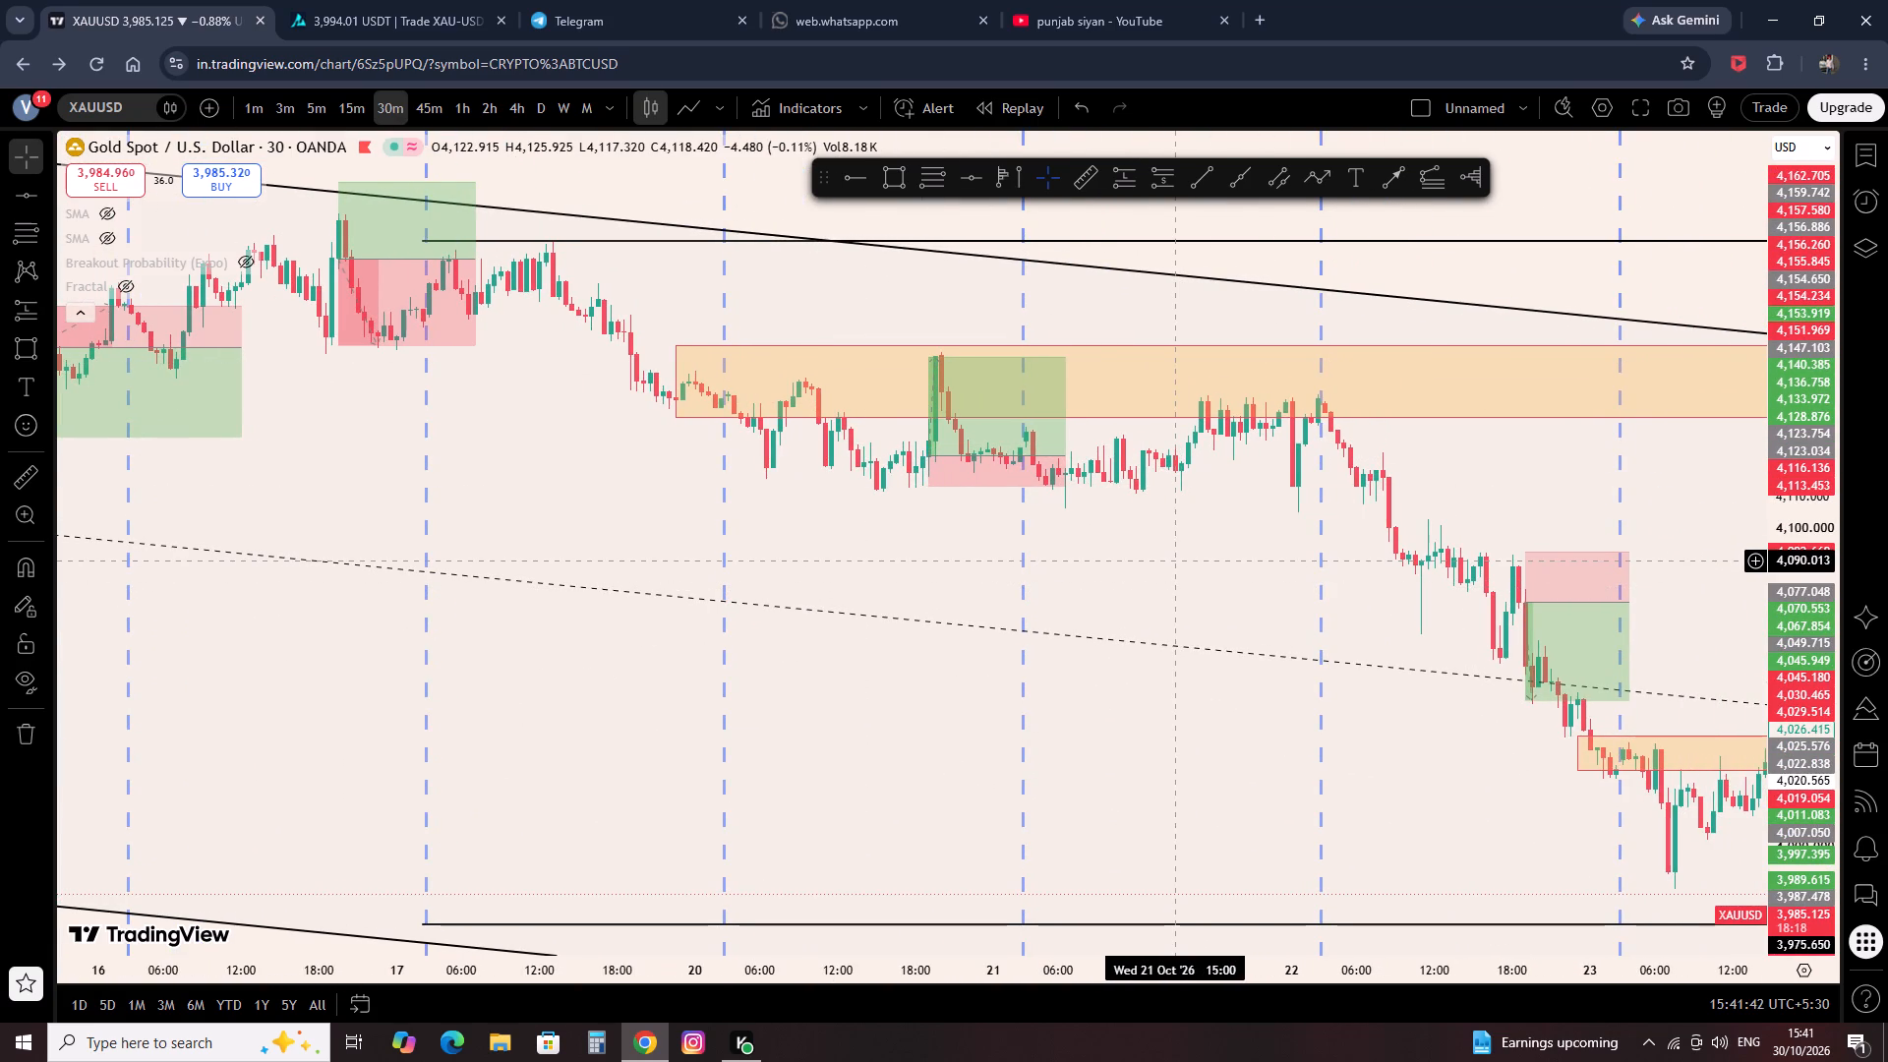
drag(1232, 583, 818, 472)
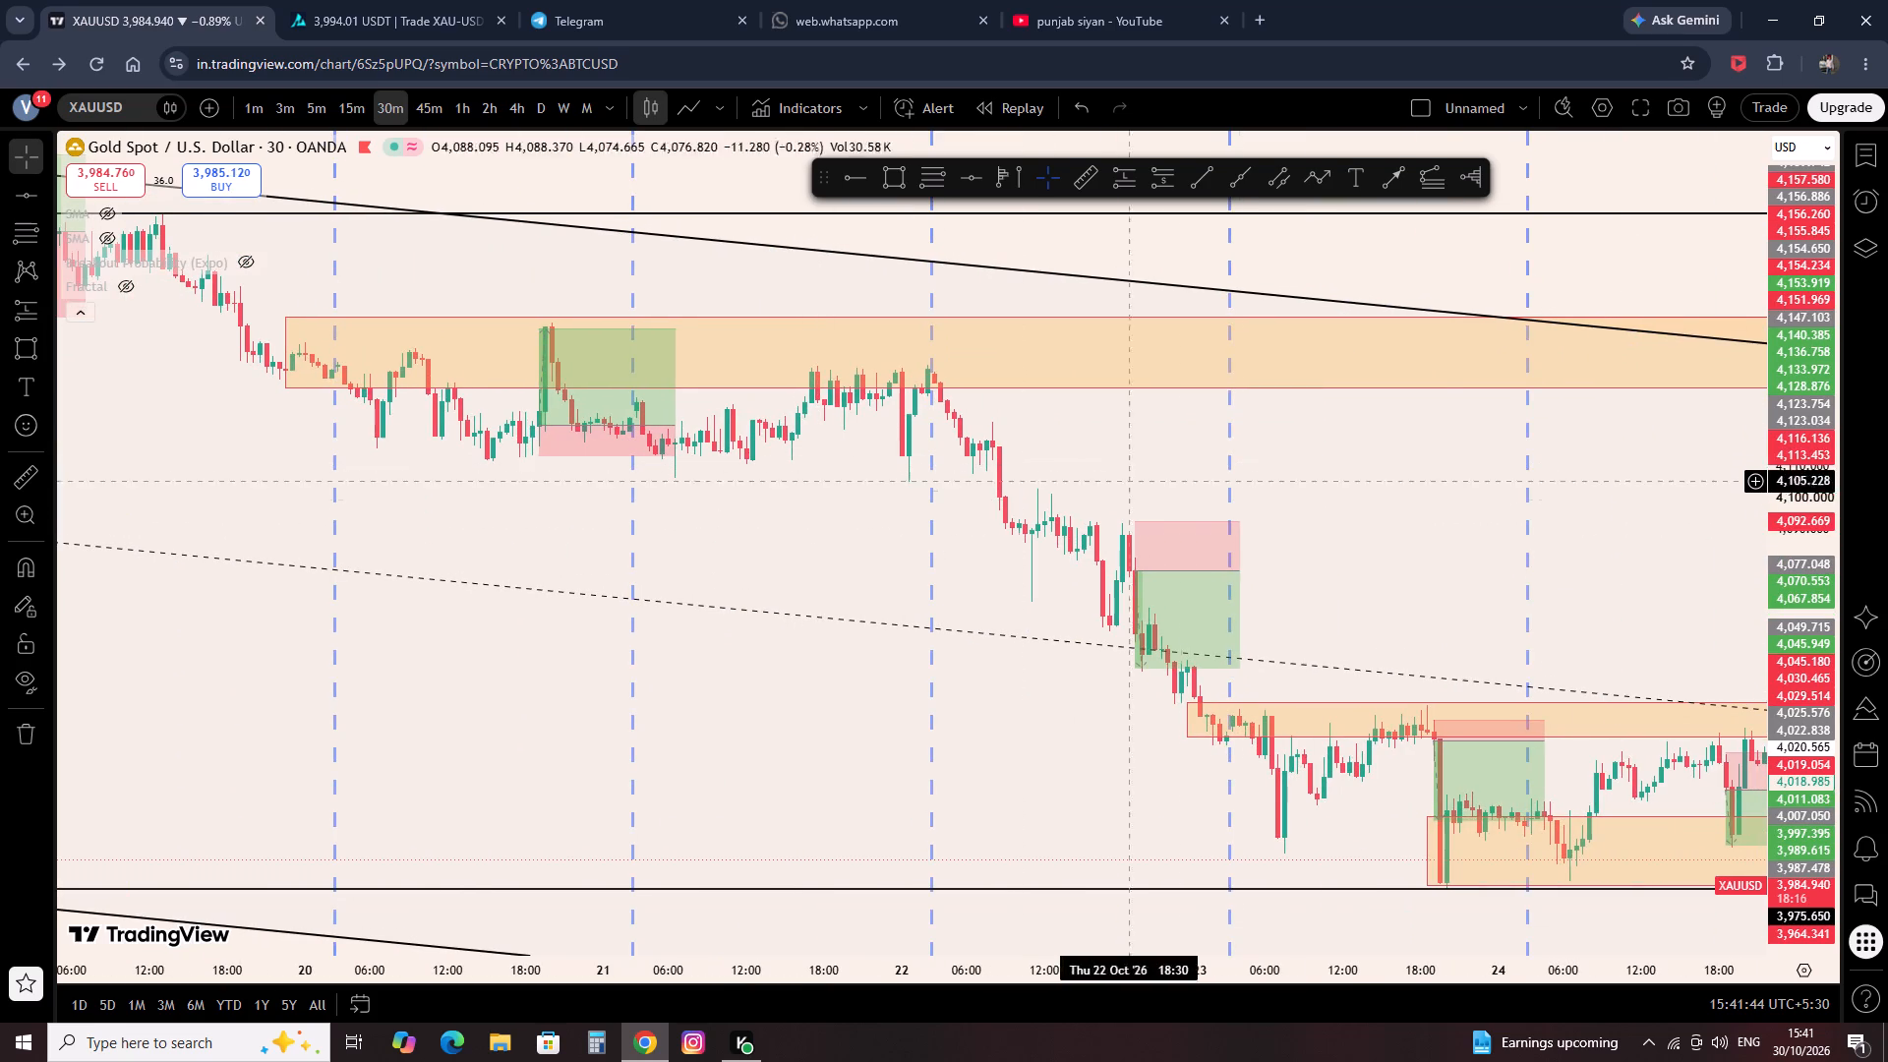
drag(1447, 512, 853, 384)
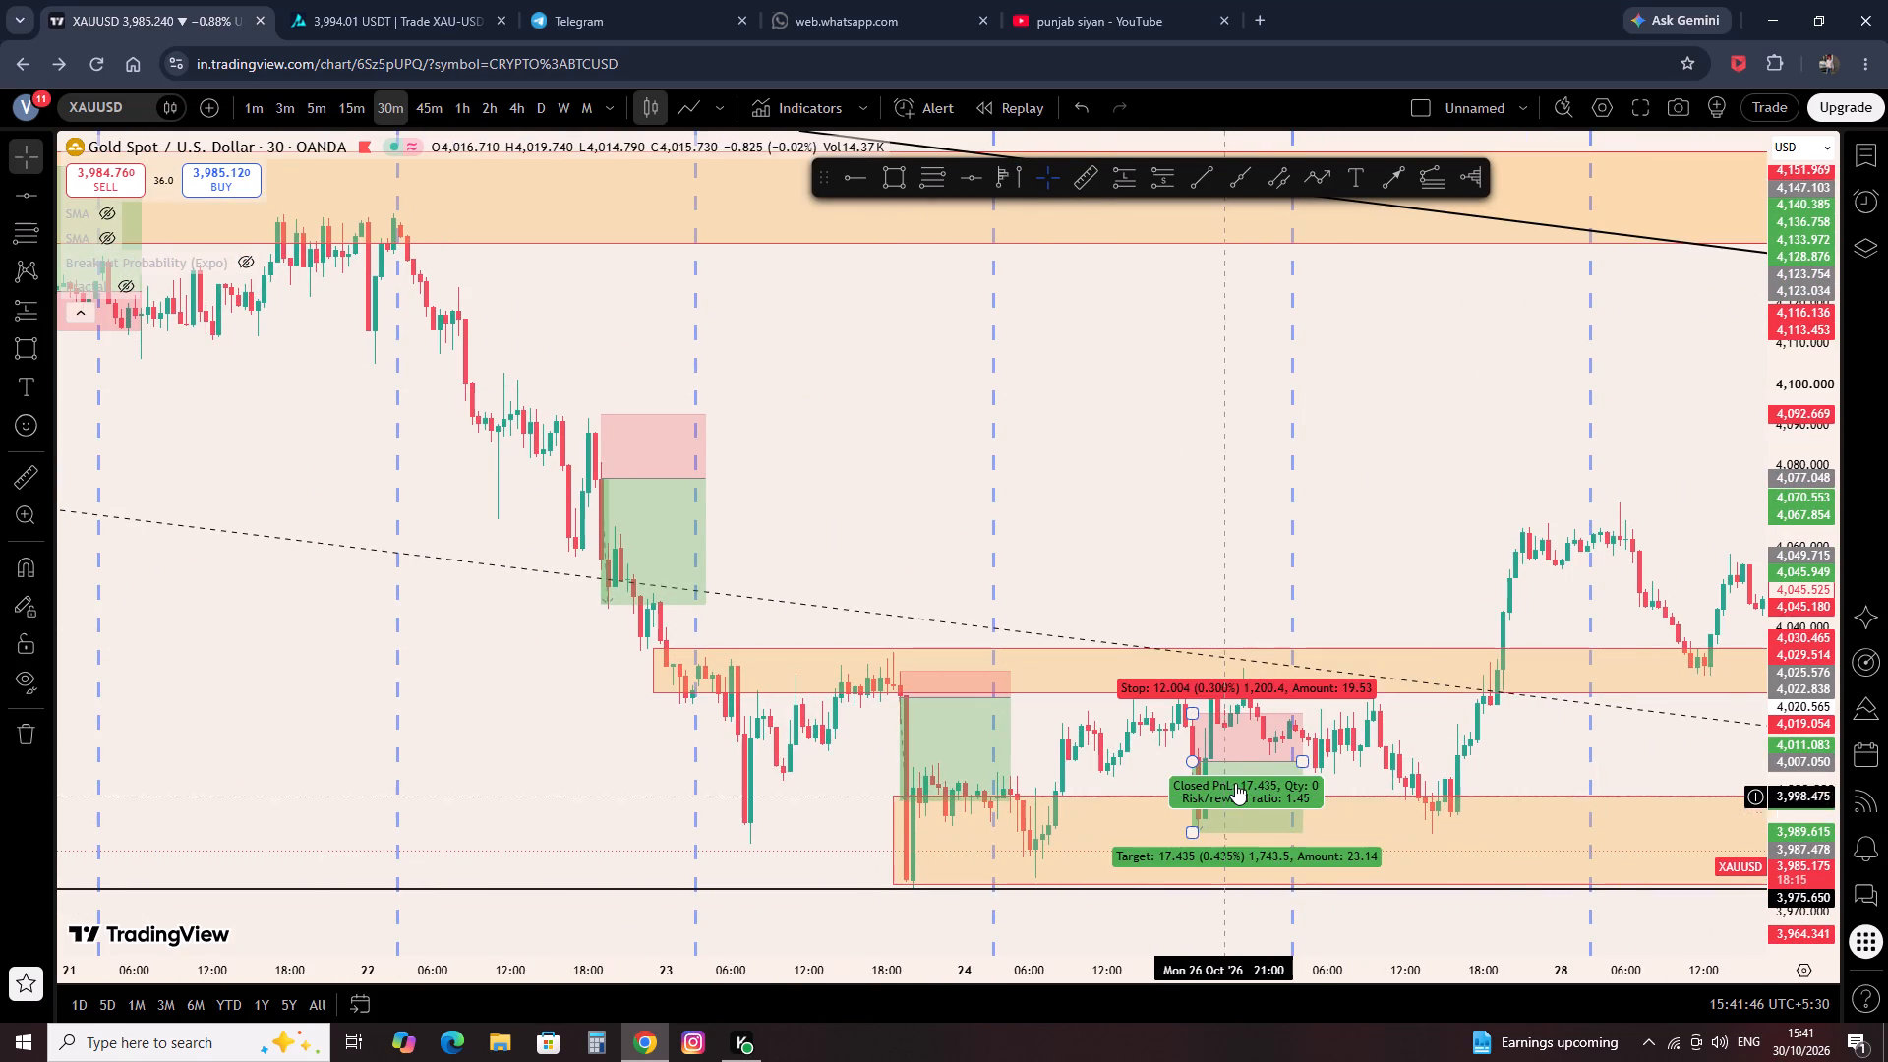
click(1240, 784)
click(1373, 559)
drag(1388, 520, 1257, 556)
click(1257, 556)
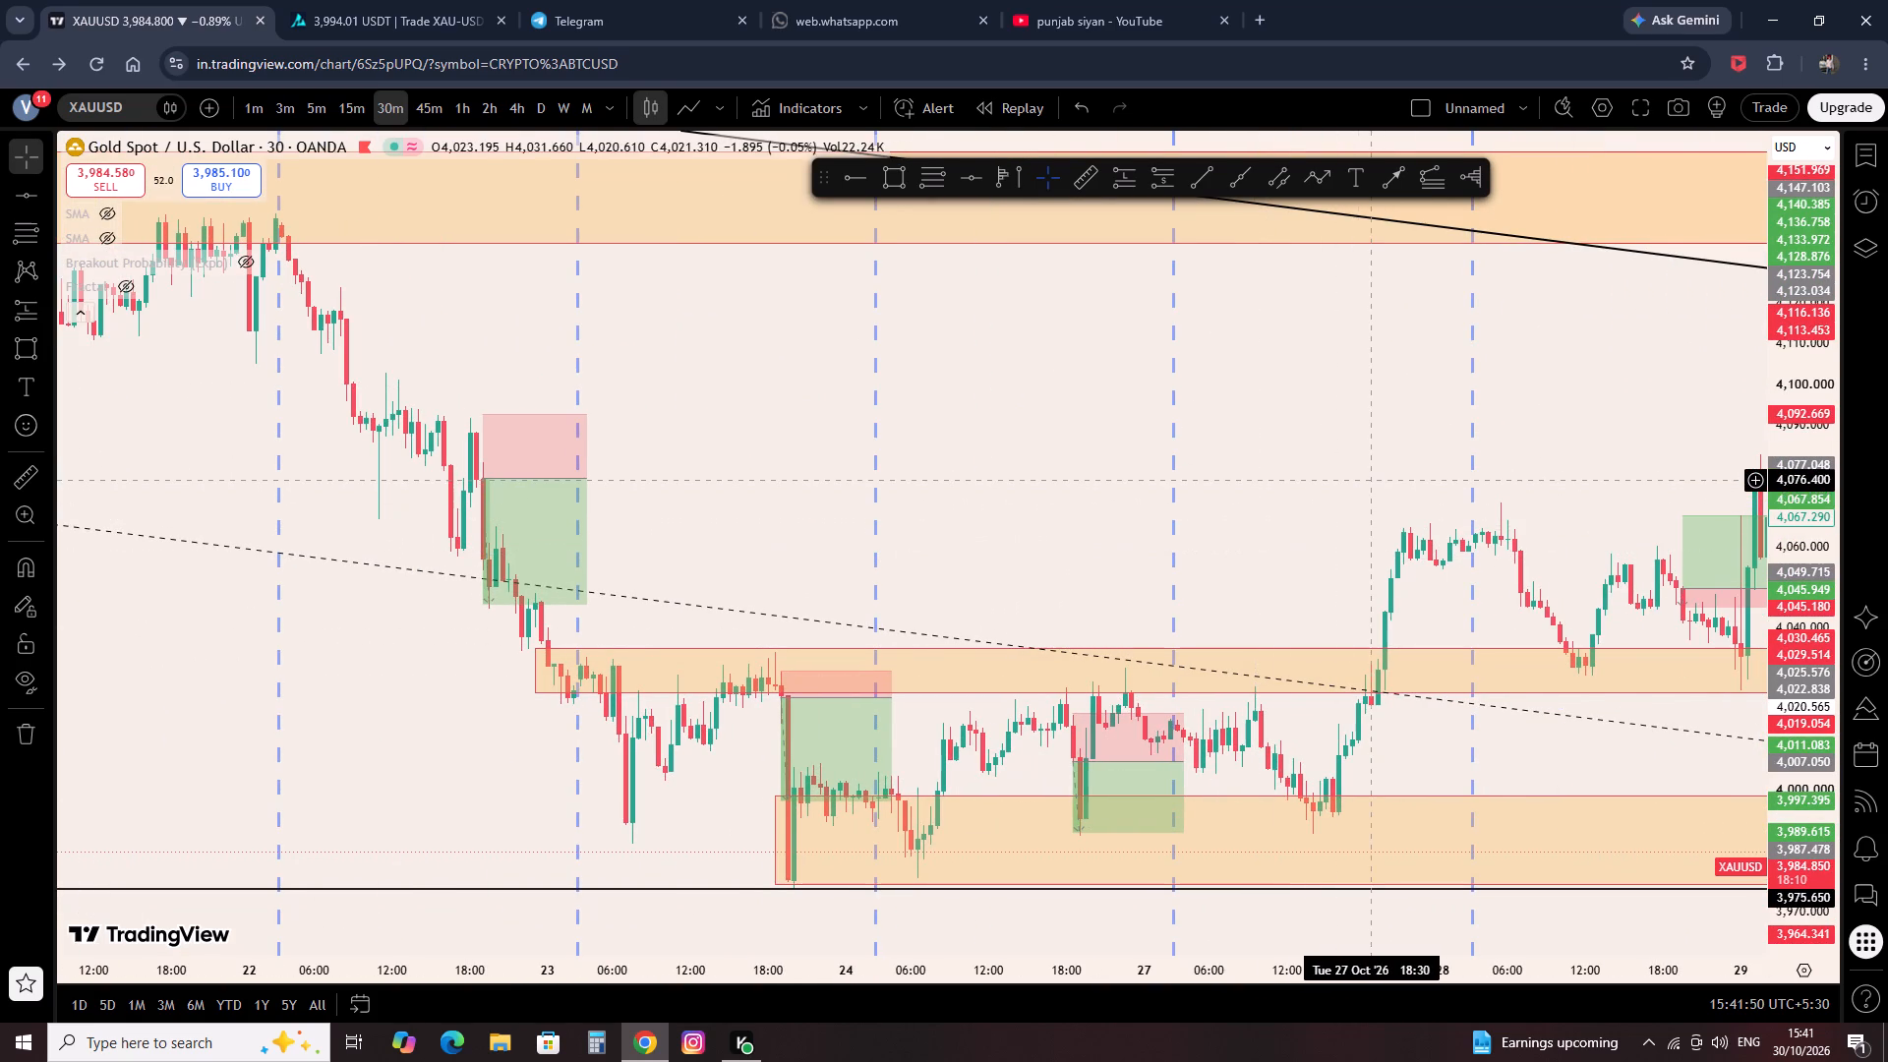
drag(1374, 481, 930, 477)
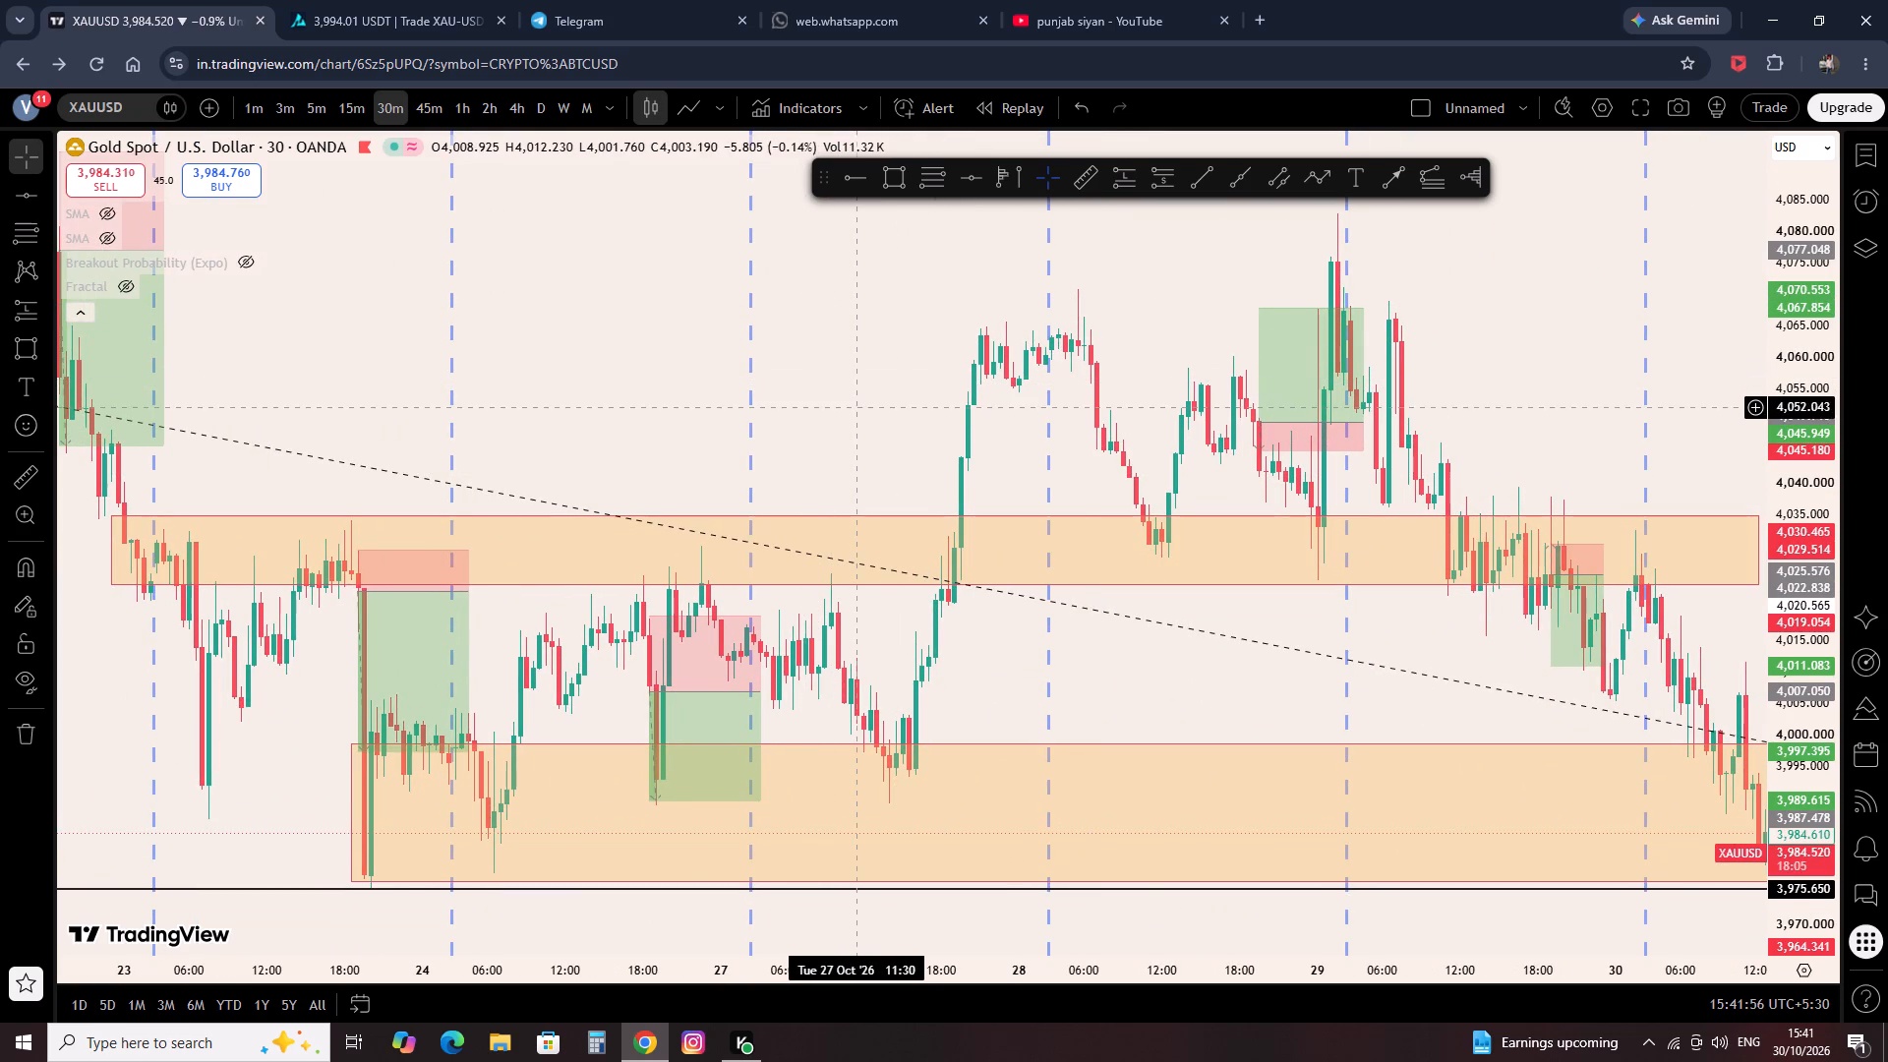
drag(854, 418, 690, 408)
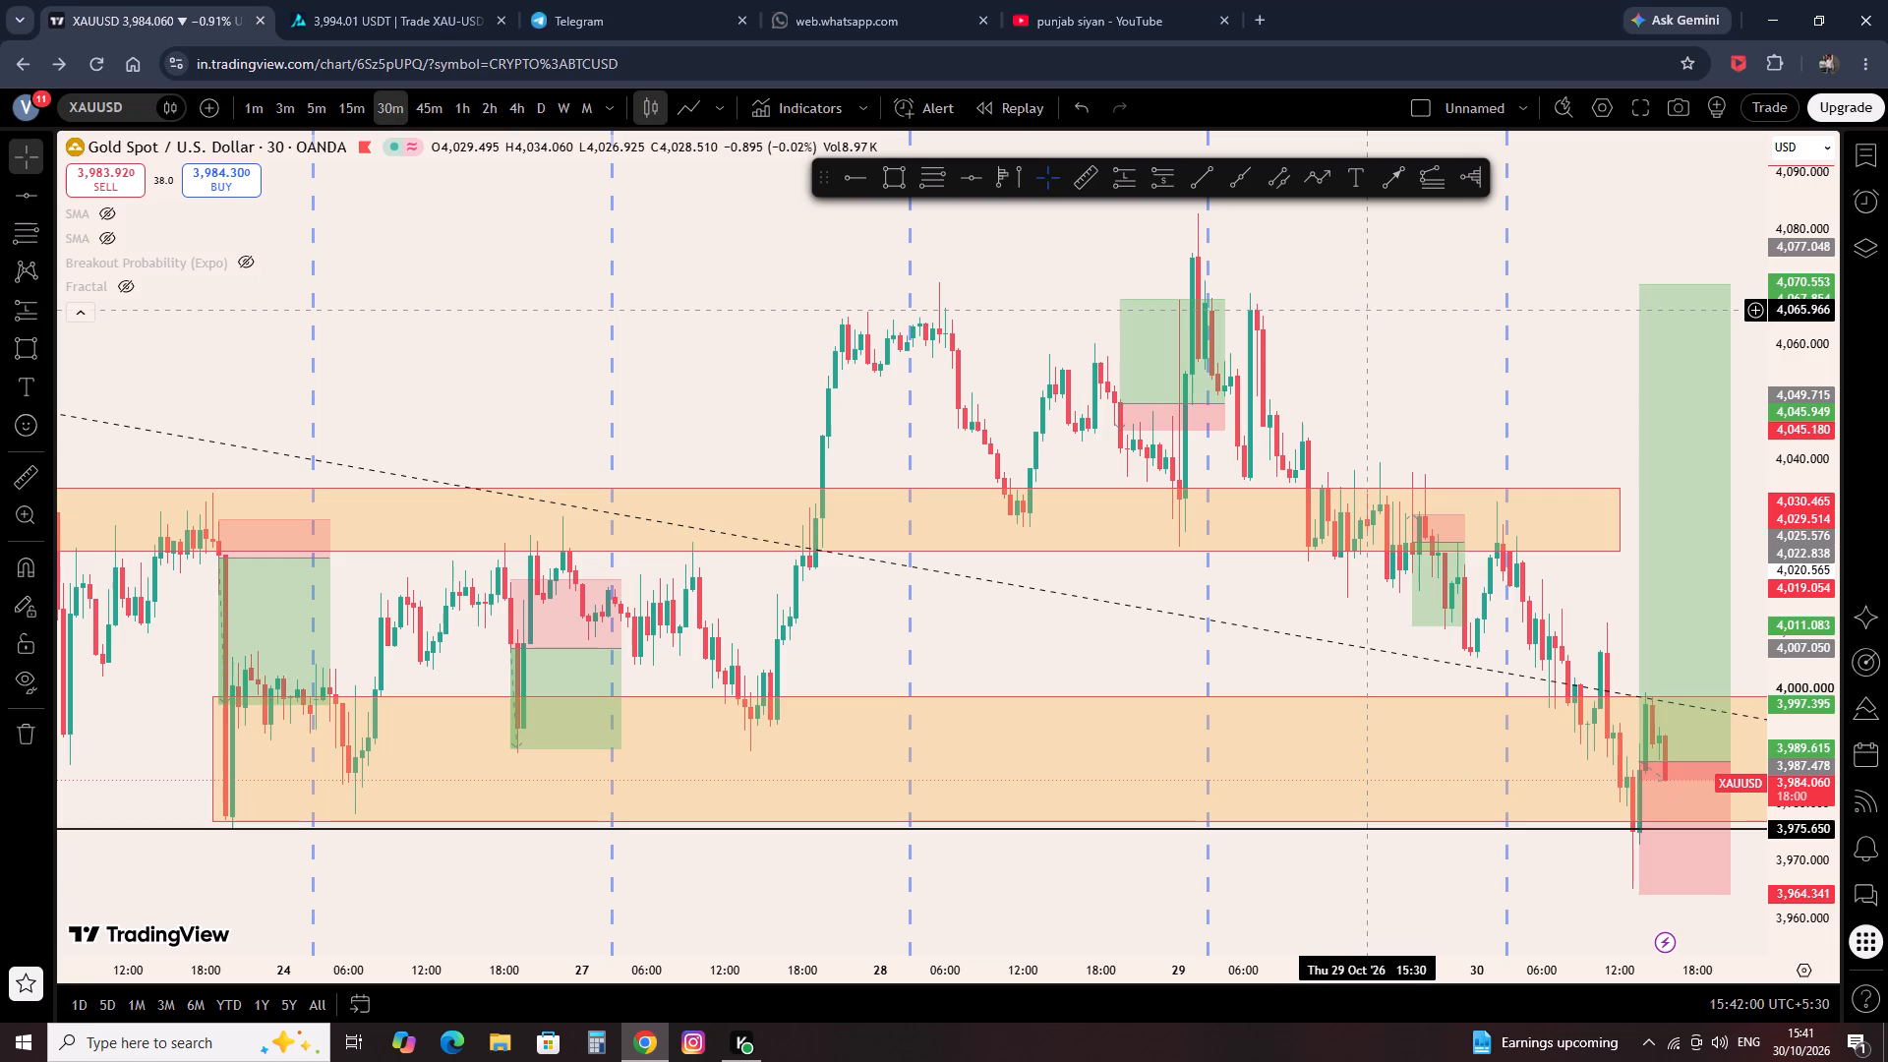
drag(1400, 310, 1089, 323)
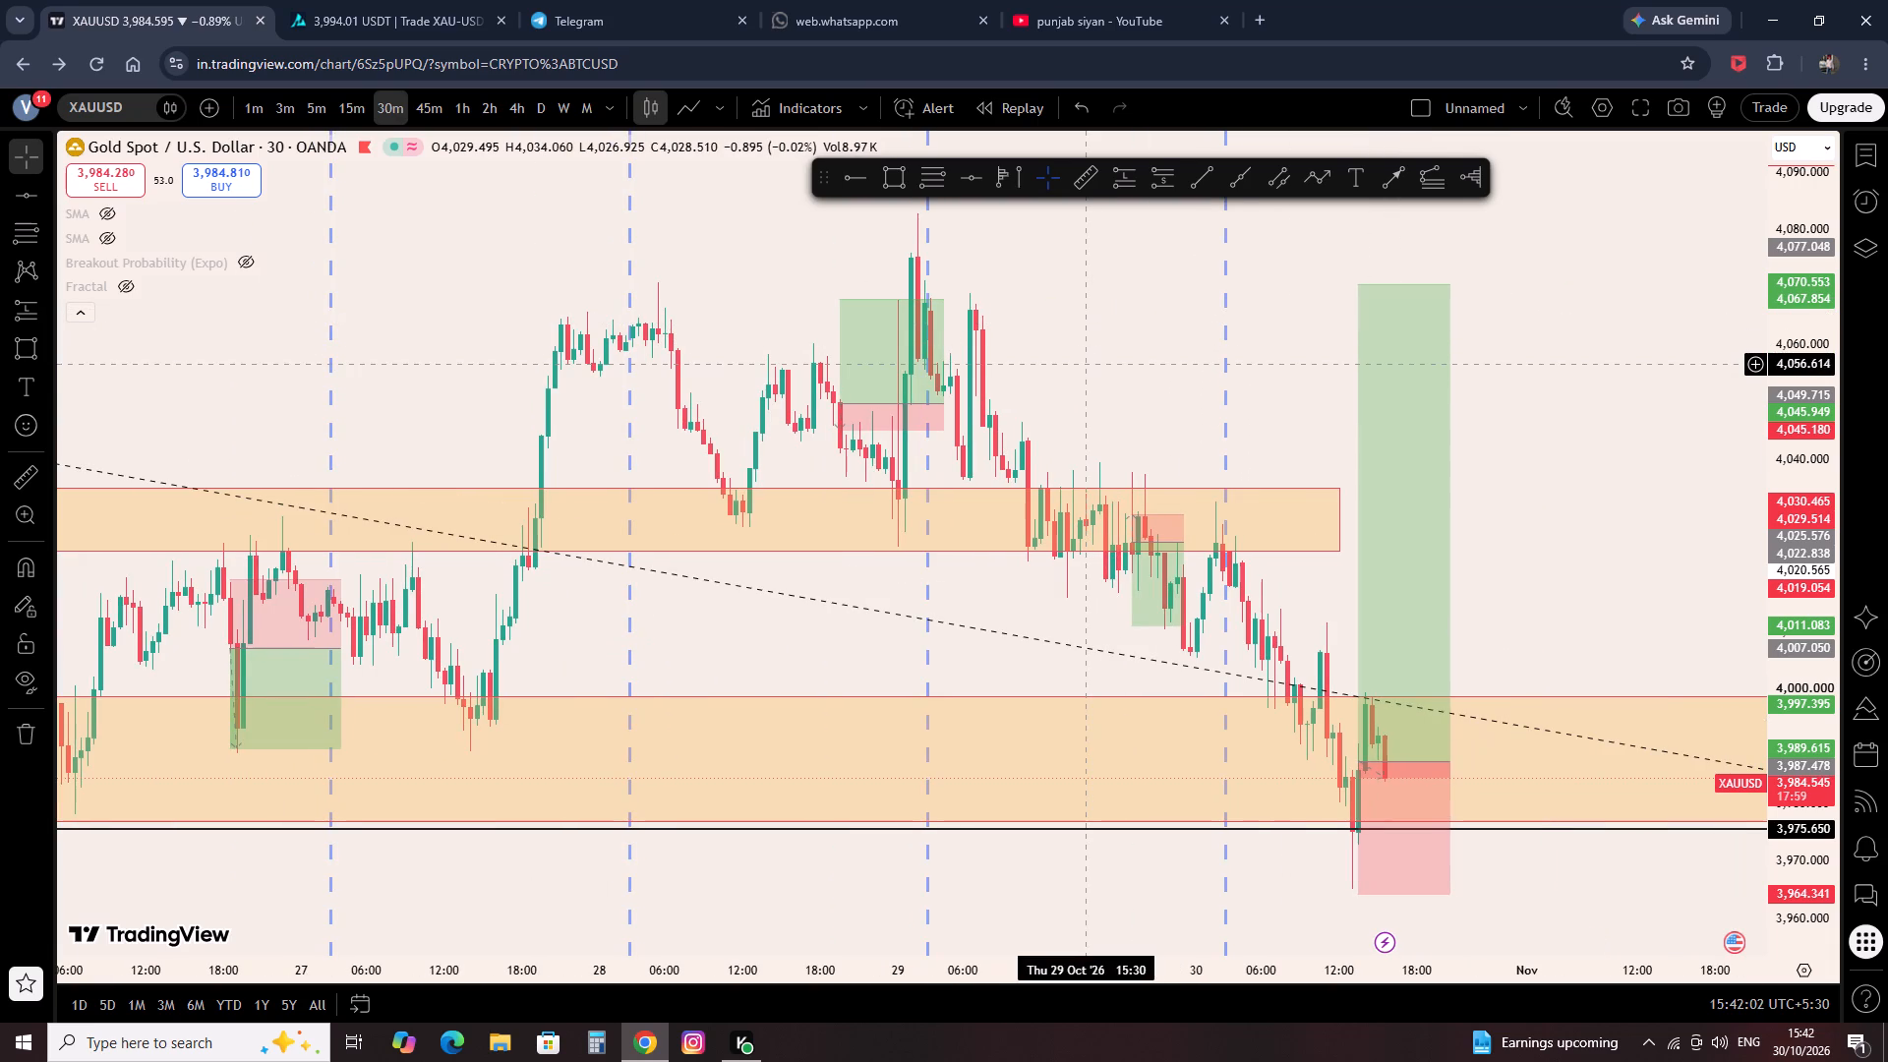
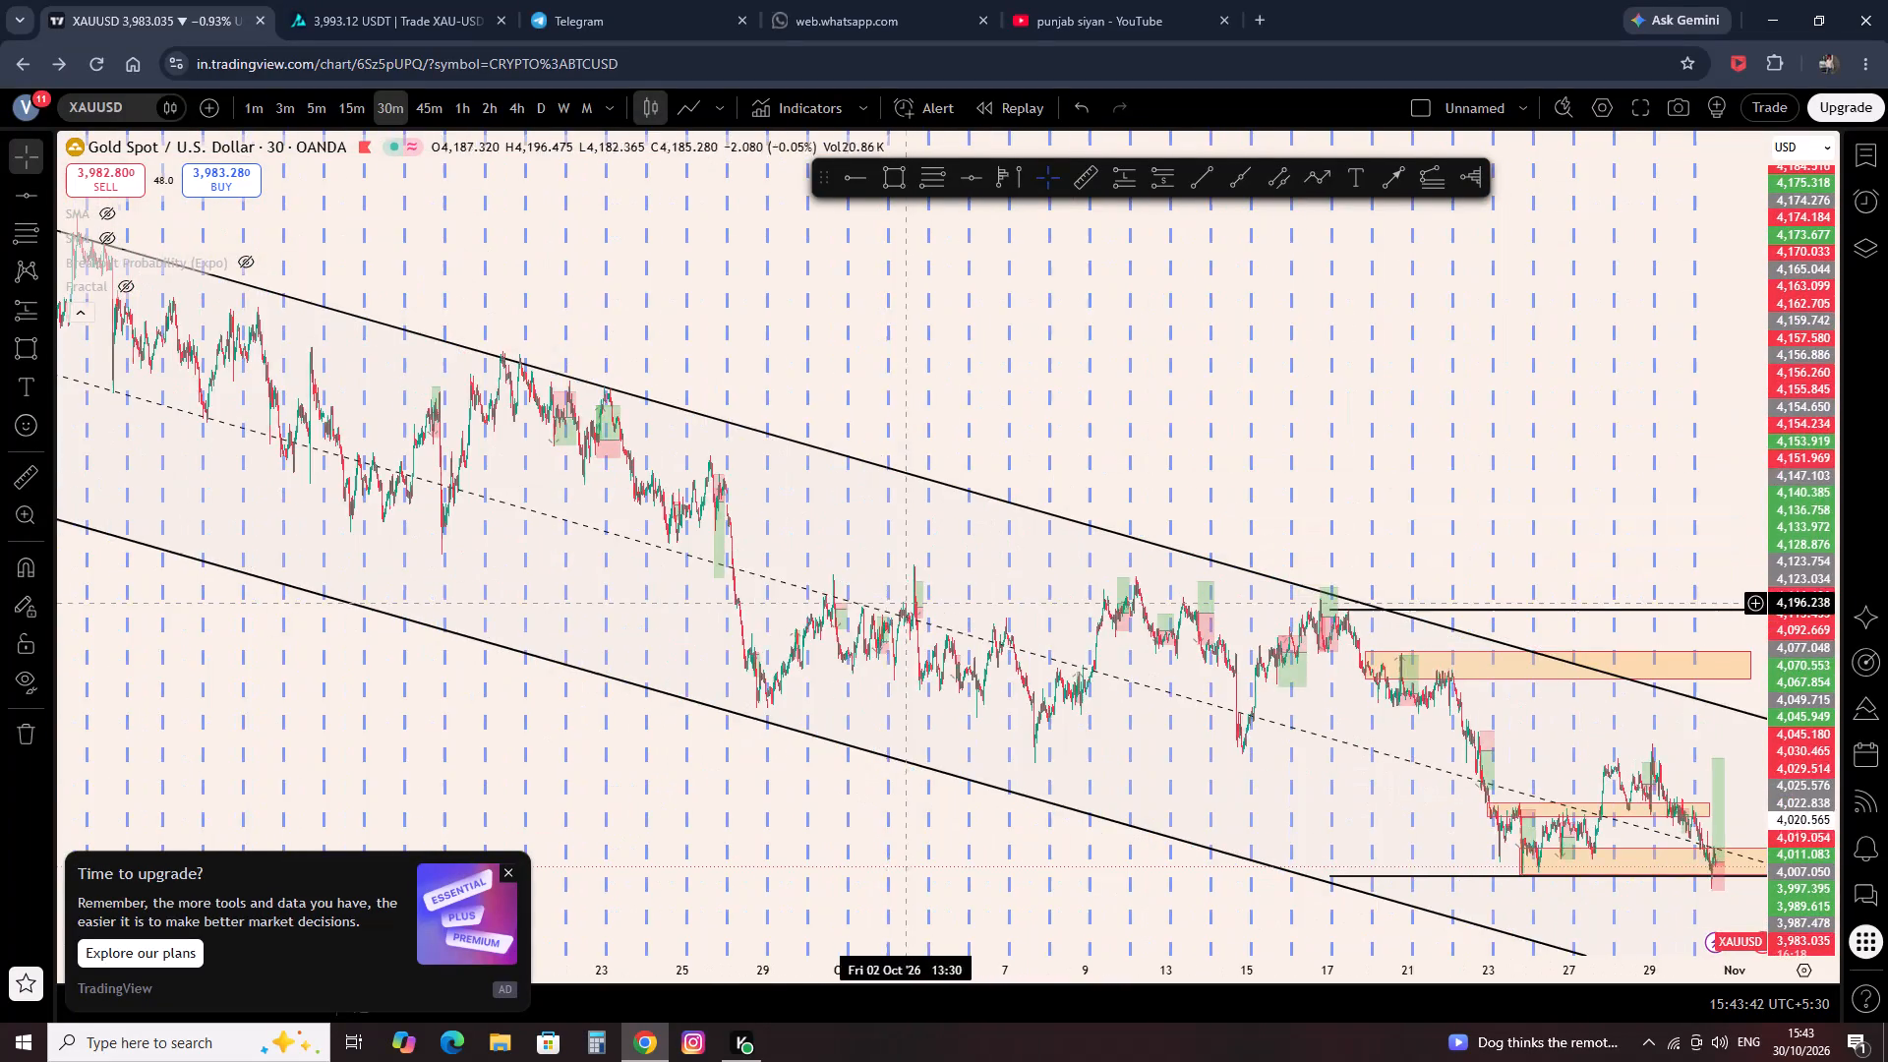
Delete the descending channel together with the long and short positions marked from mid-September to mid-October.
scroll(809, 662, down, 6)
scroll(856, 594, up, 9)
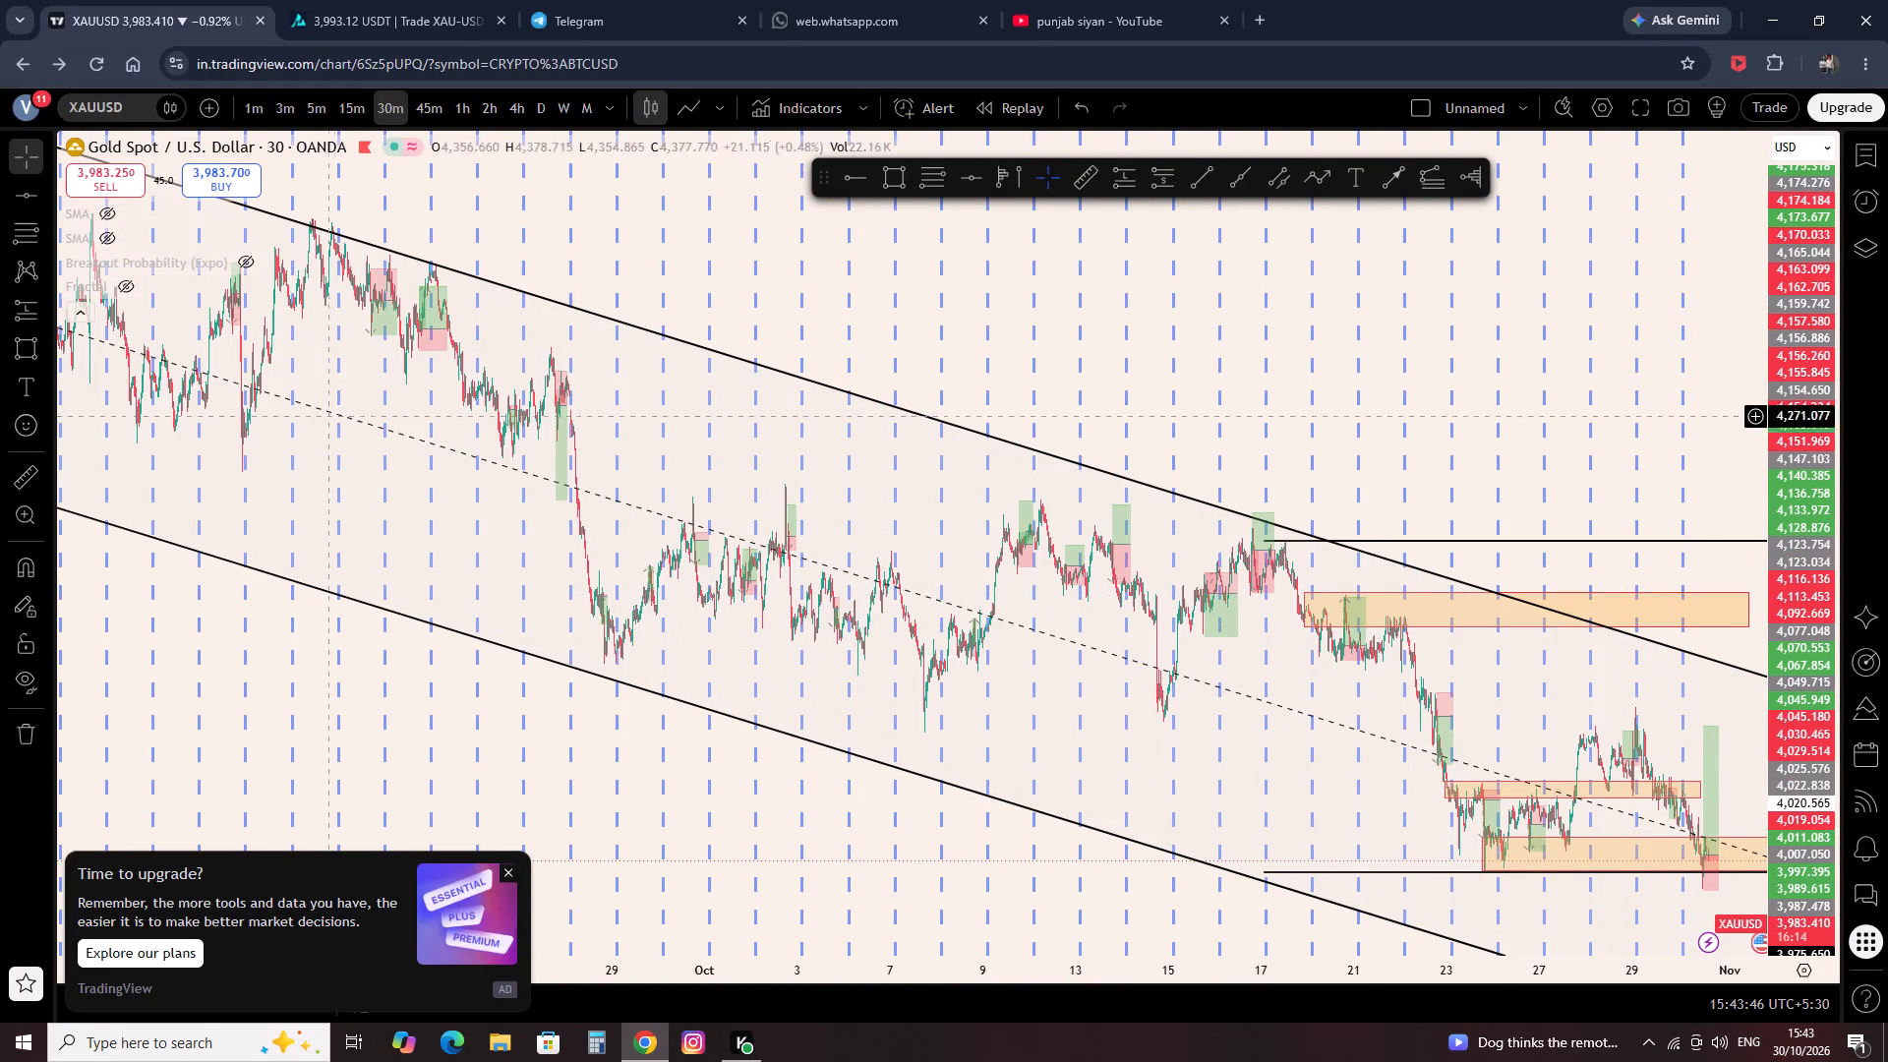
scroll(355, 365, down, 3)
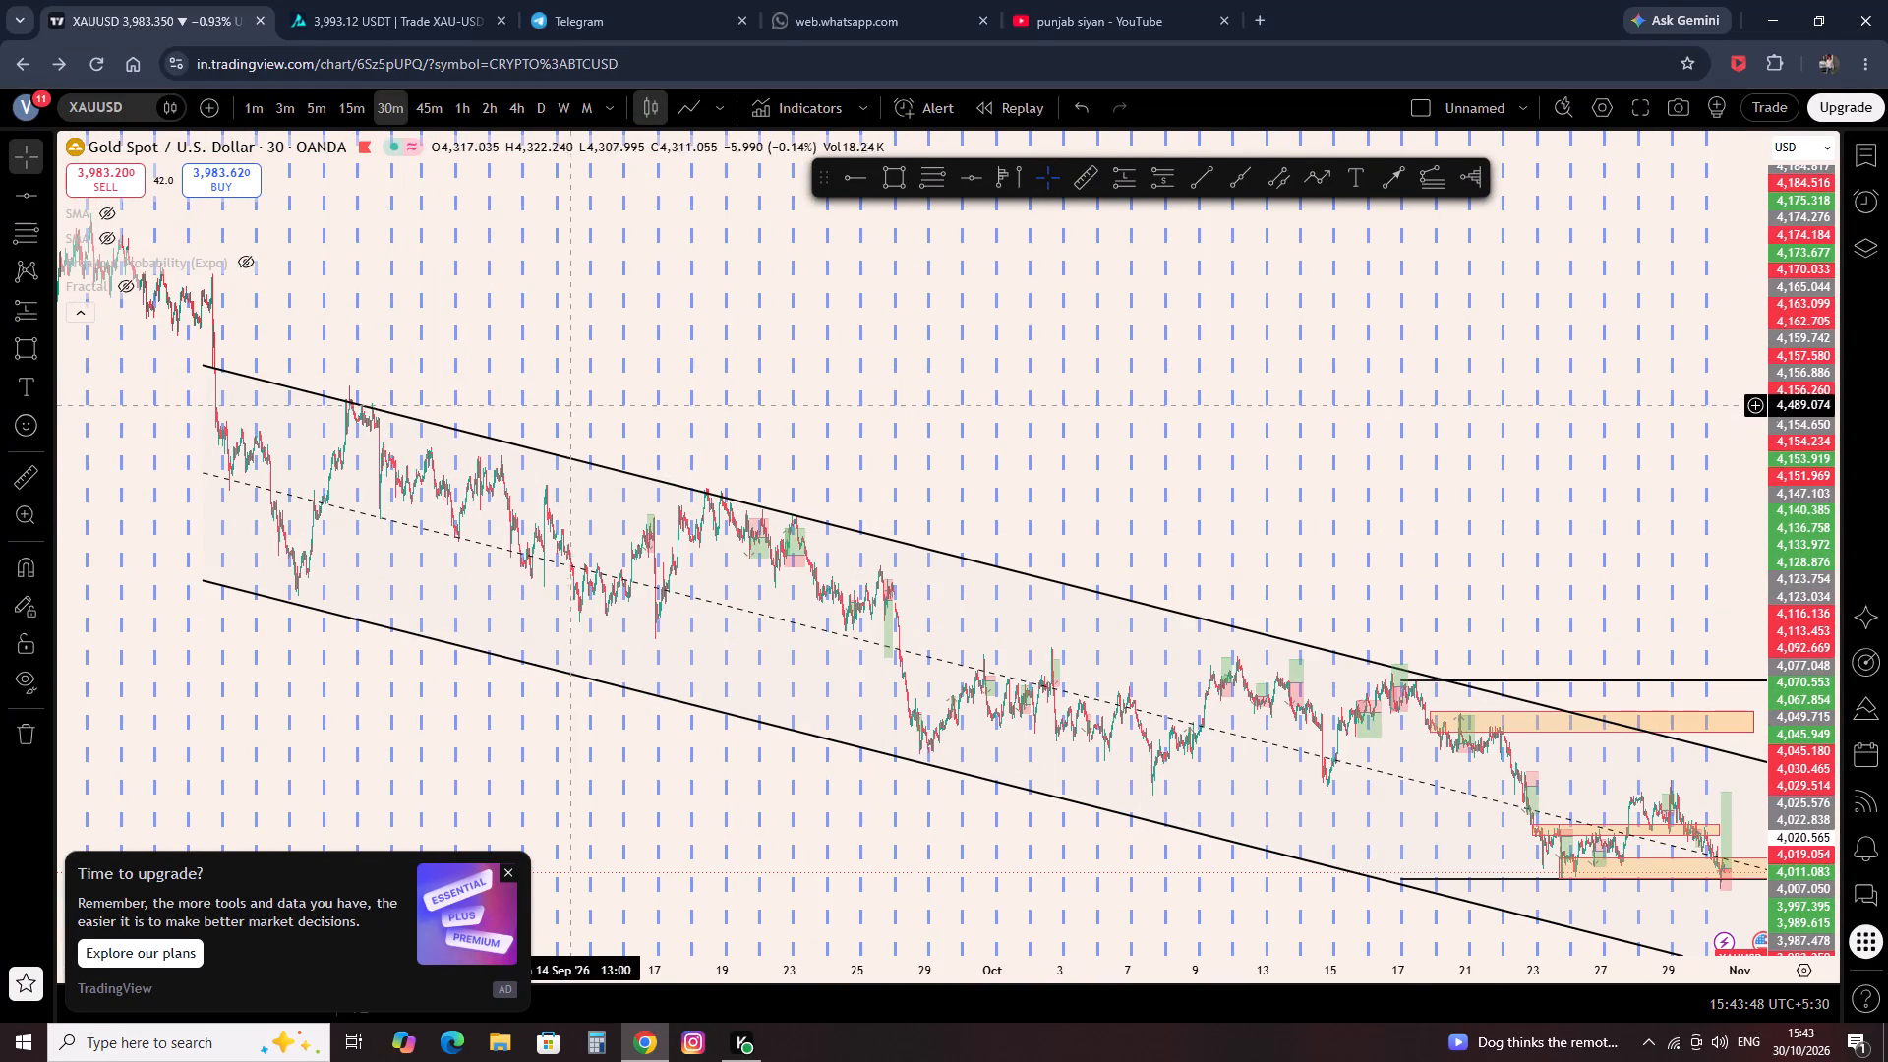
ctrl+drag(560, 405, 1425, 767)
key(Delete)
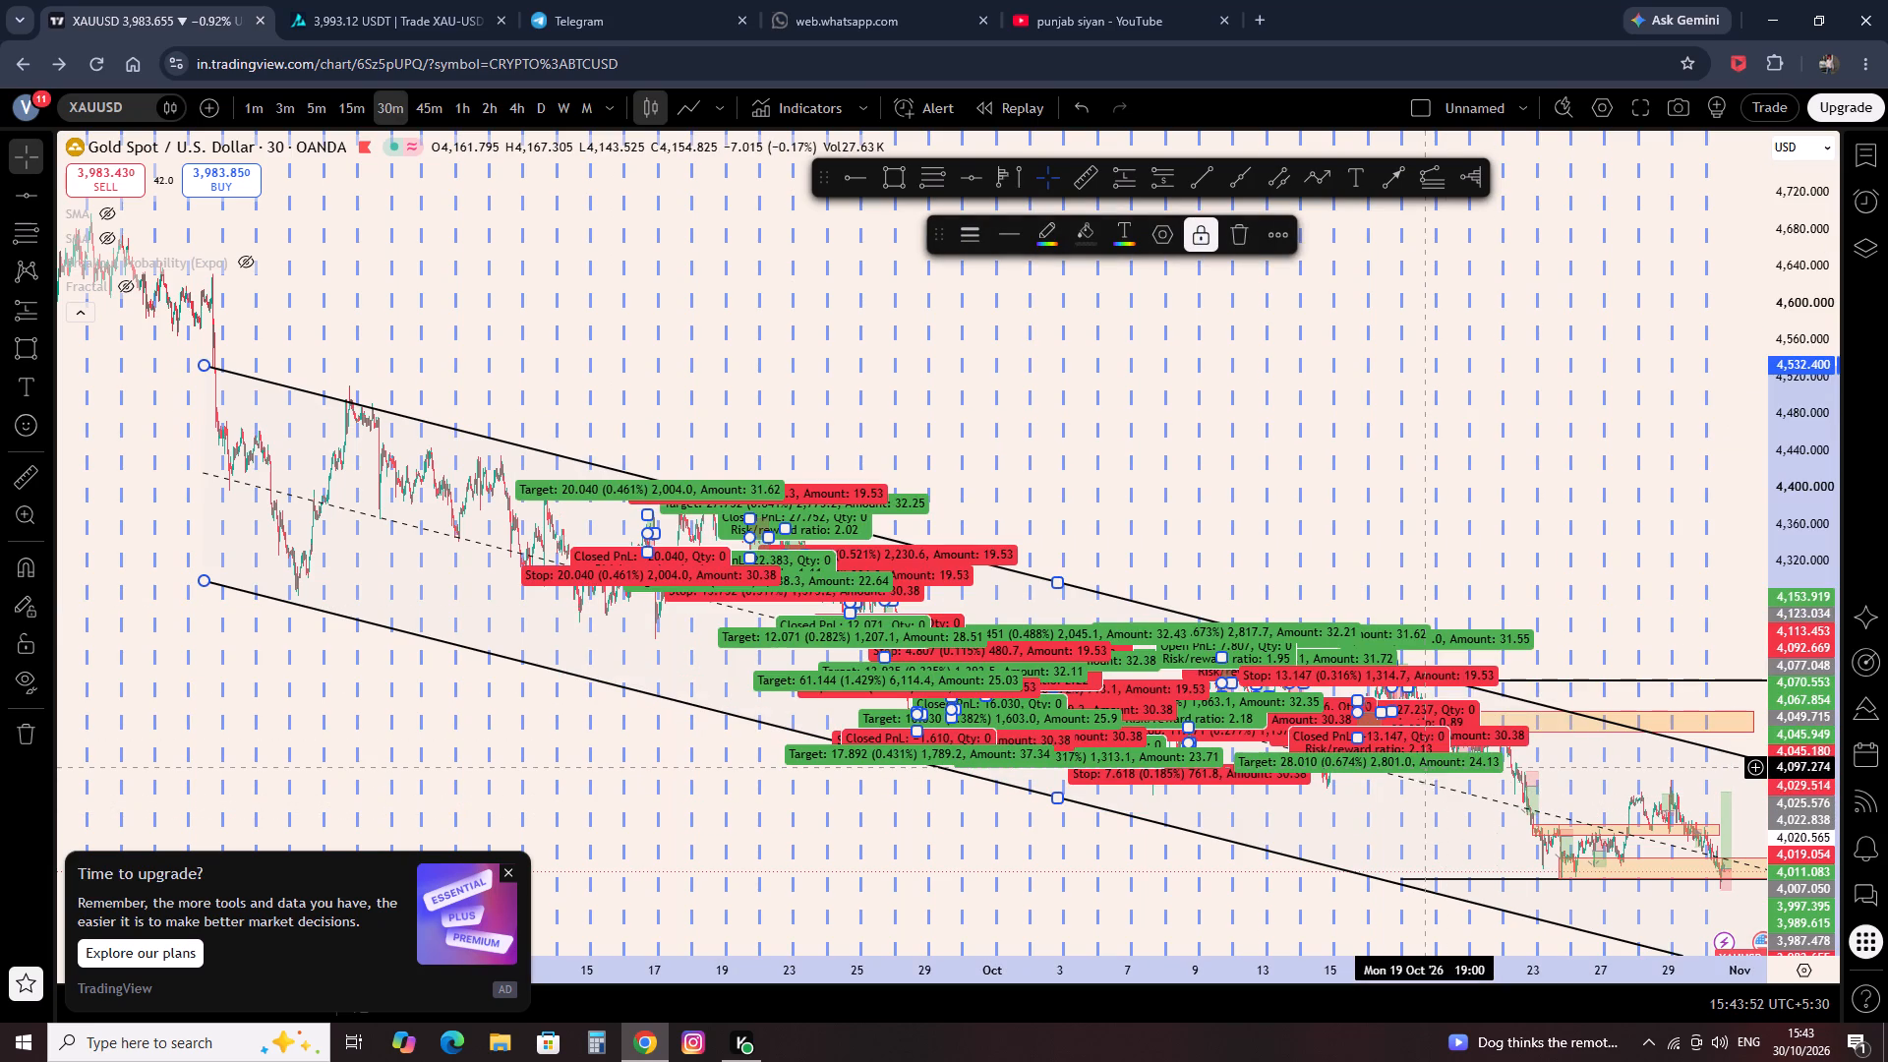
Delete the long position marked on 20 October and the short position marked on 22 October.
drag(1471, 834, 1094, 812)
scroll(1090, 811, up, 8)
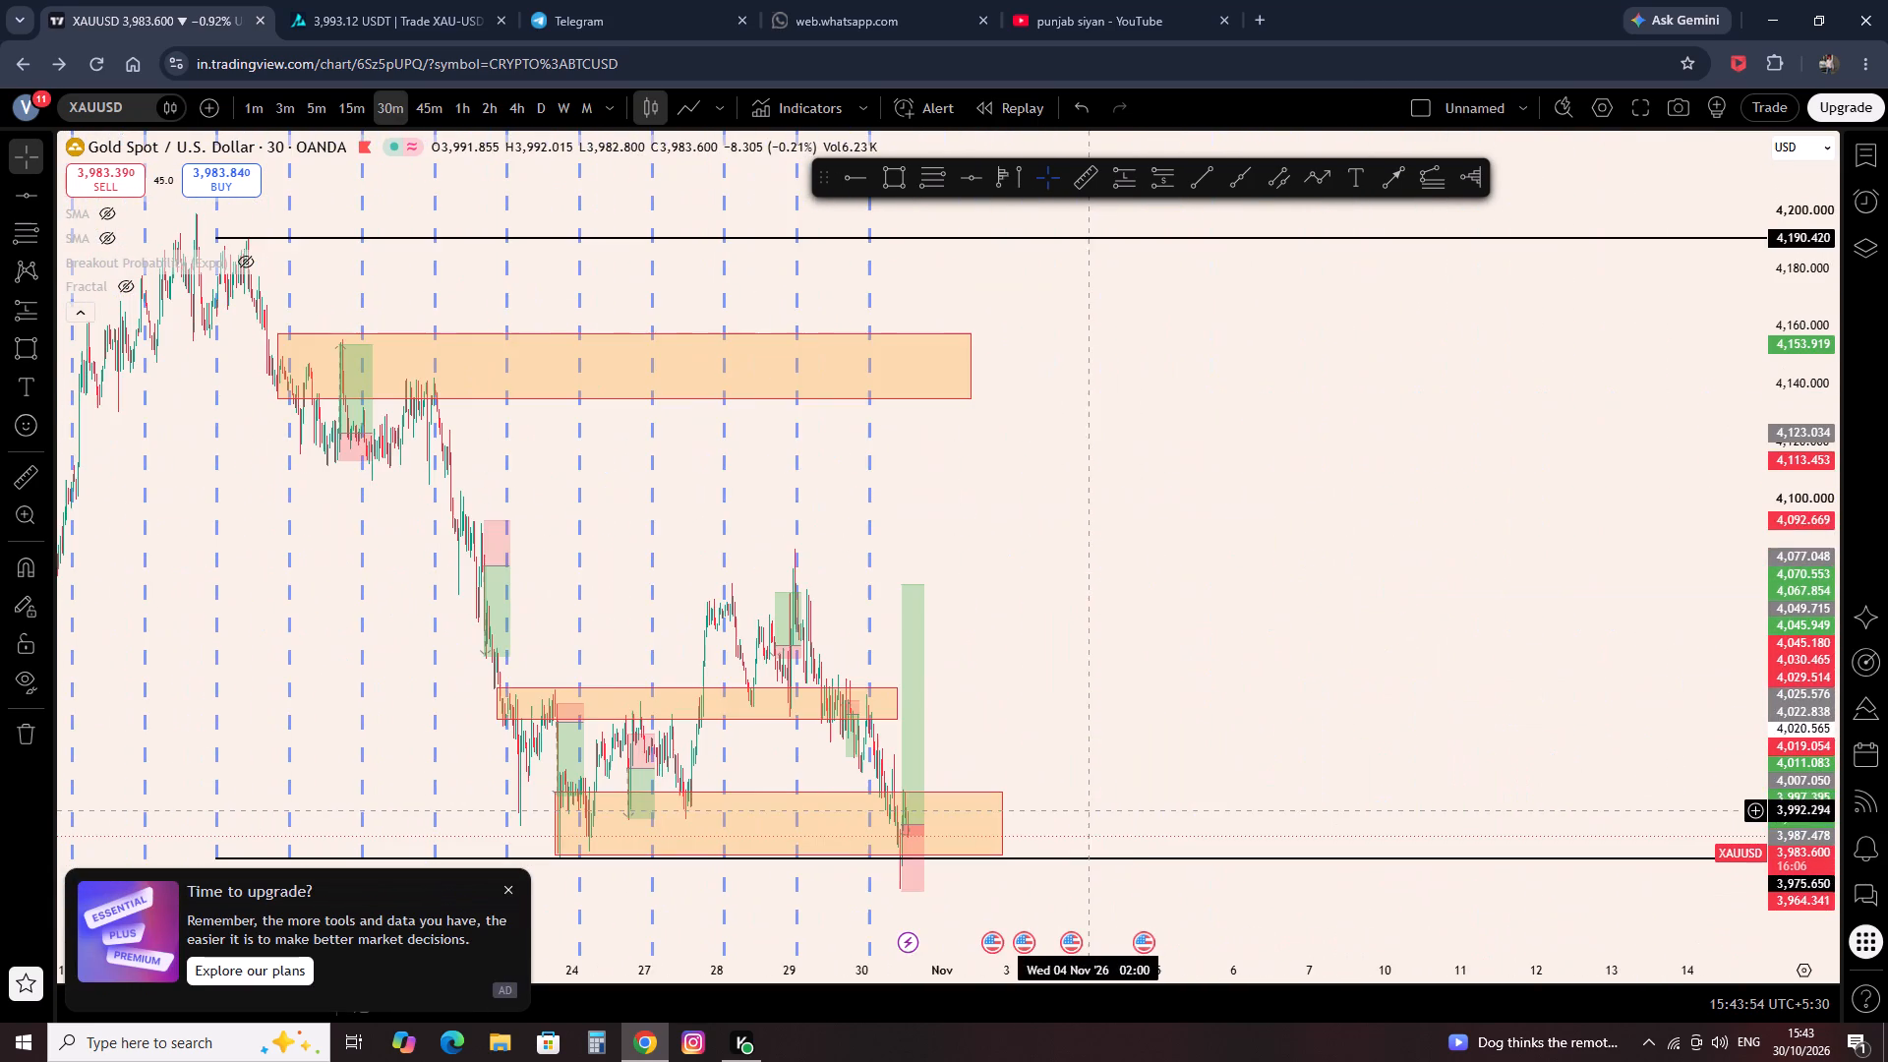
drag(749, 532, 1344, 677)
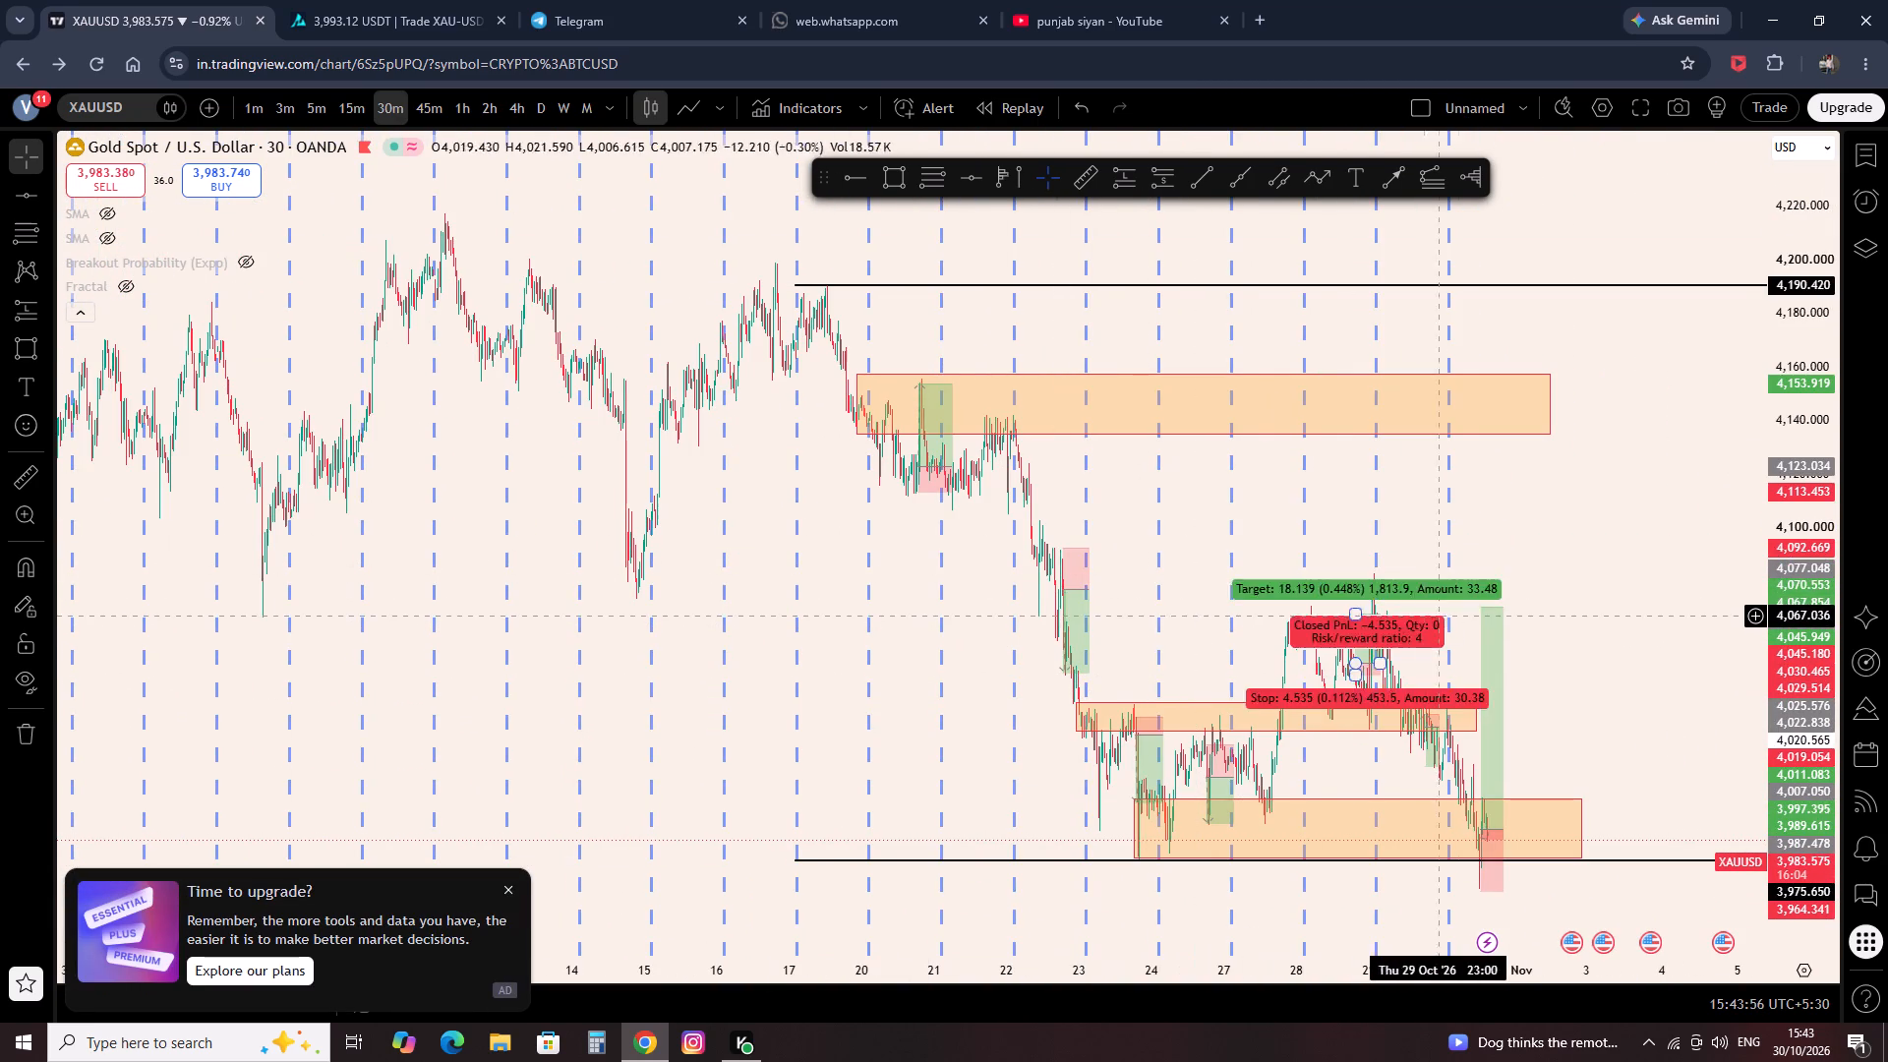
ctrl+drag(1448, 596, 651, 470)
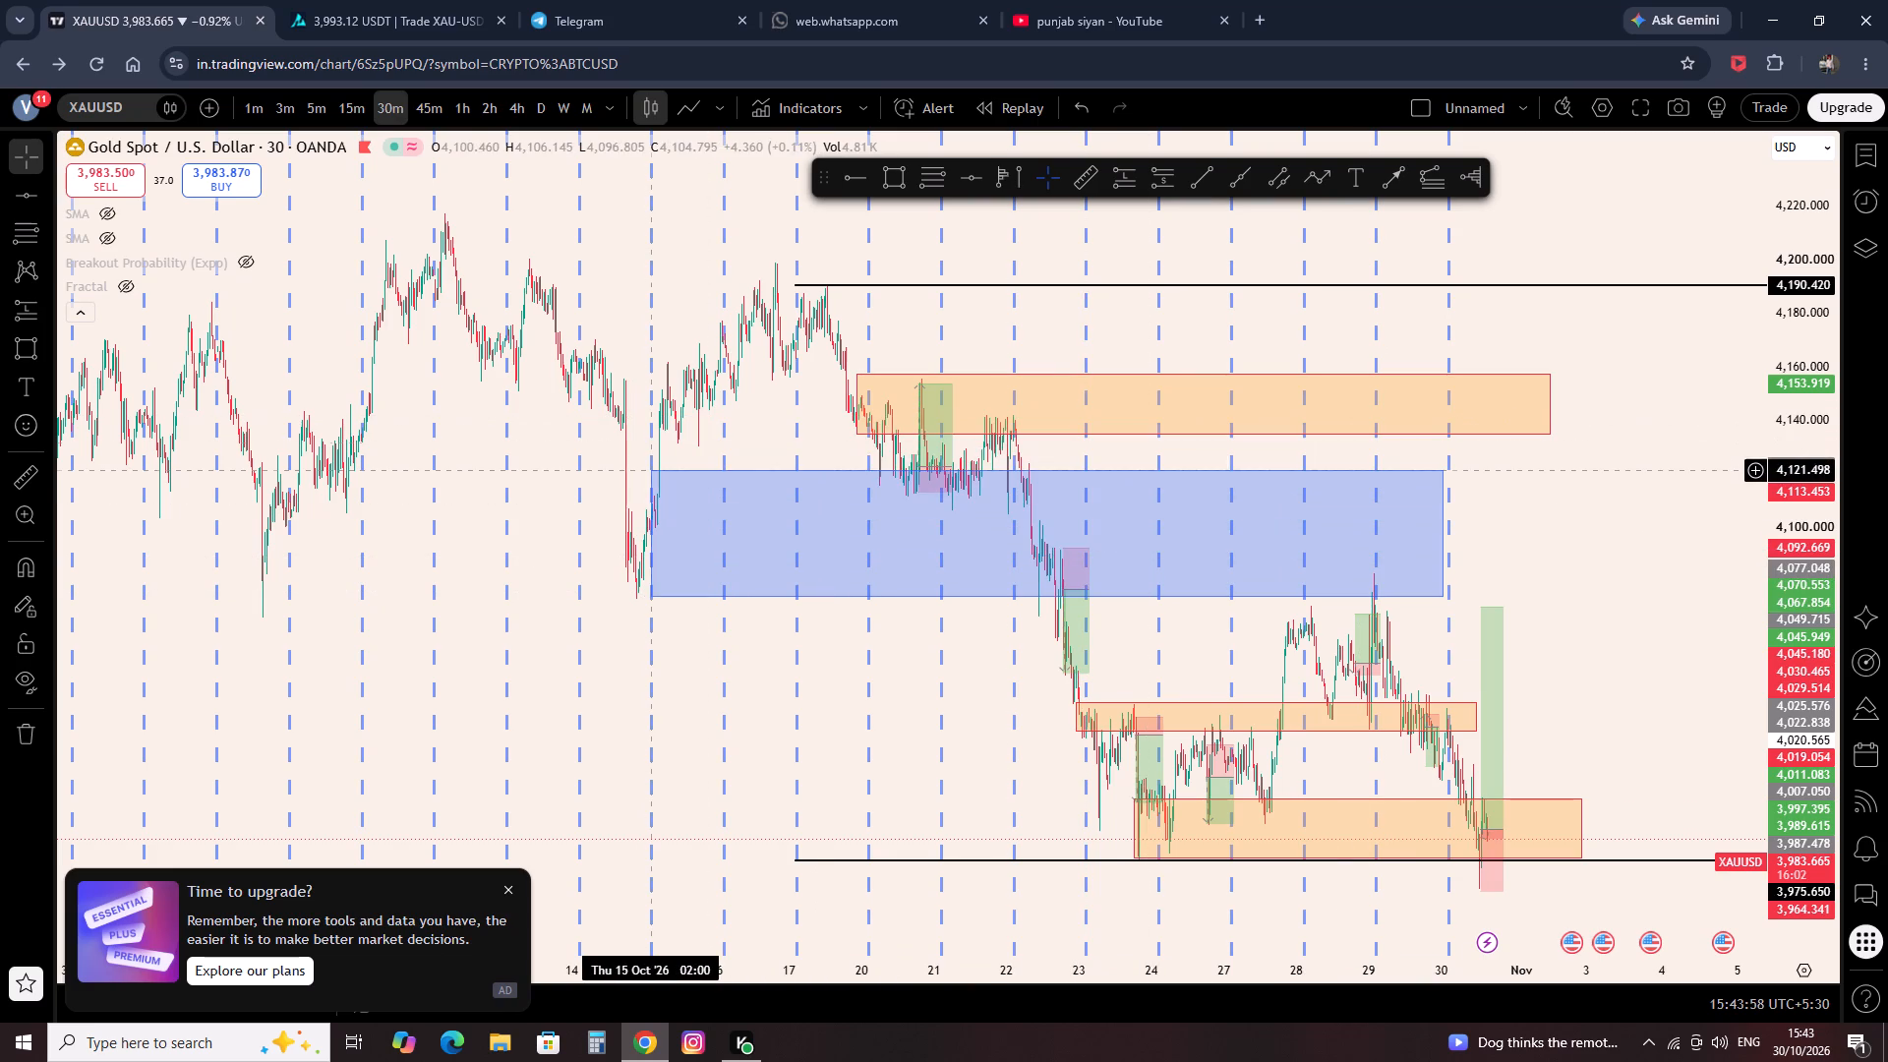
ctrl+drag(651, 470, 652, 470)
key(Delete)
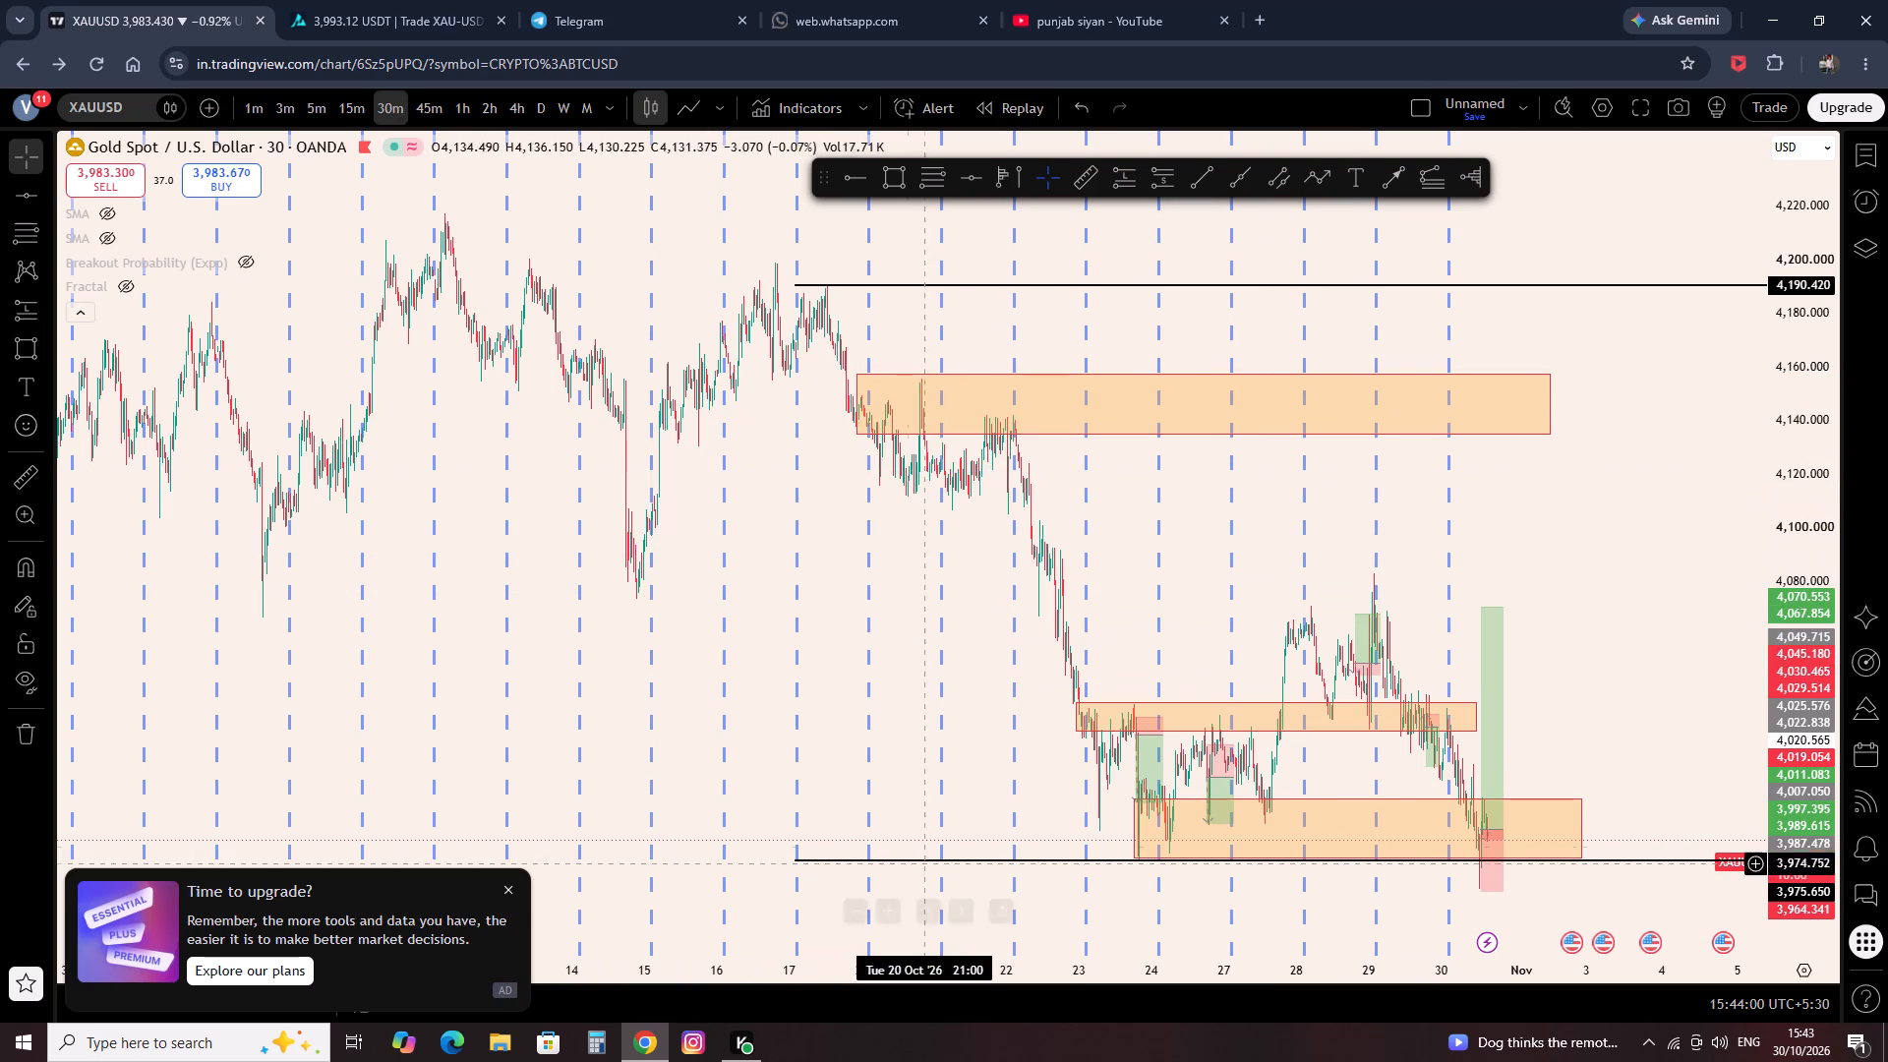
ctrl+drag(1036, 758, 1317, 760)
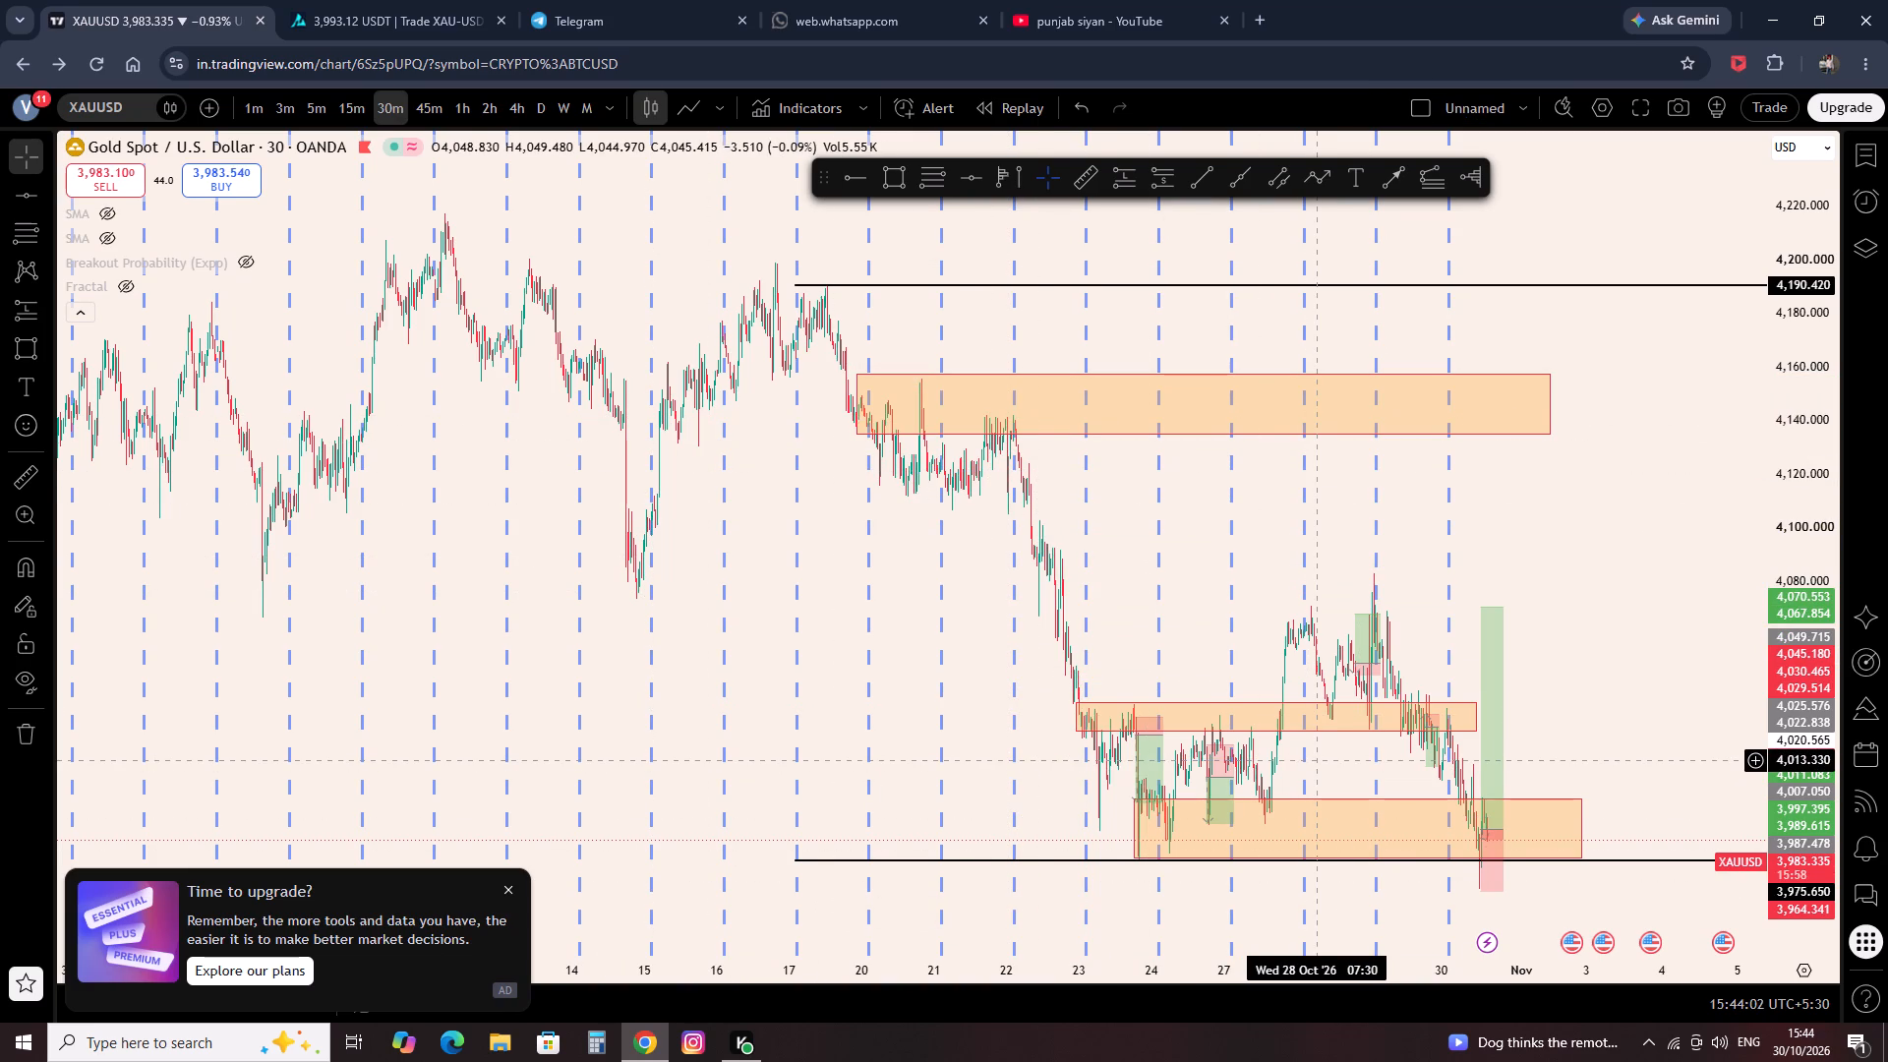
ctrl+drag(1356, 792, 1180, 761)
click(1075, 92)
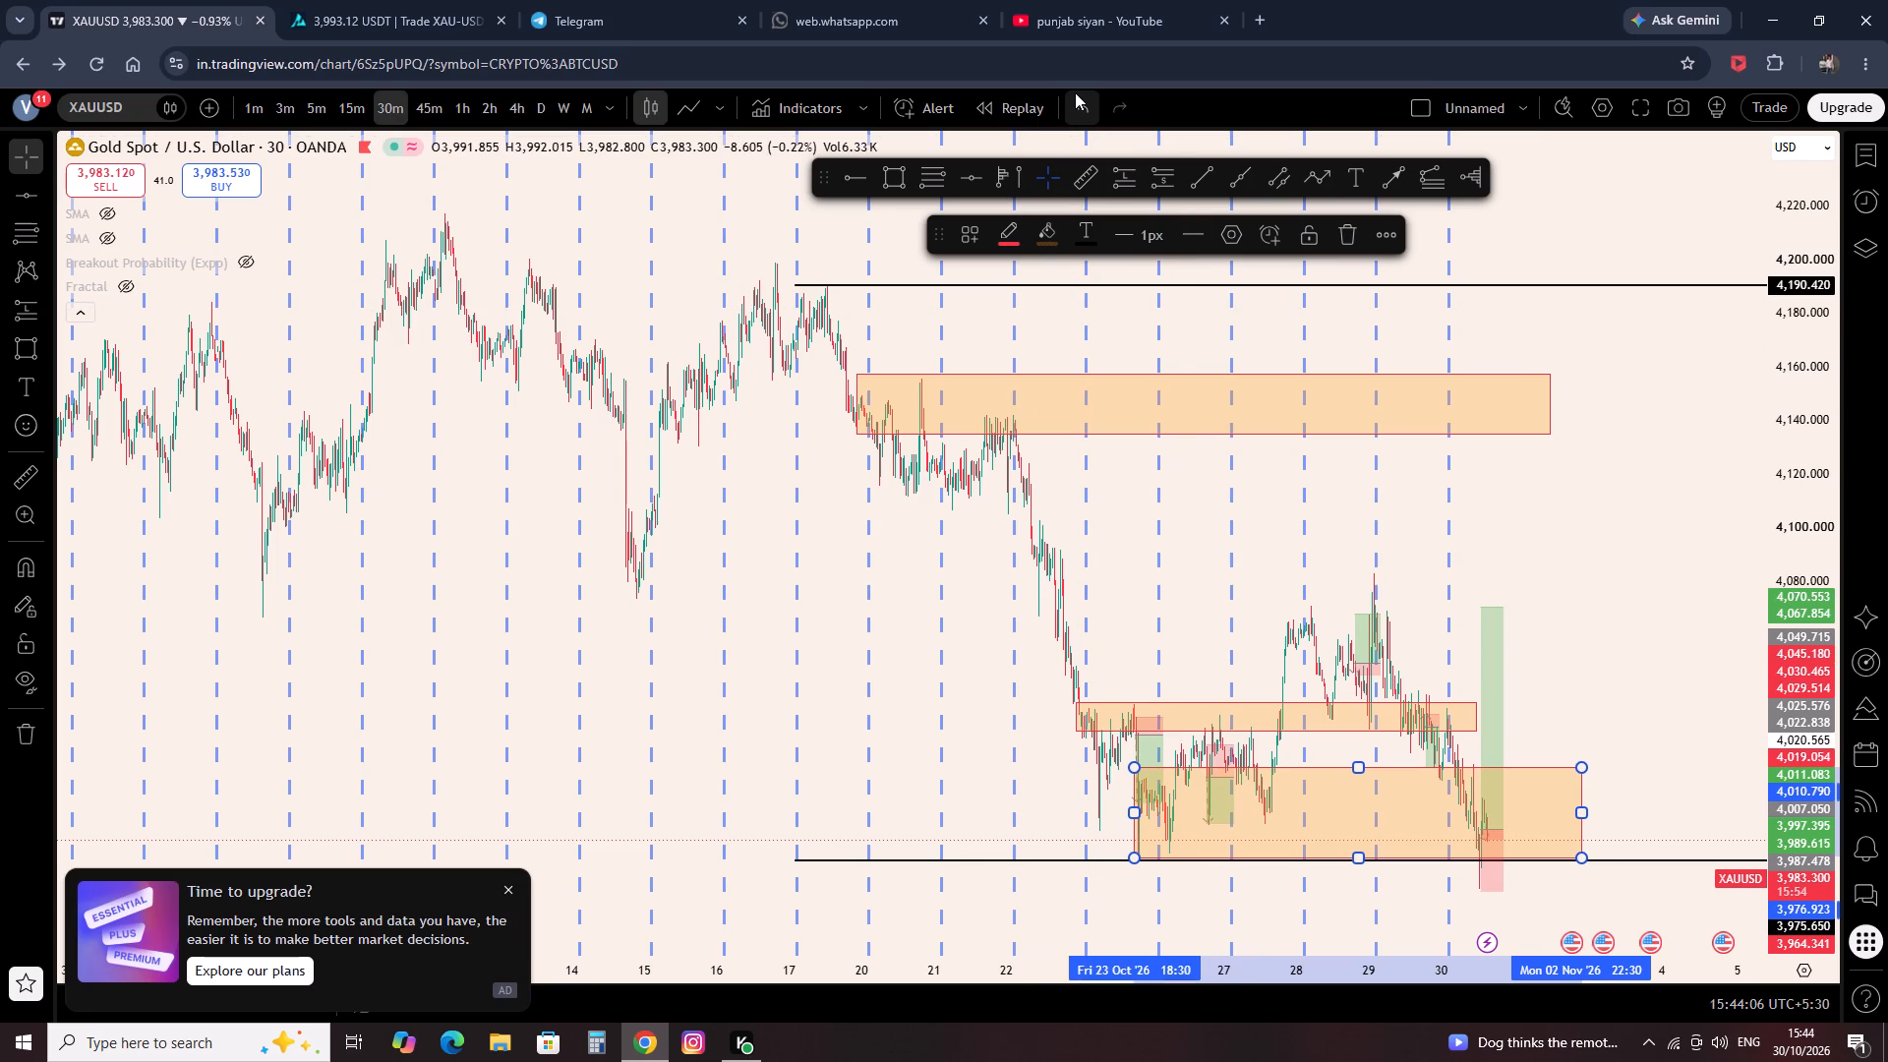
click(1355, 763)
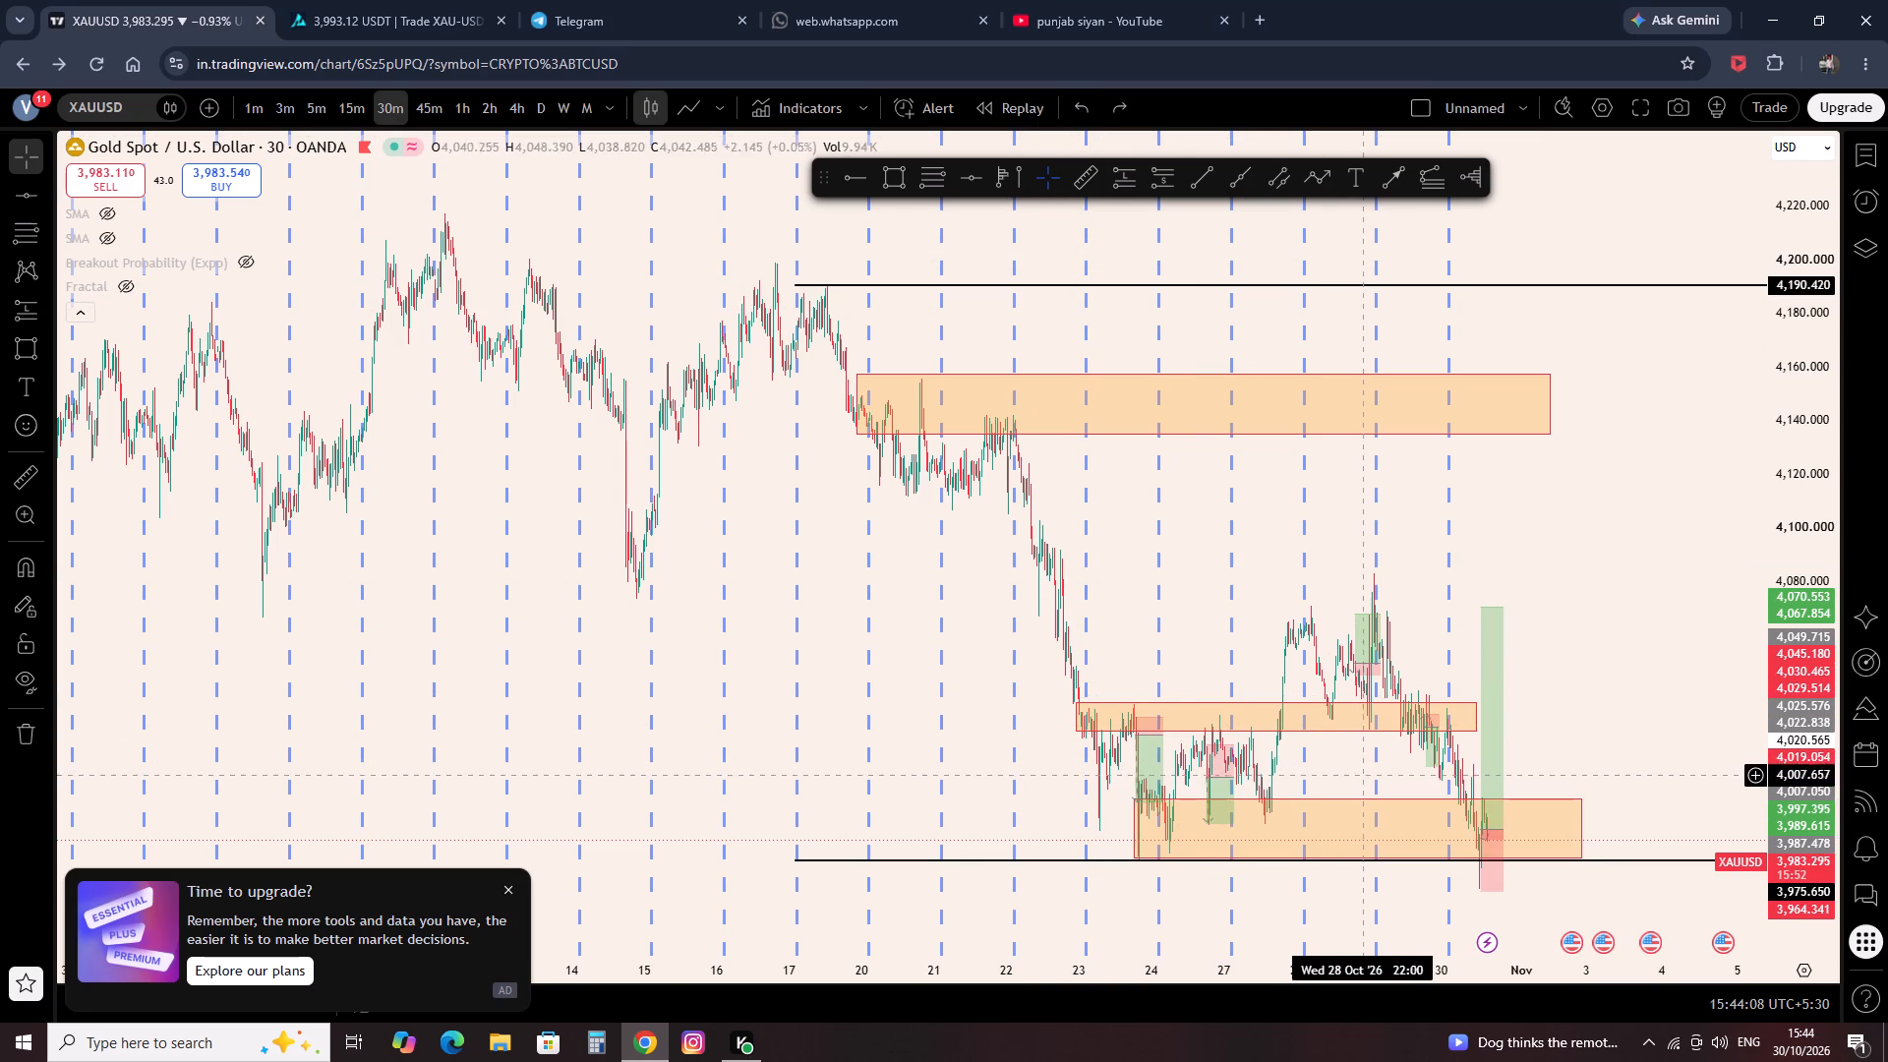
Delete the short positions marked on 23 and 26 October and the long position marked on 28 October.
ctrl+drag(1357, 787, 1018, 744)
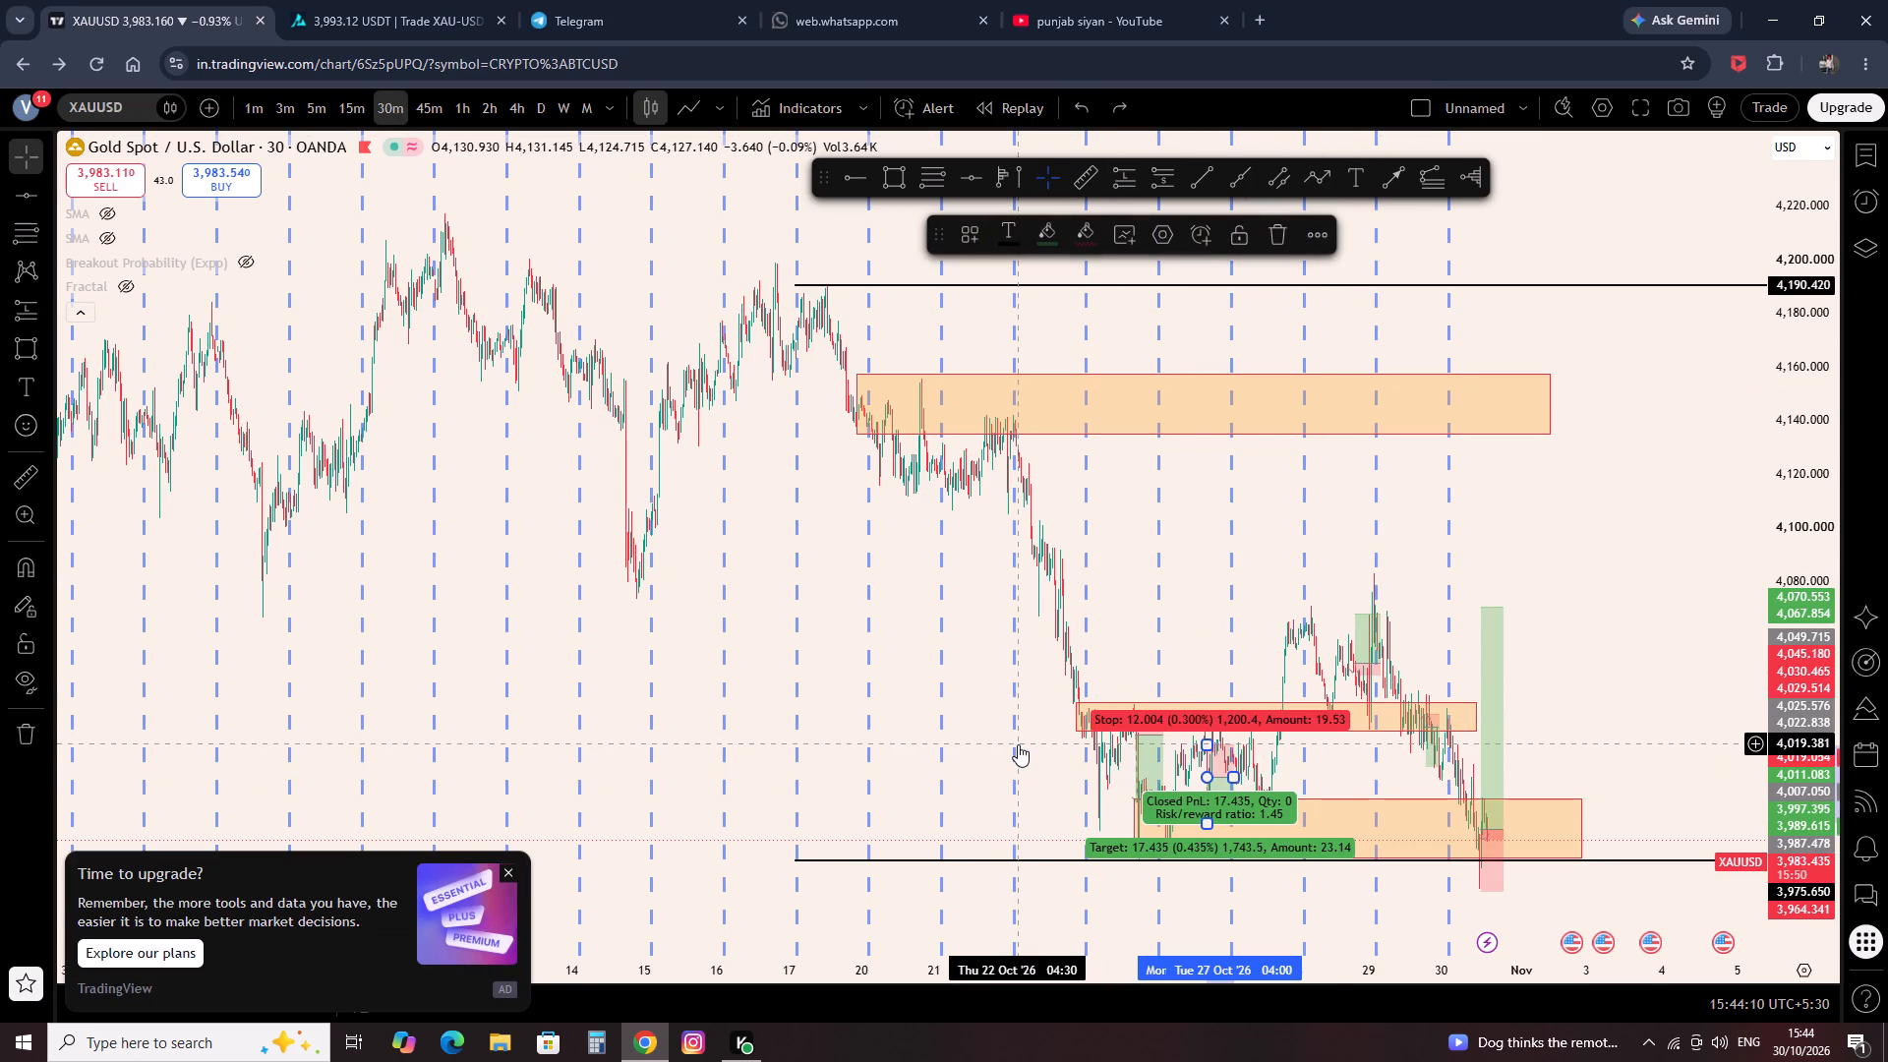
key(Delete)
click(1140, 747)
key(Delete)
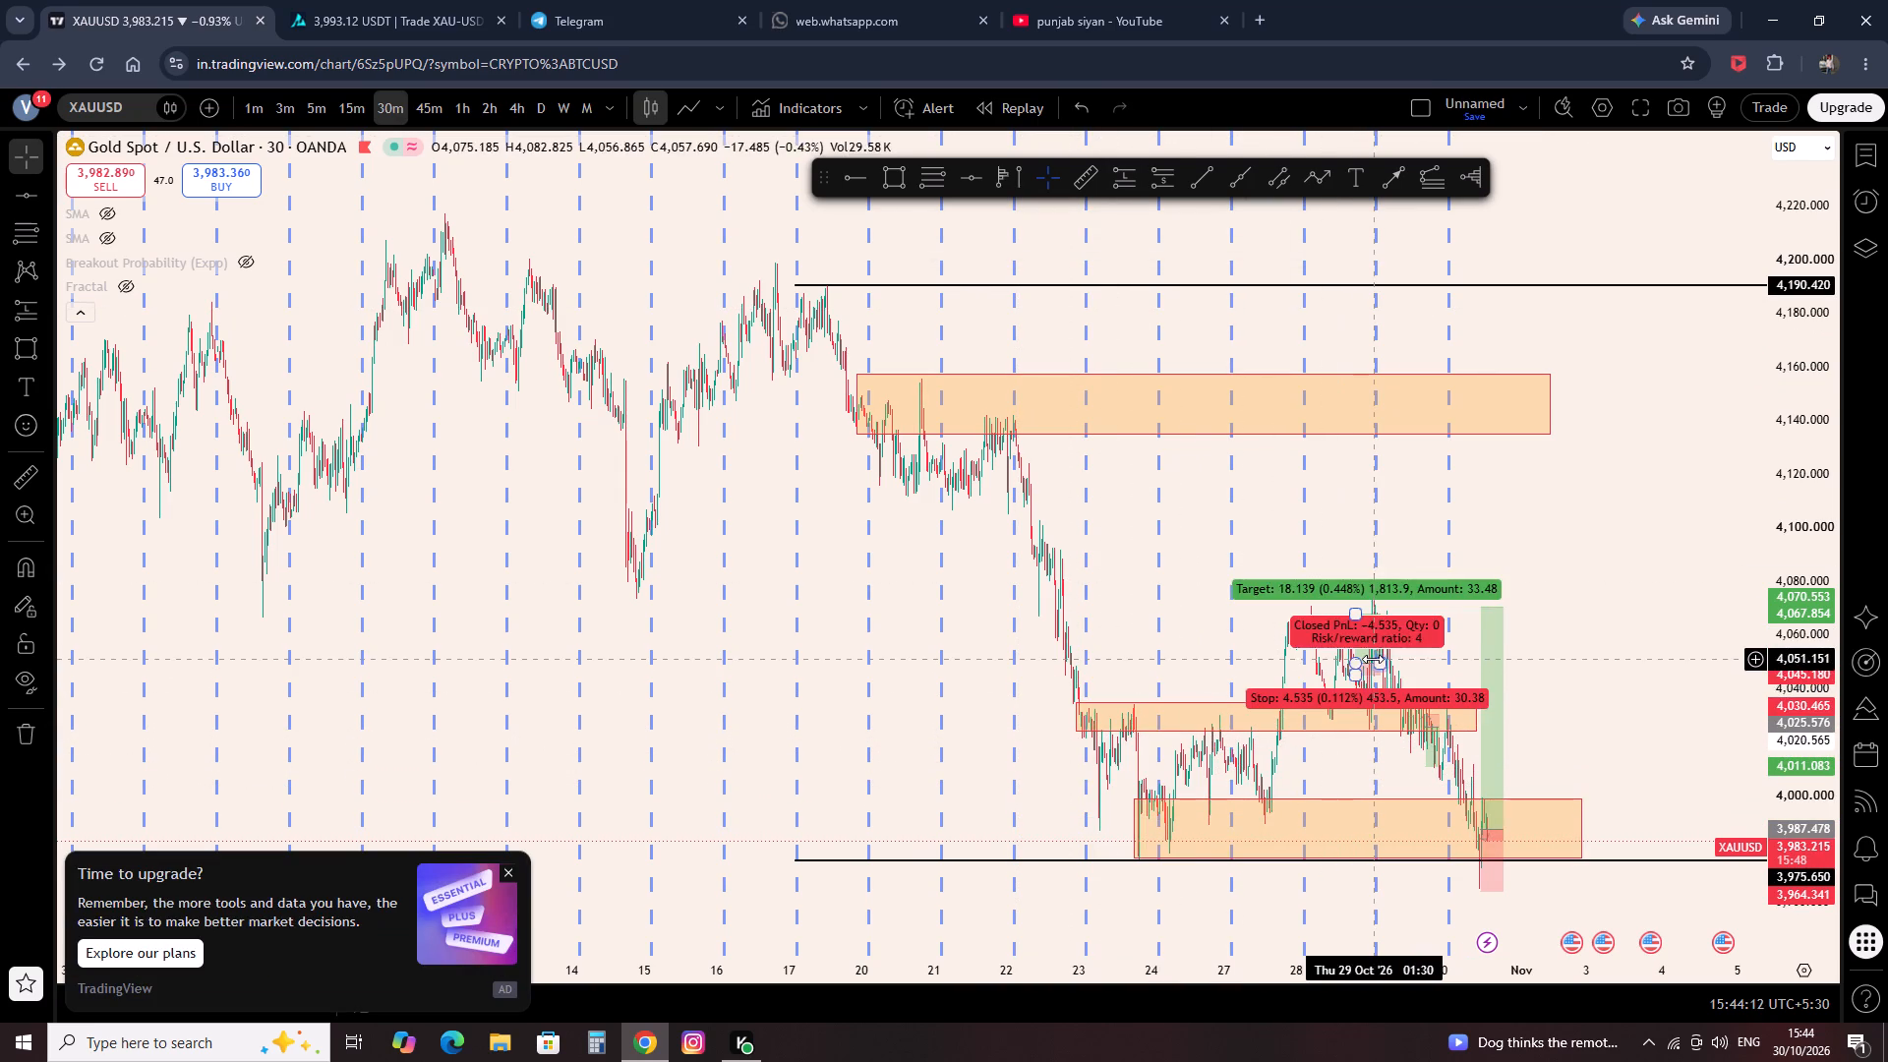
click(1373, 659)
key(Delete)
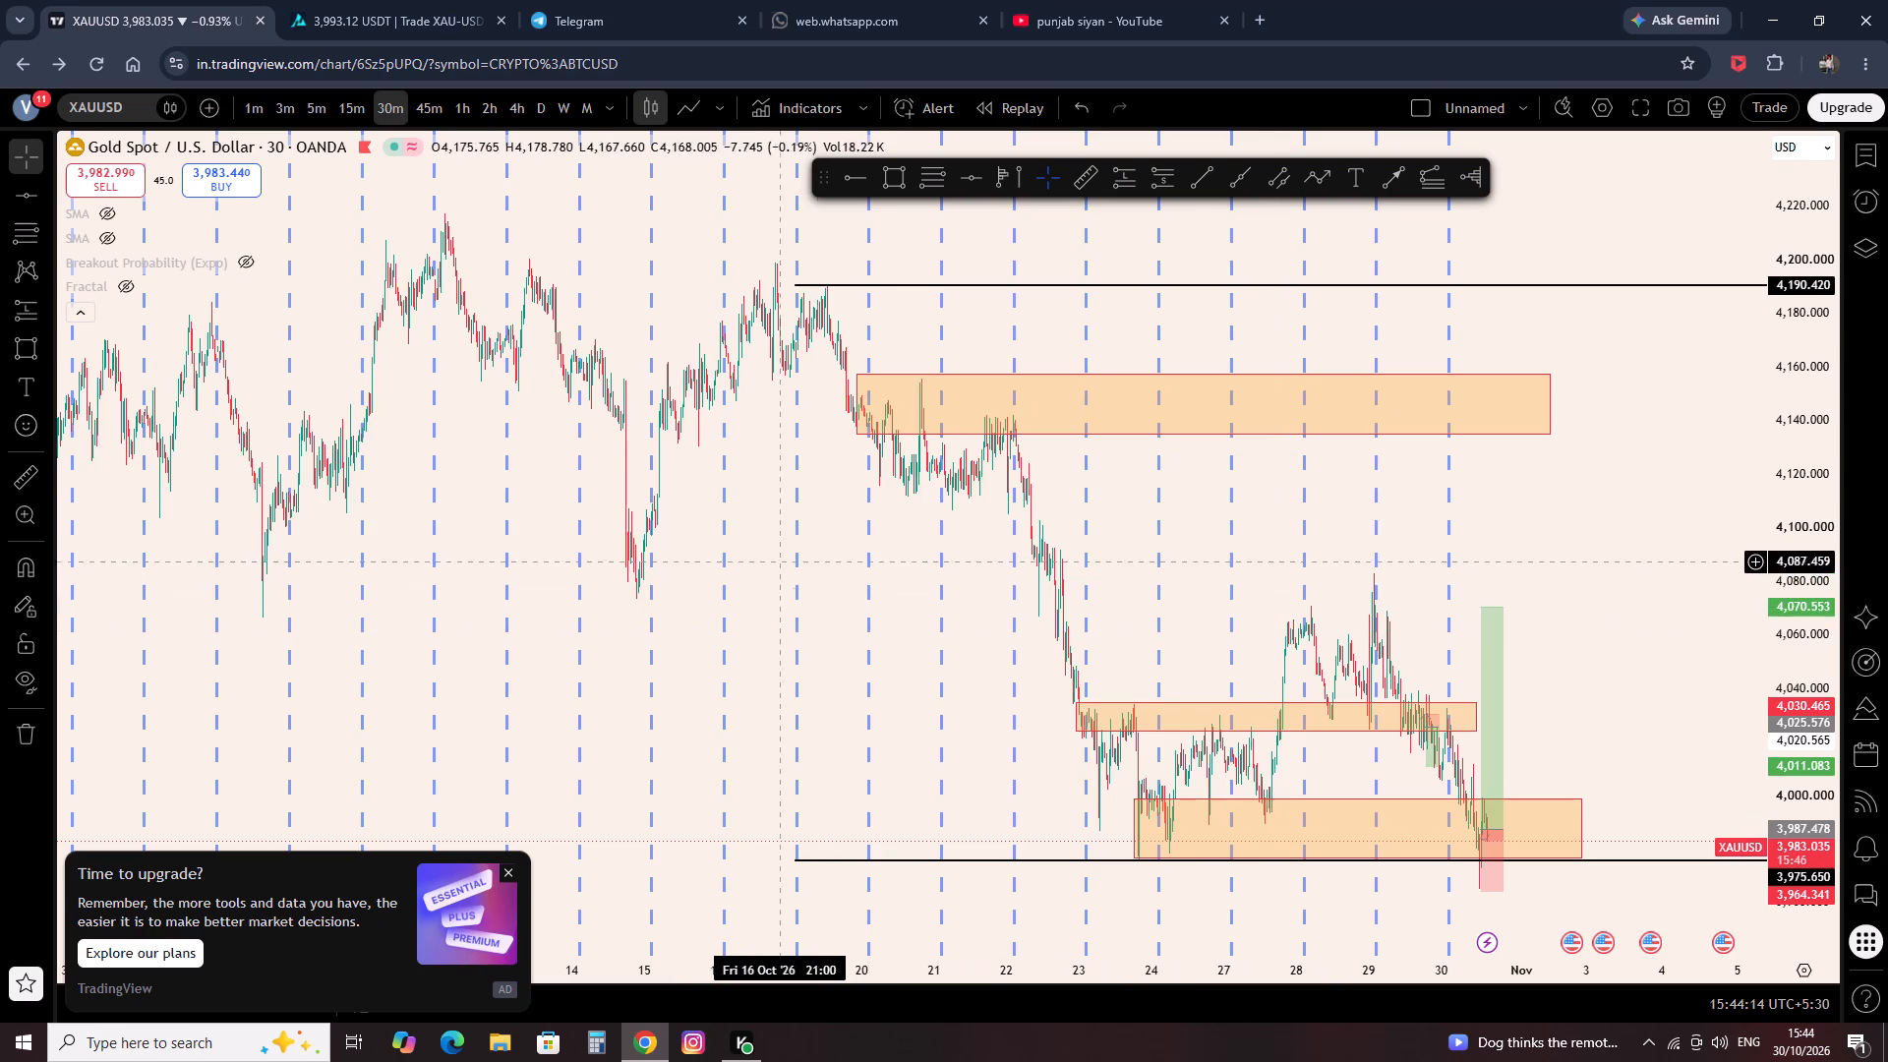
Switch the XAUUSD chart to the 1-hour timeframe.
scroll(755, 537, up, 9)
click(500, 460)
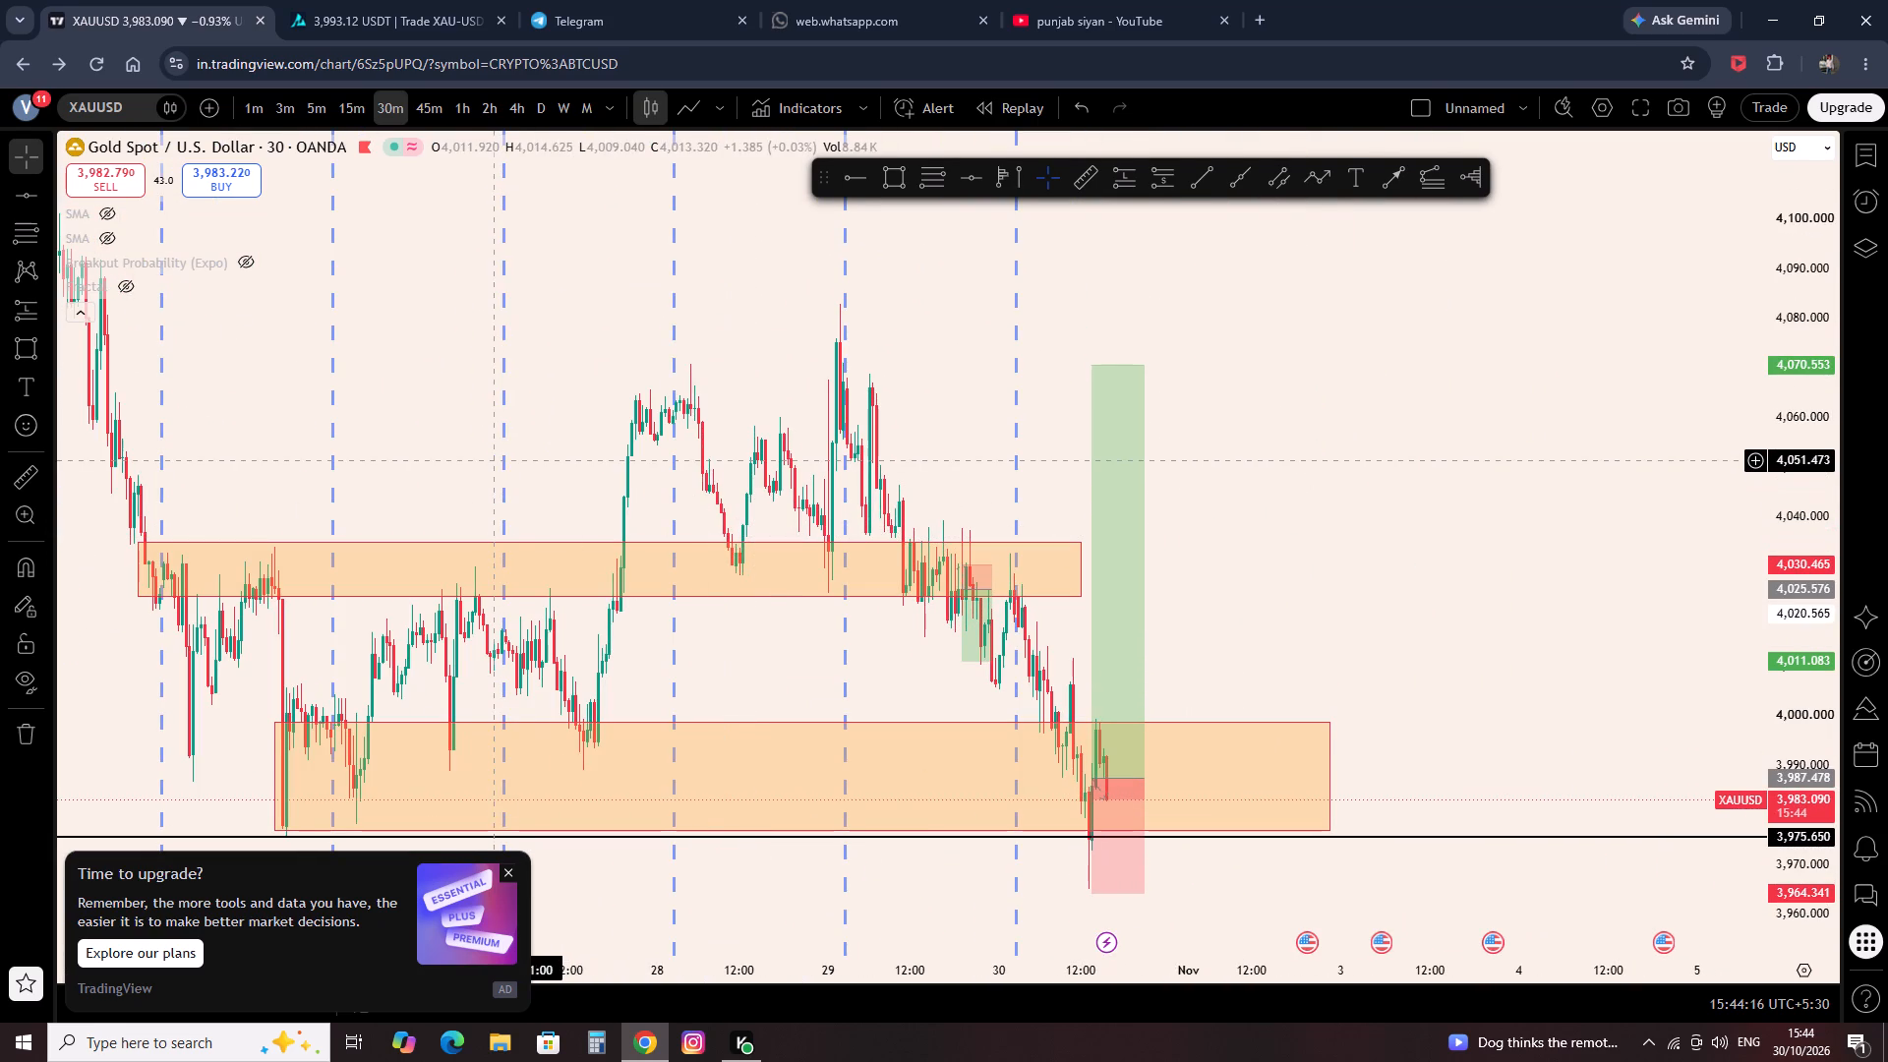
click(465, 108)
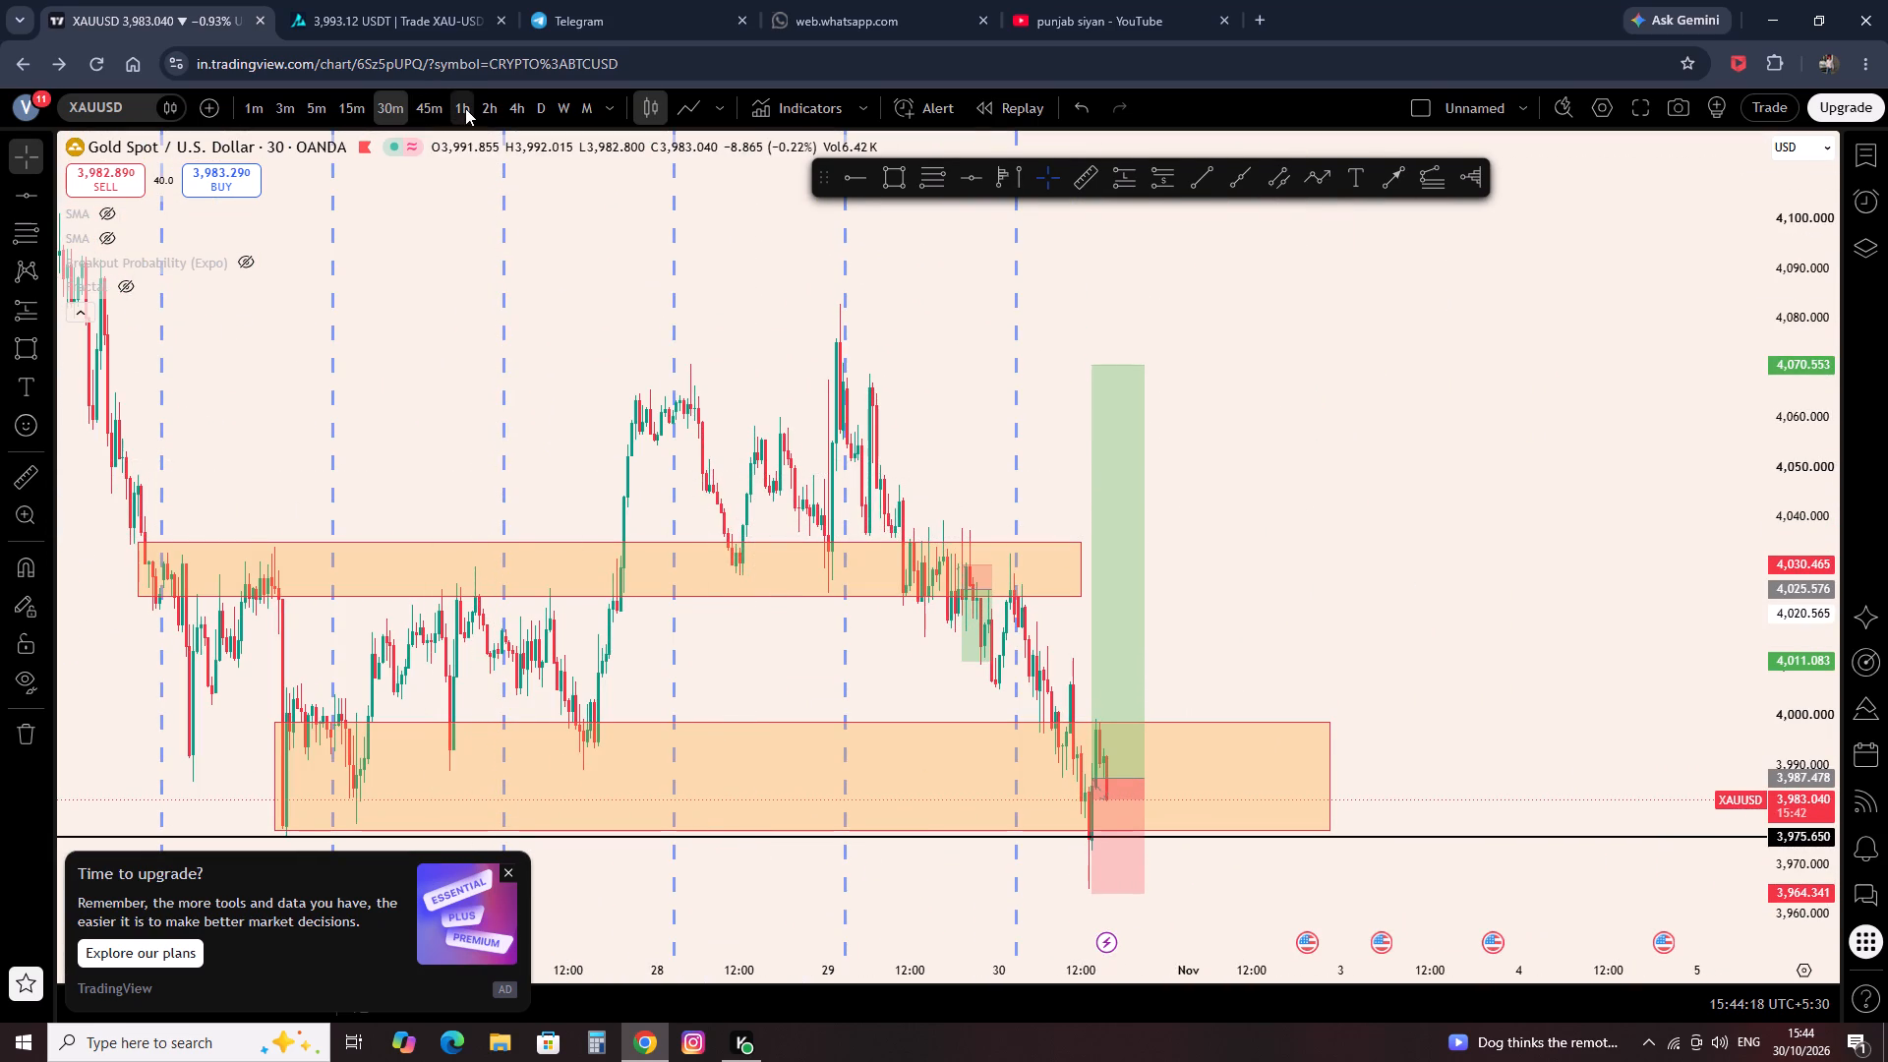
Draw a Fib retracement from the 26 October low near 3,978.6 up to about 4,029.5 on 27 October.
scroll(679, 383, up, 2)
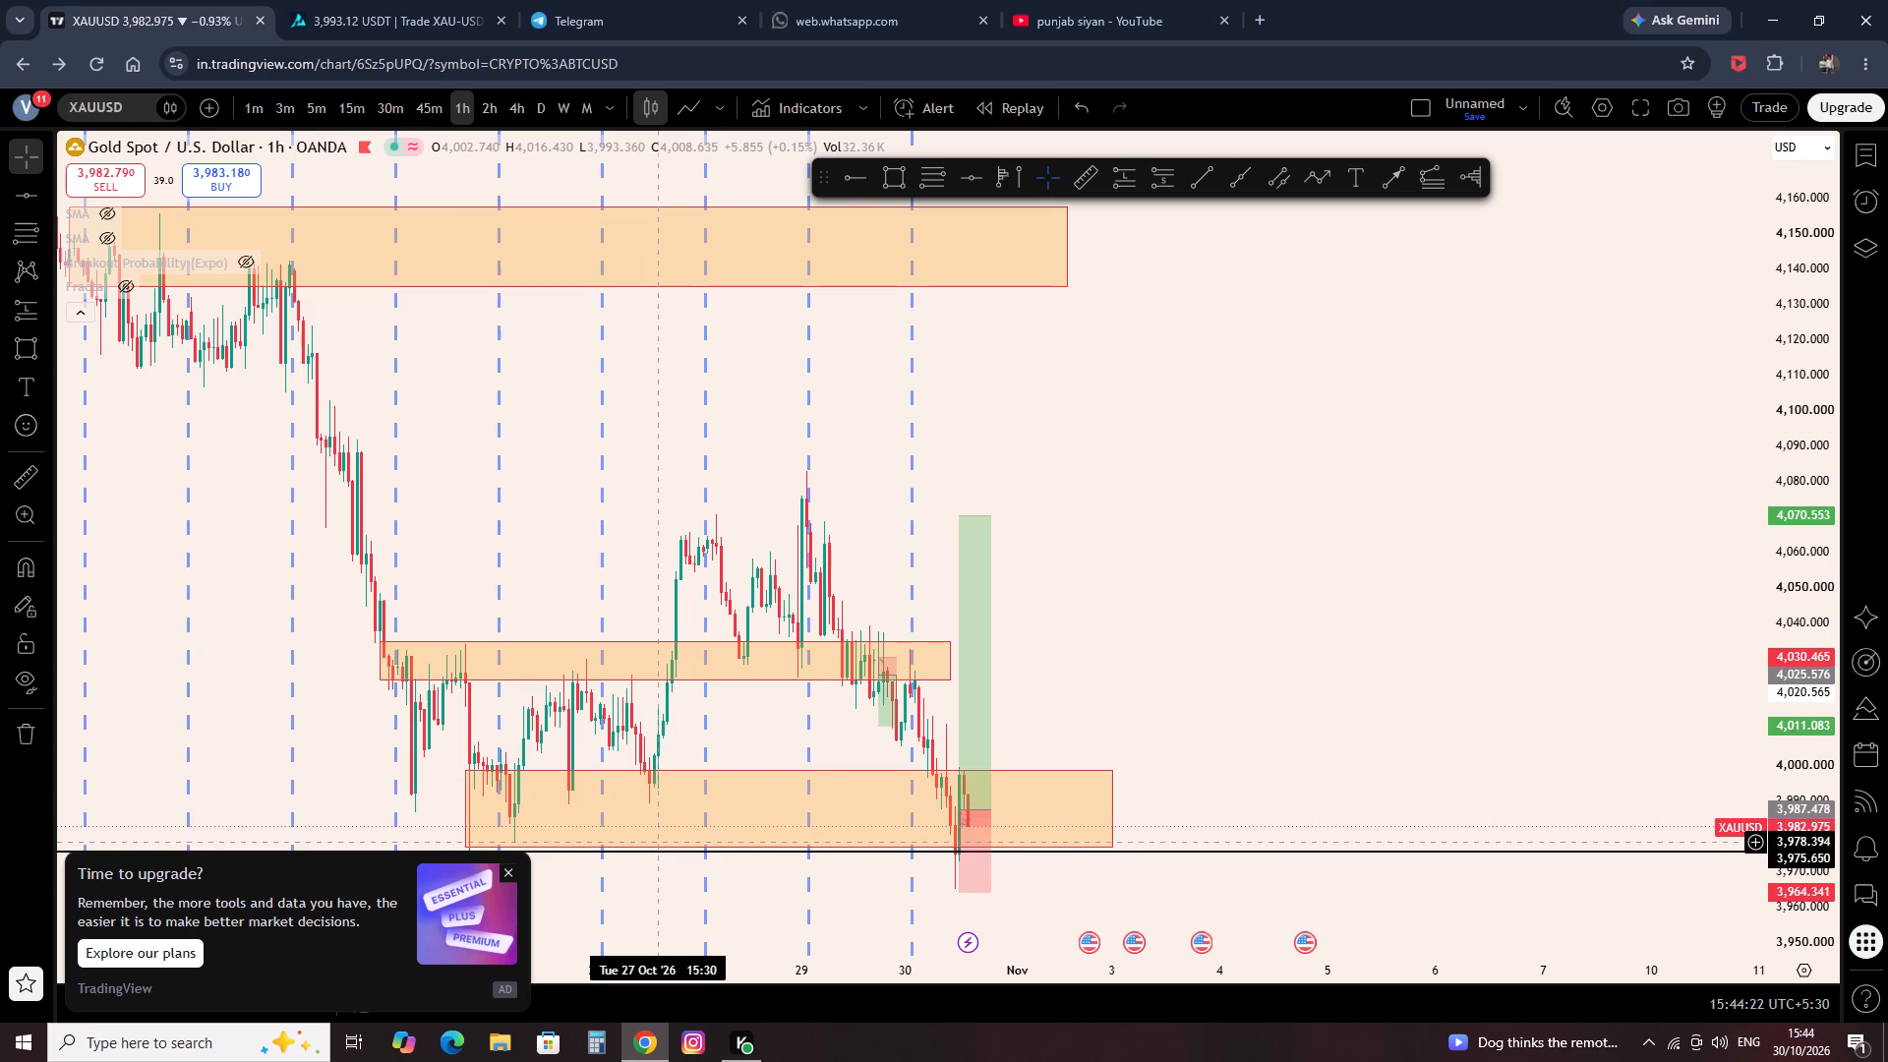
drag(455, 537, 1066, 603)
scroll(1099, 603, up, 2)
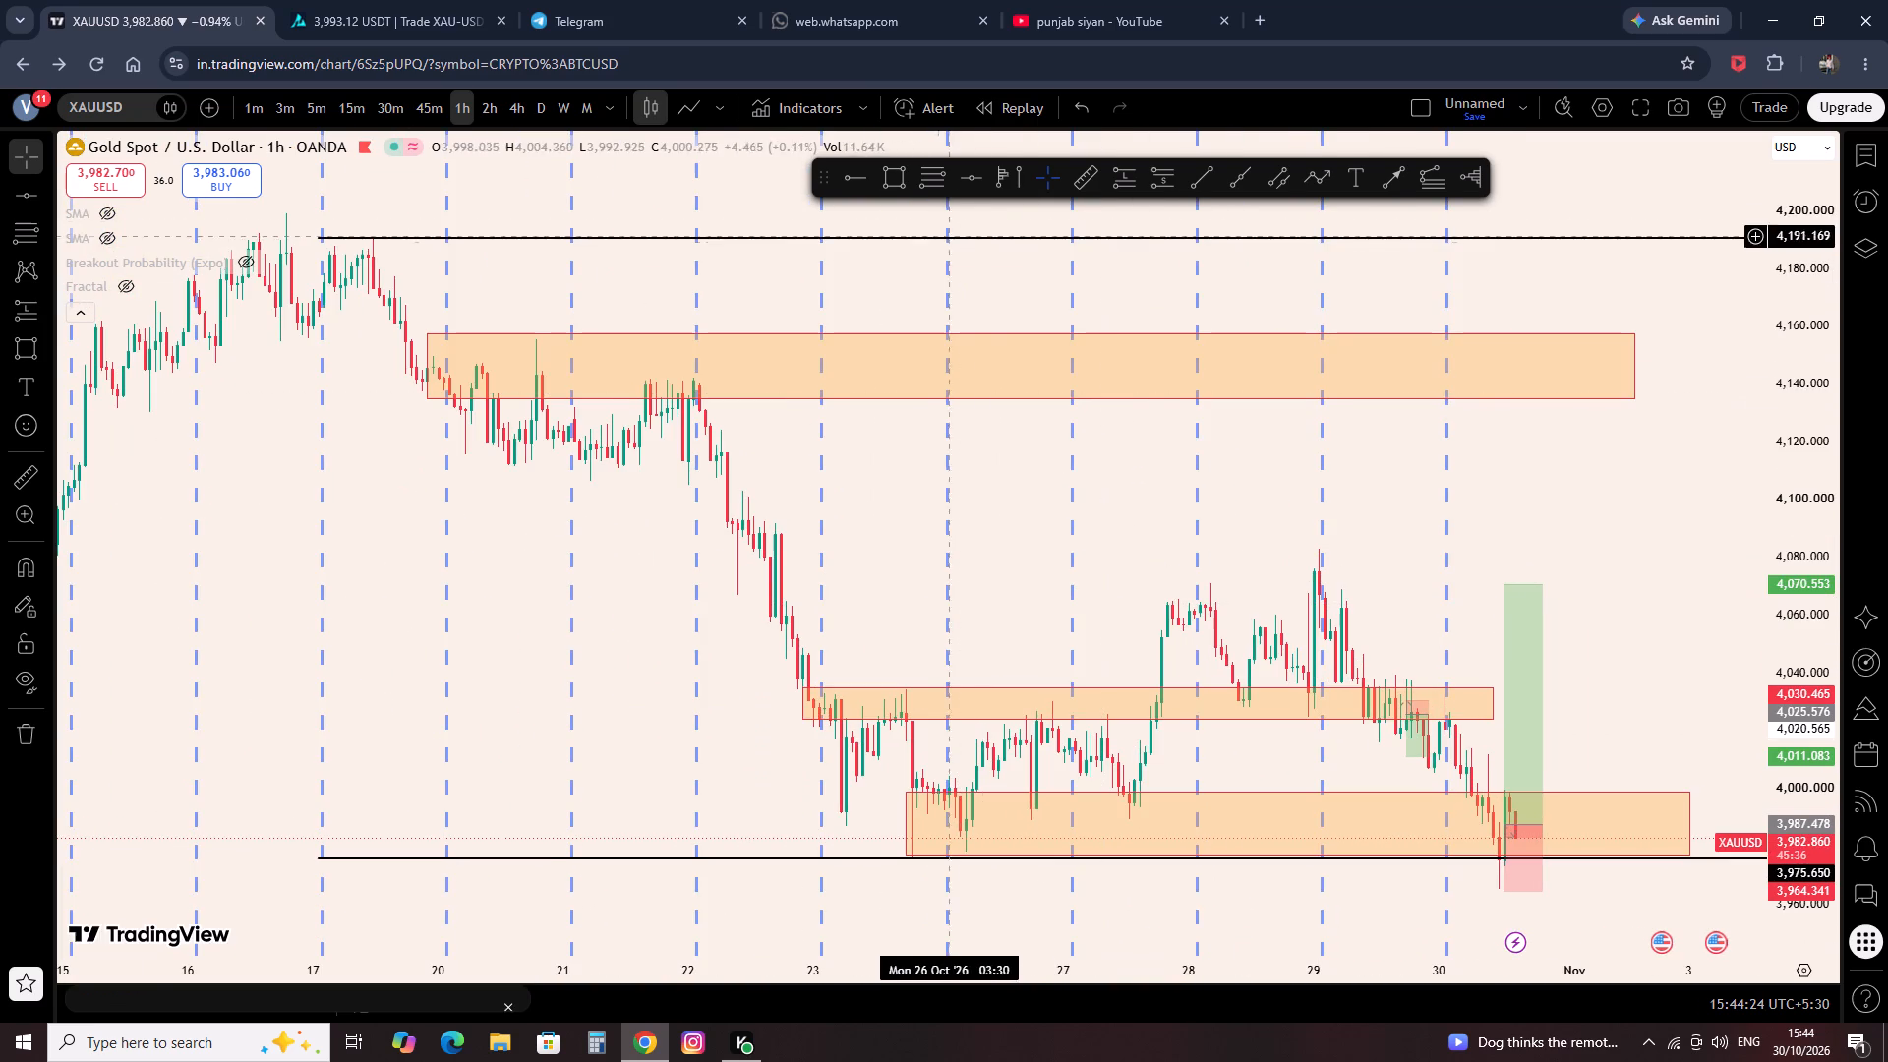
click(924, 154)
click(937, 176)
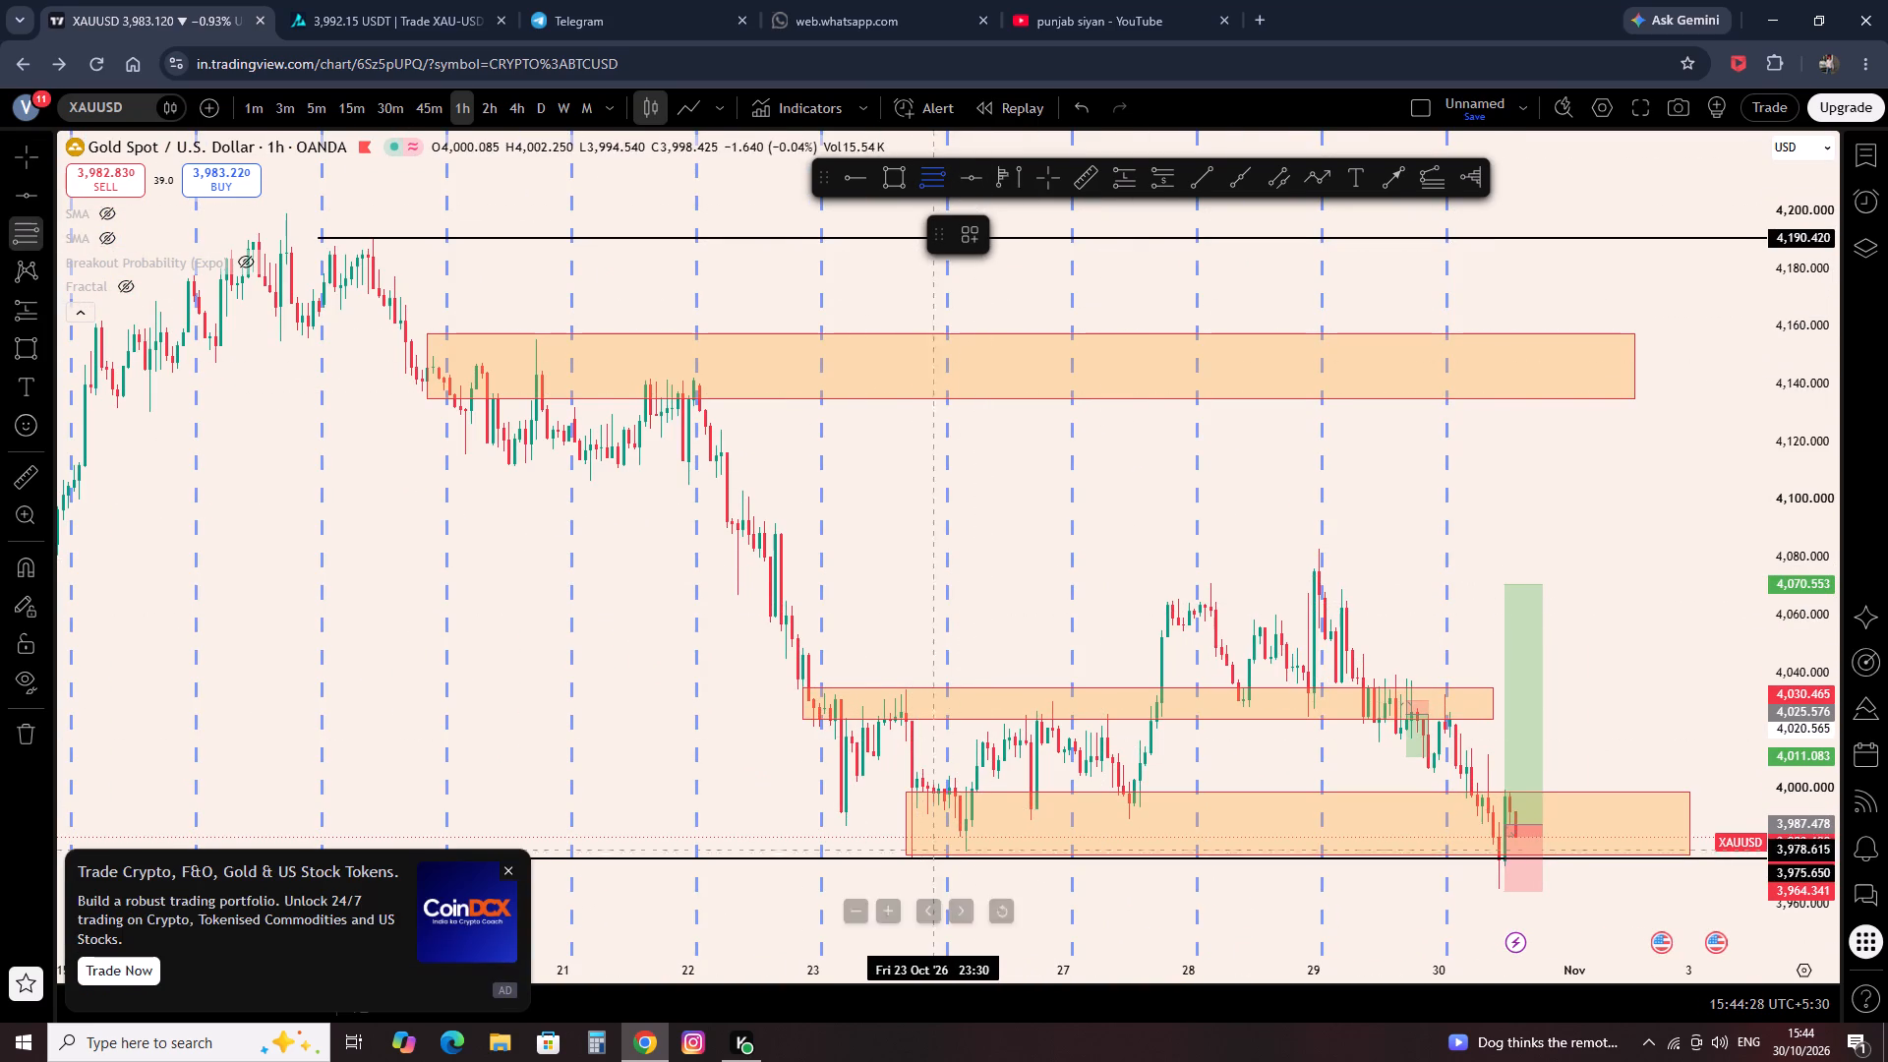
click(973, 851)
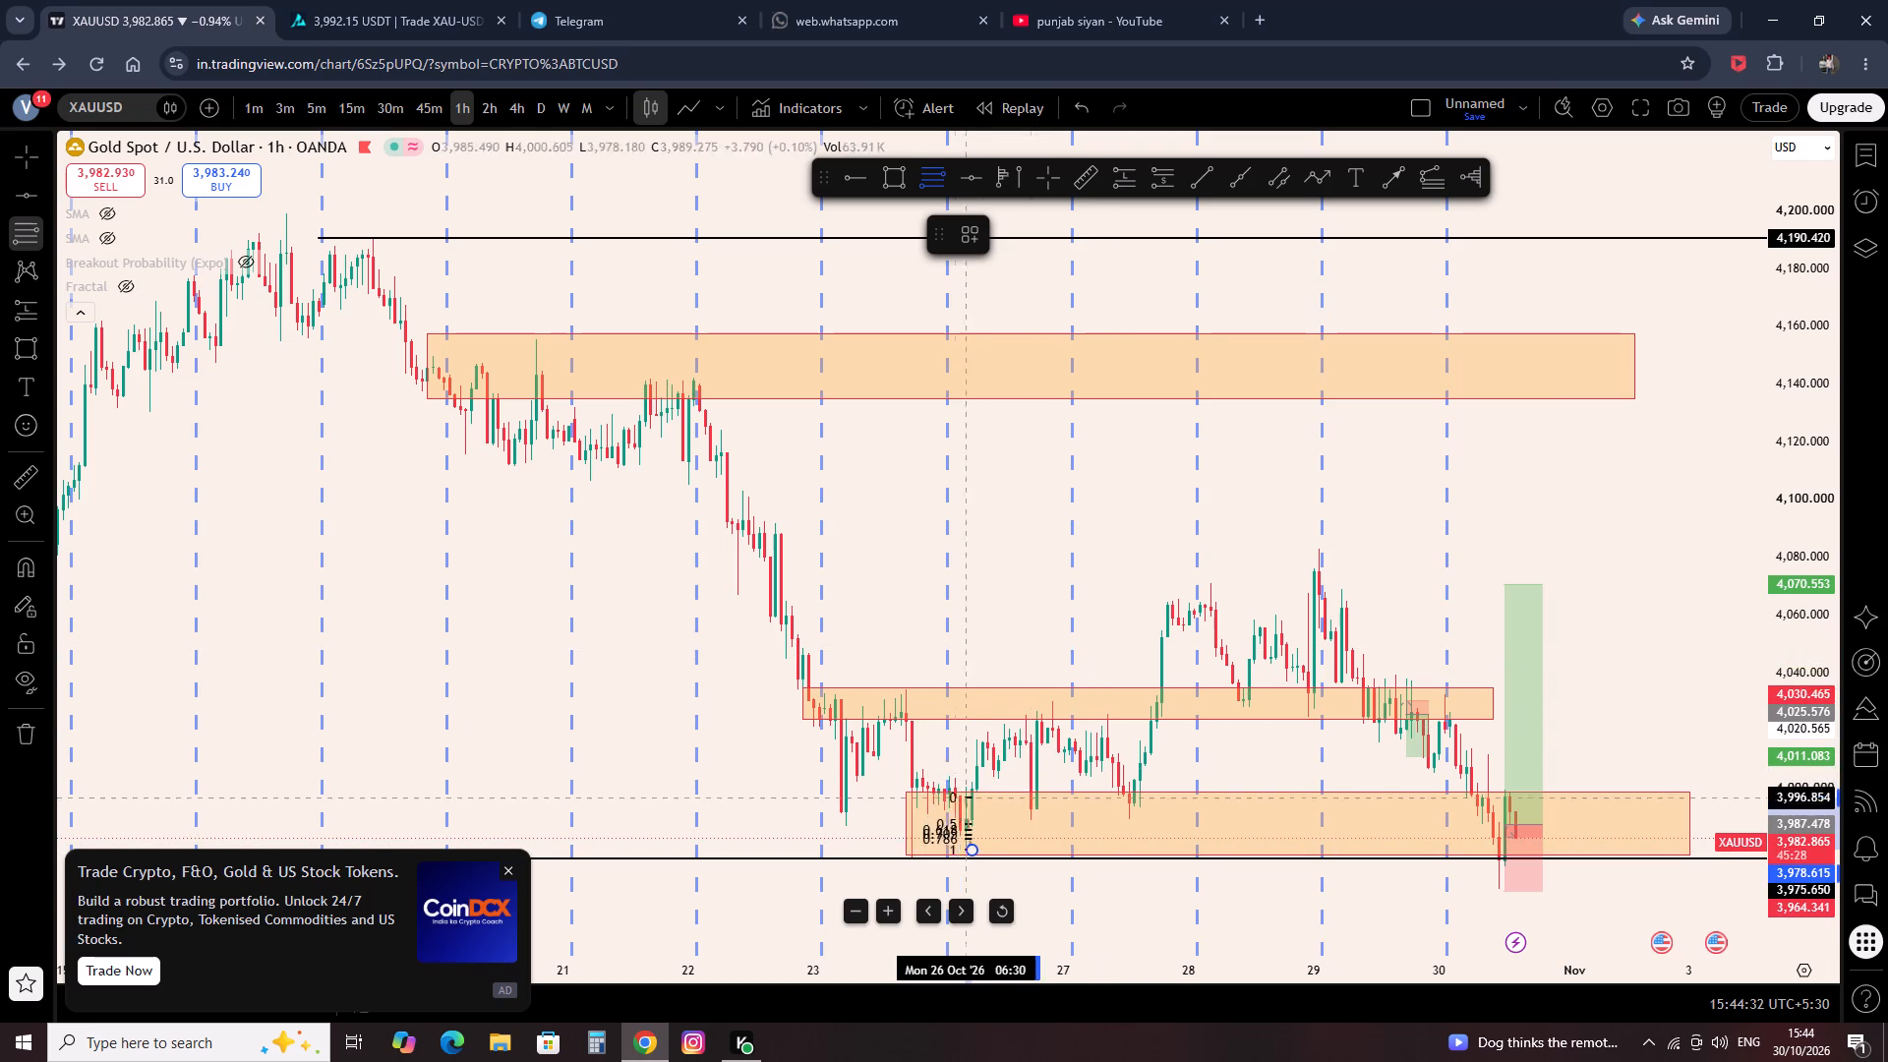
click(1173, 703)
Turn off the 0.705 level in the style settings of the Fib retracement.
drag(1028, 647, 1769, 618)
scroll(1658, 613, up, 6)
drag(1515, 573, 746, 579)
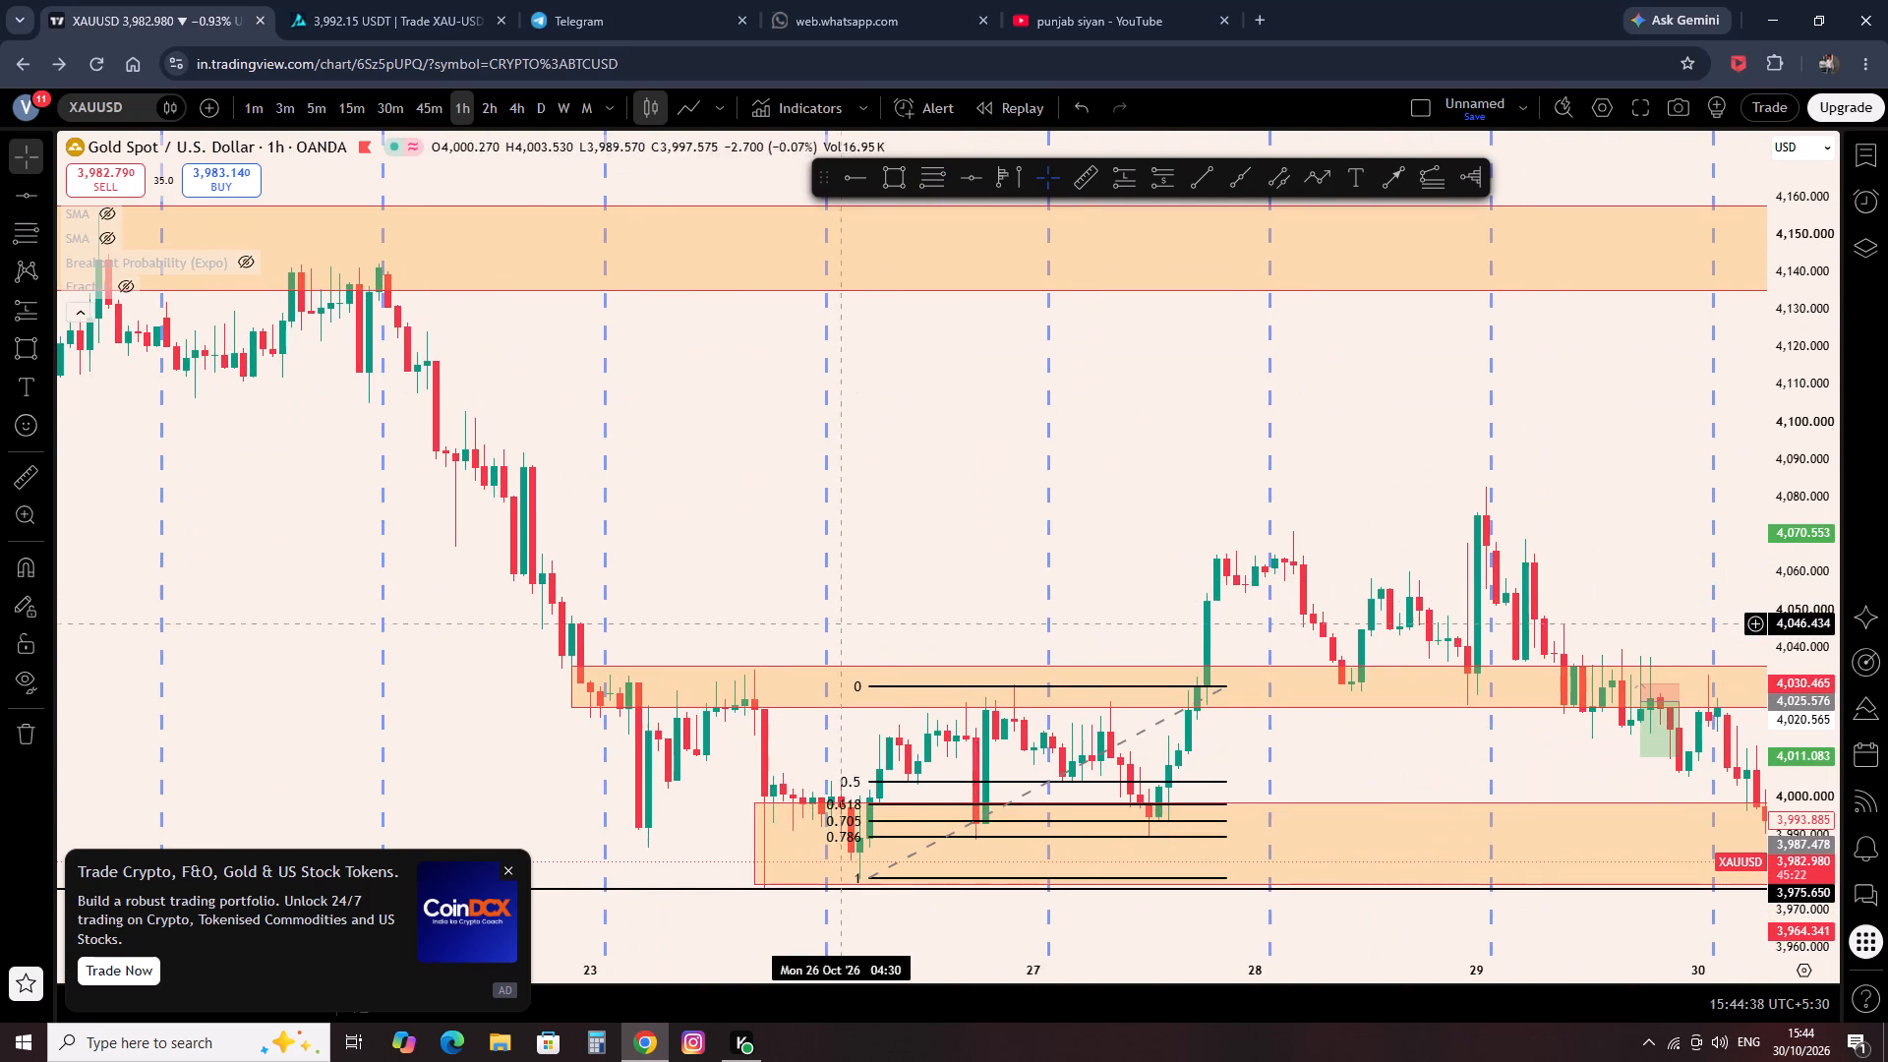
drag(1002, 594, 856, 595)
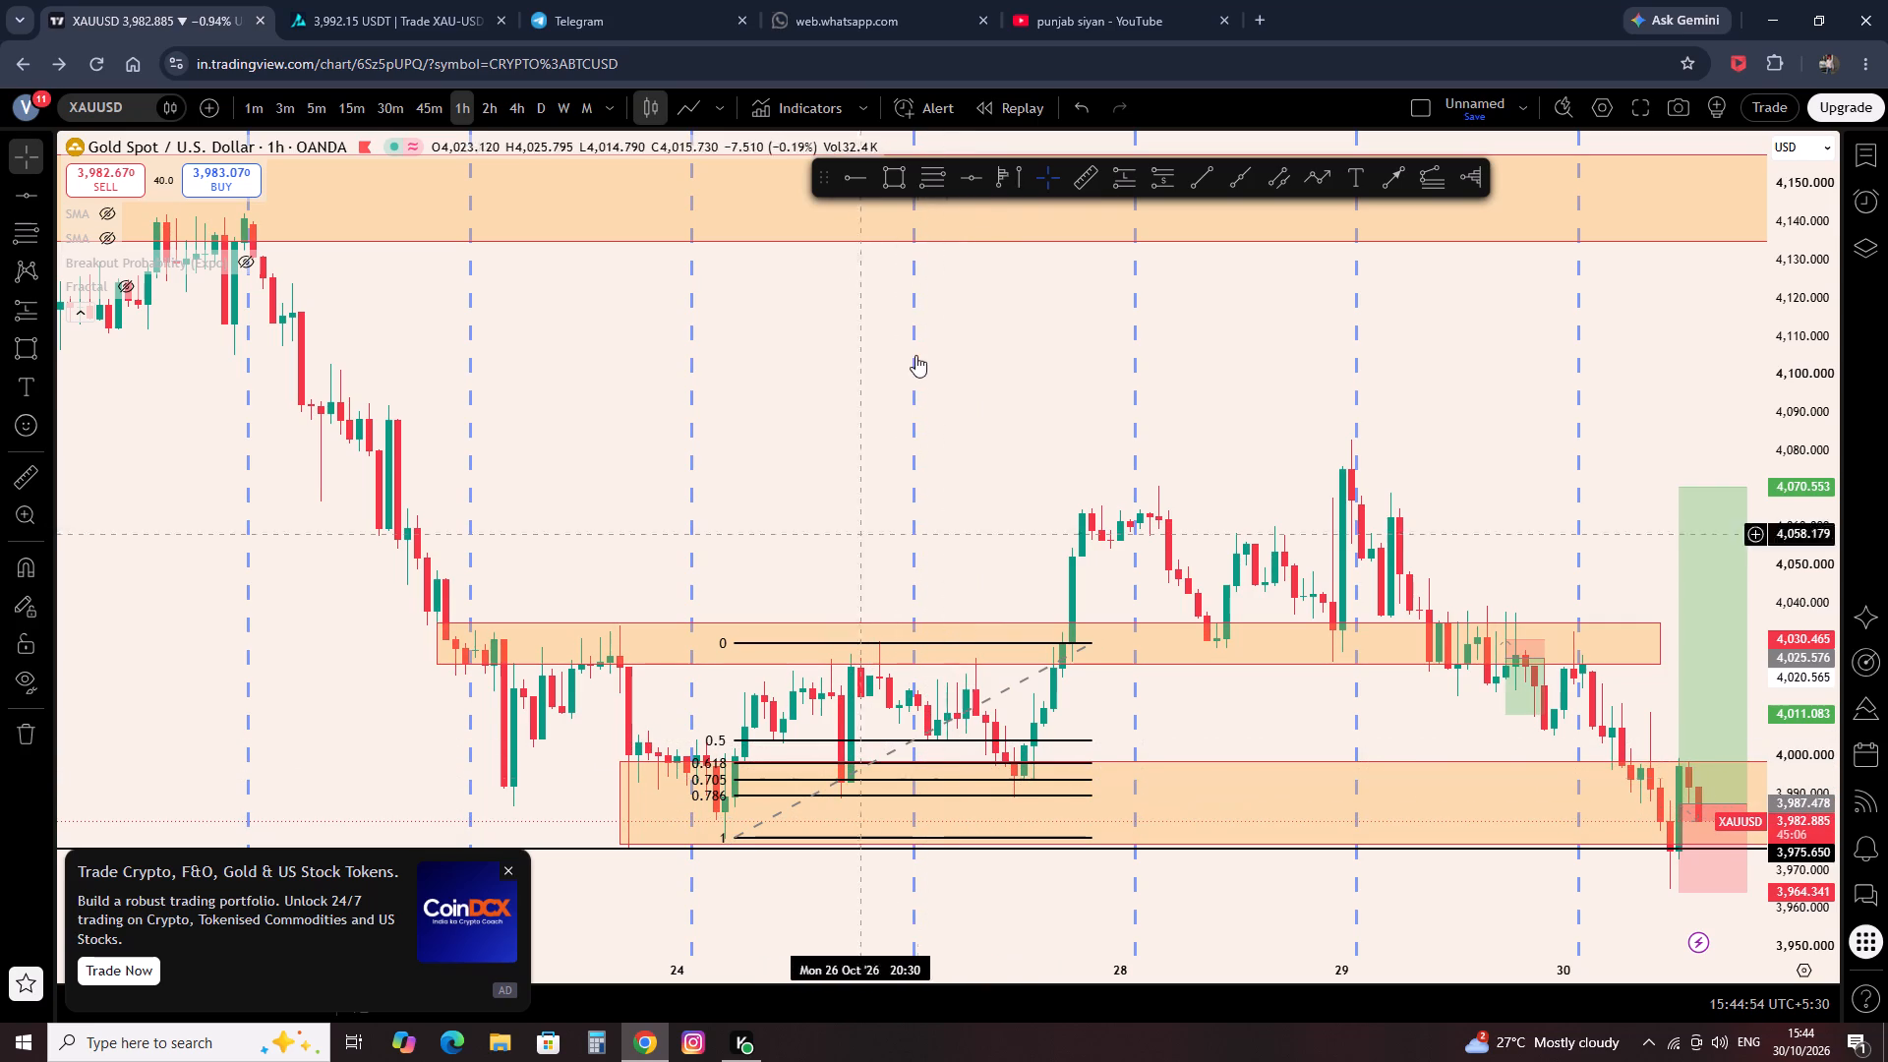
click(738, 642)
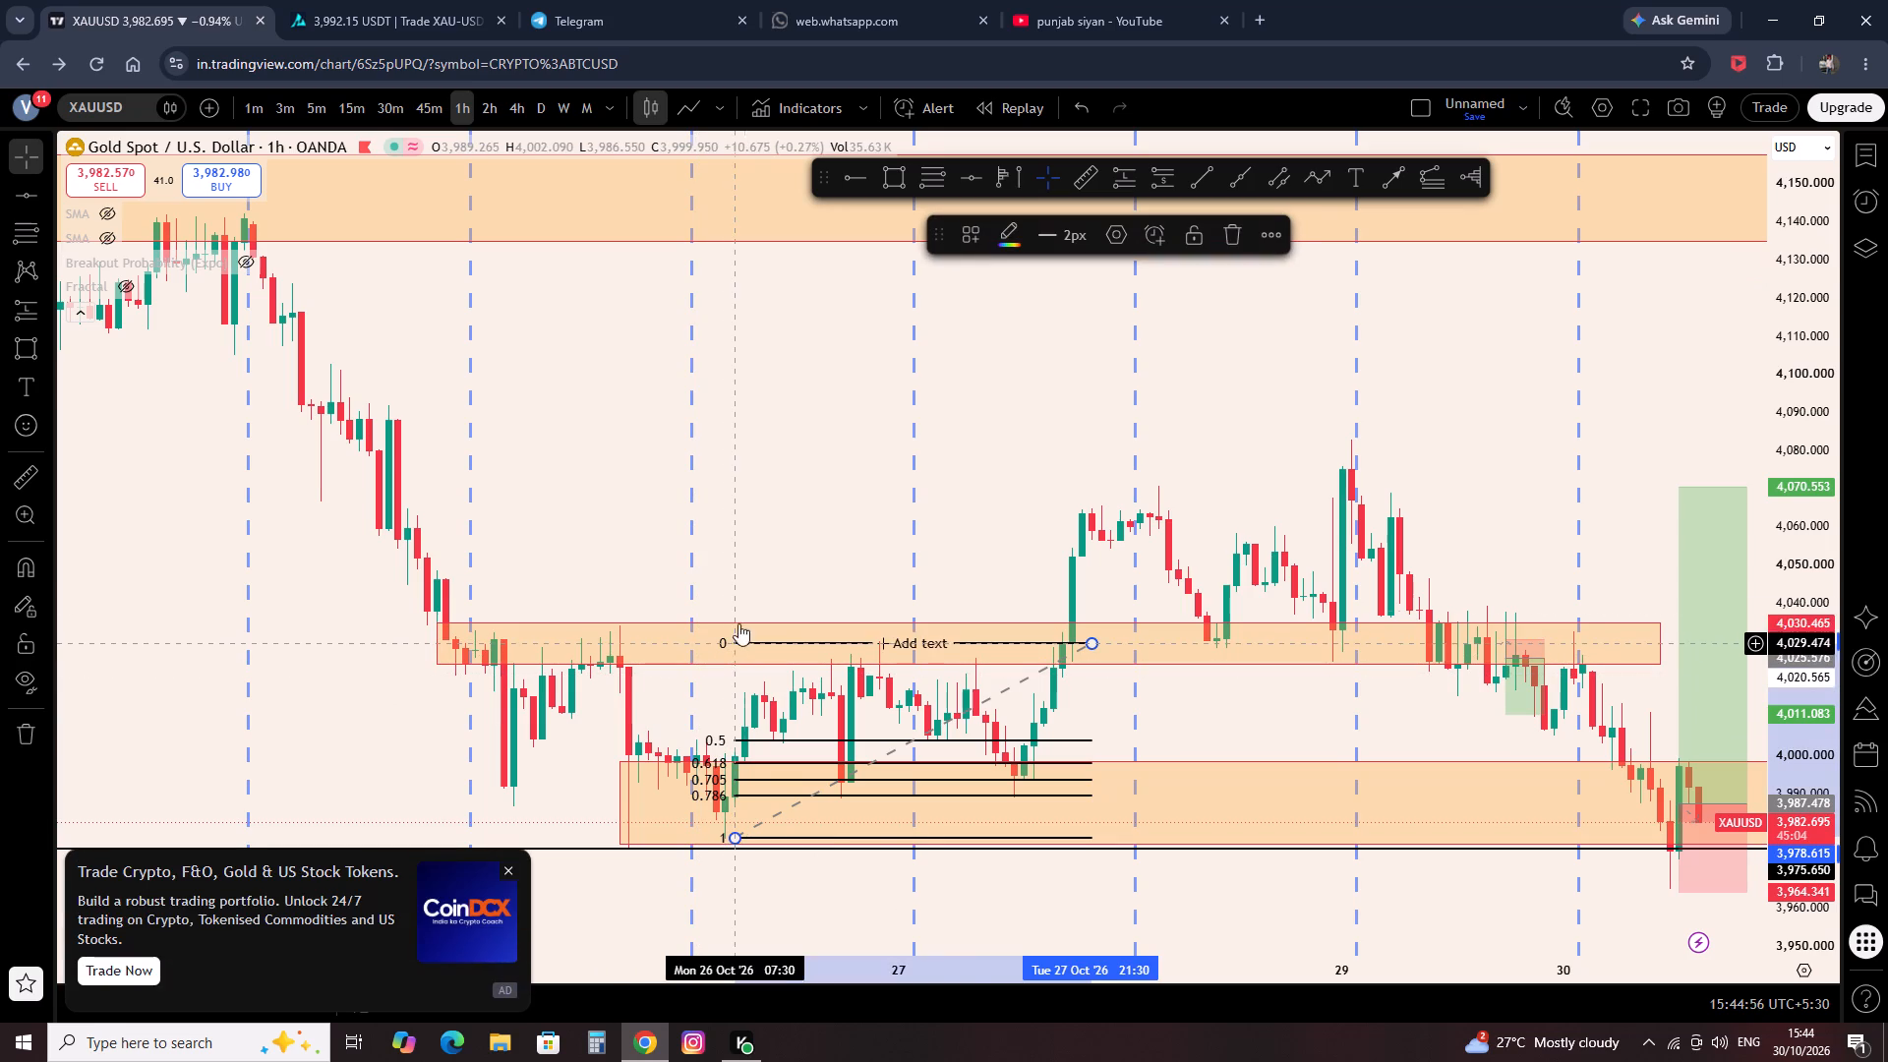
click(1125, 249)
click(1126, 230)
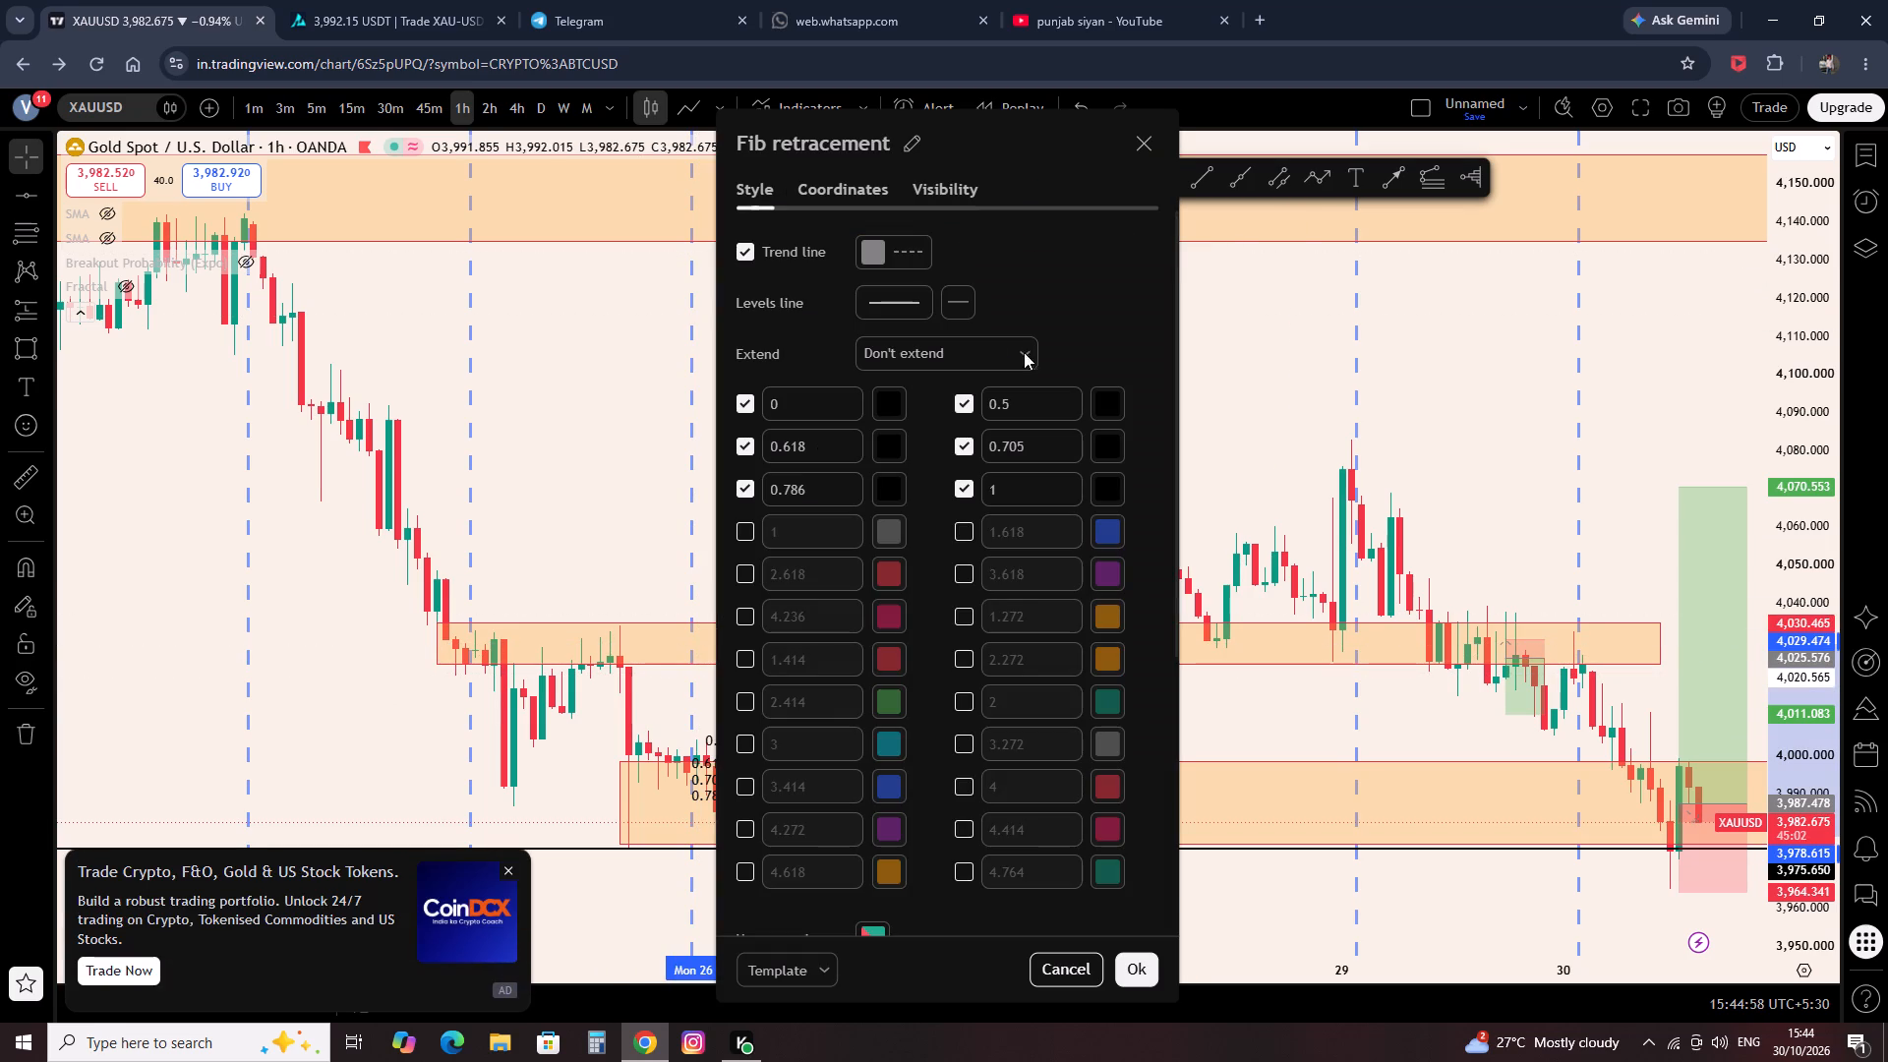
click(968, 449)
Save the Fib style over the "optimal entry(ote)" drawing template and apply the settings.
click(772, 974)
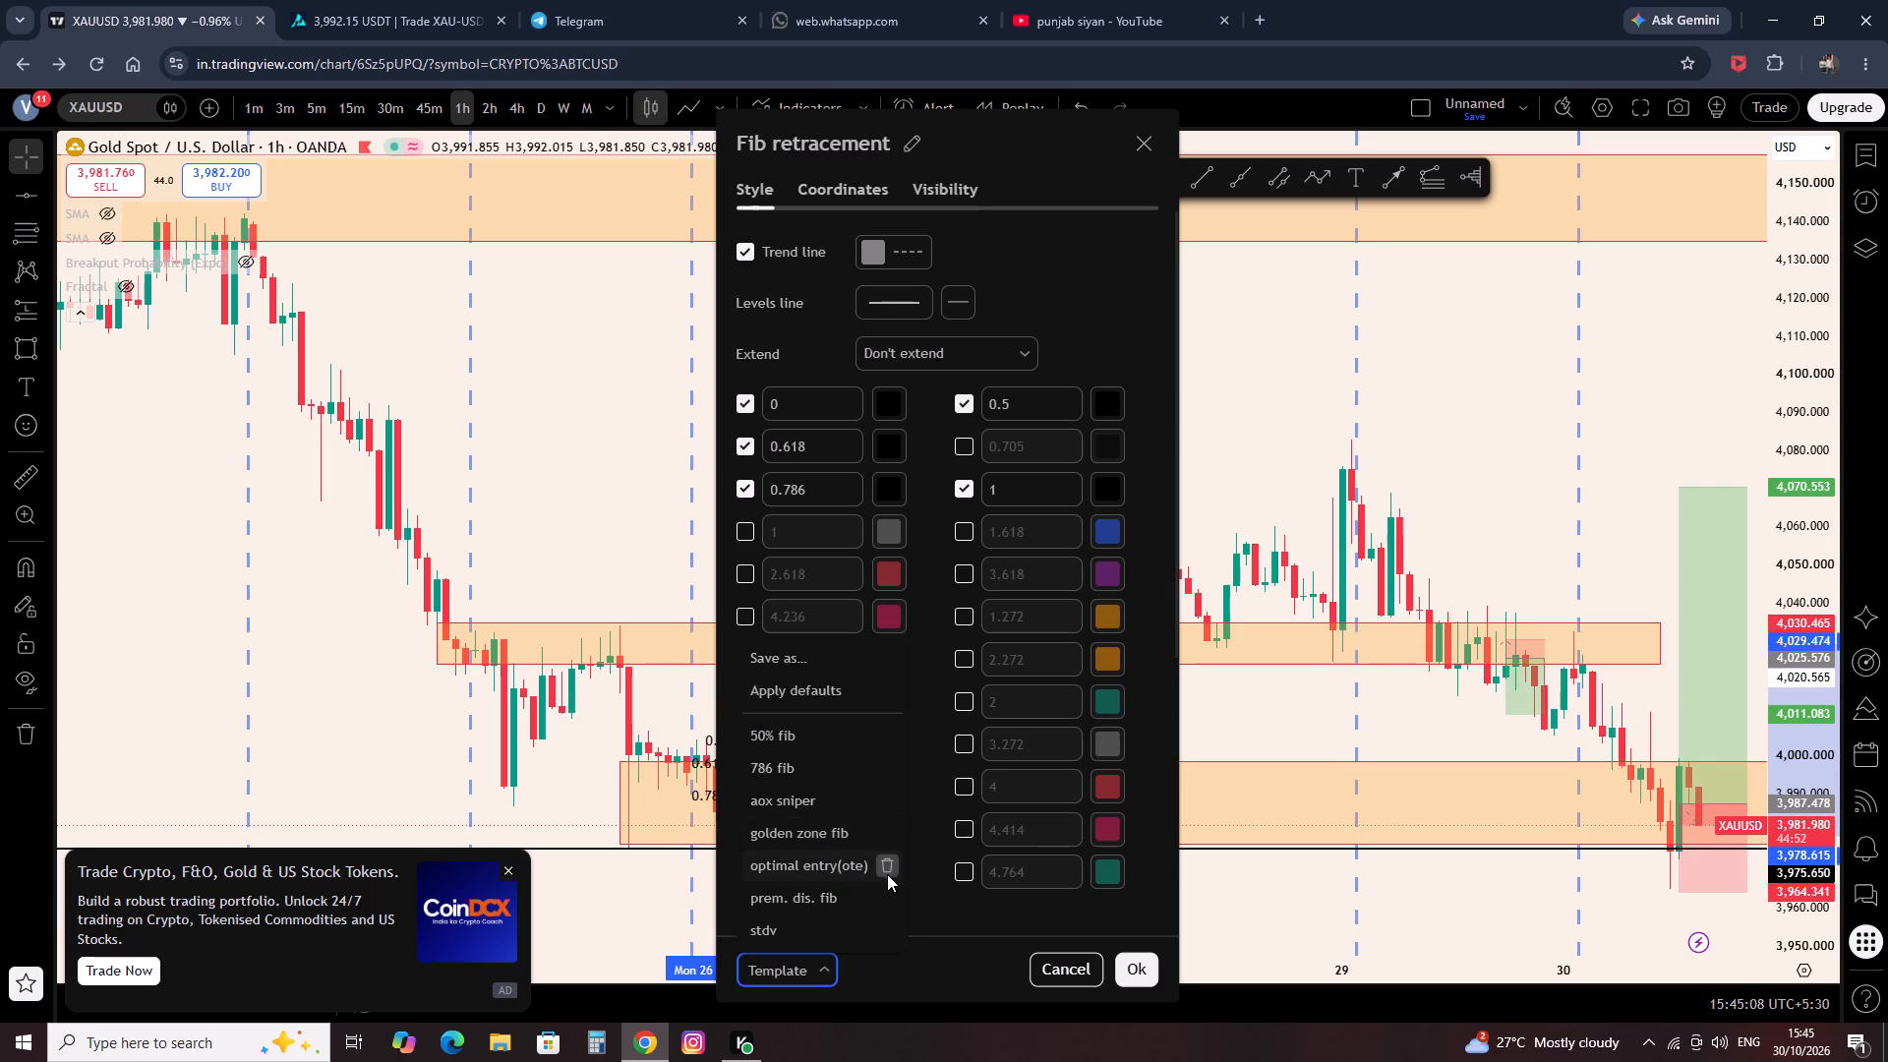
click(792, 660)
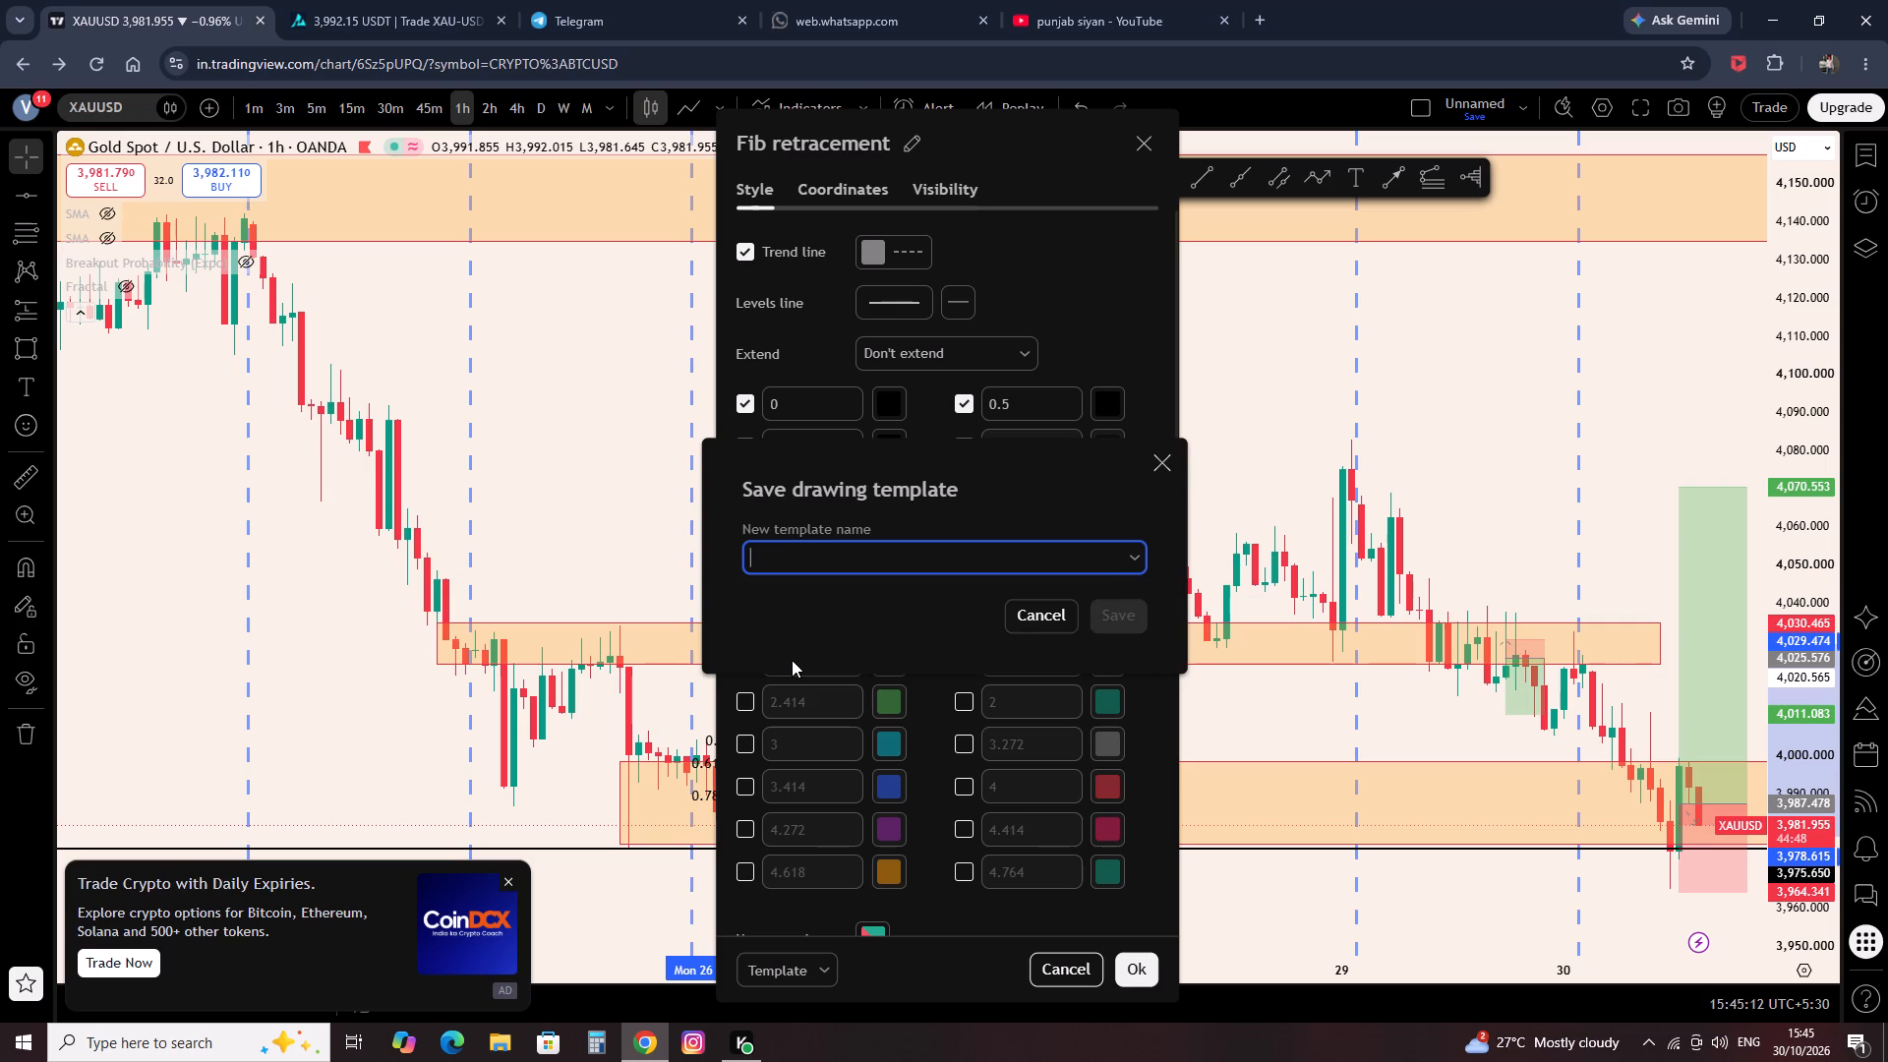
text(op)
click(886, 614)
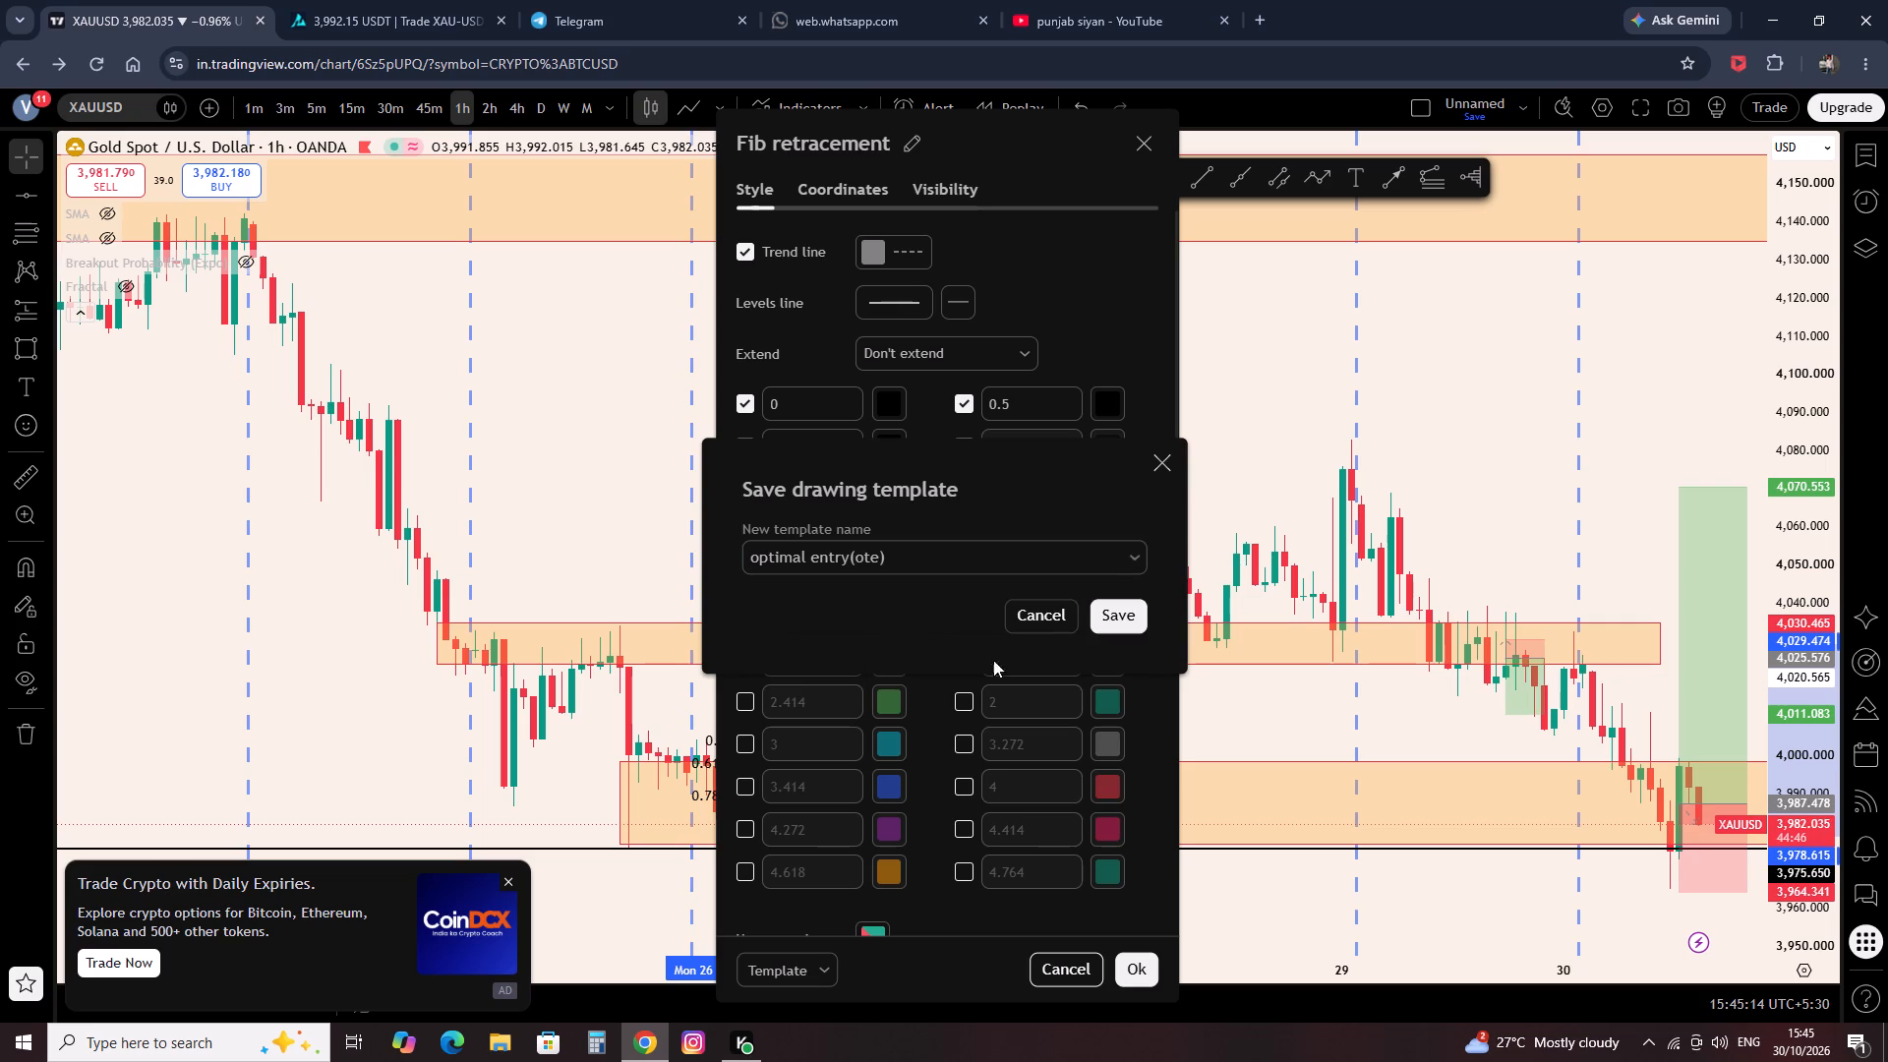
click(1141, 606)
click(1133, 615)
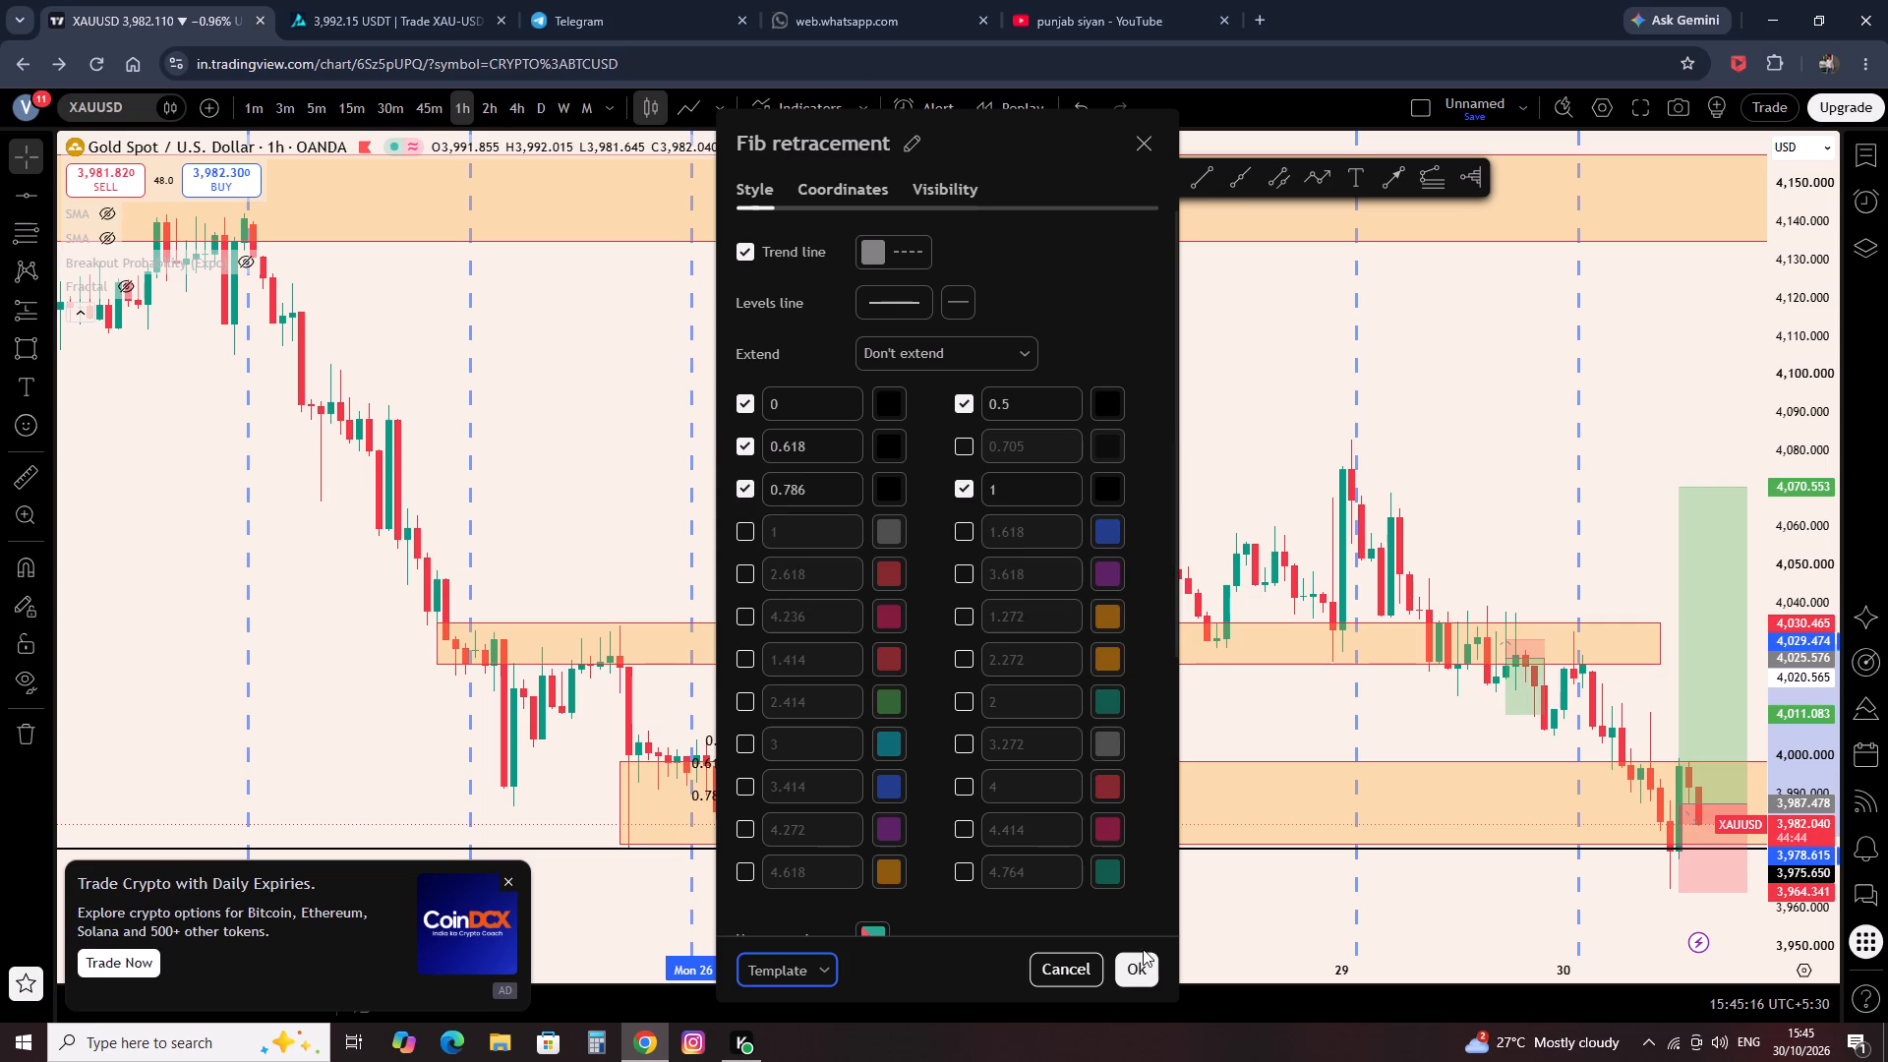
click(1140, 966)
click(778, 372)
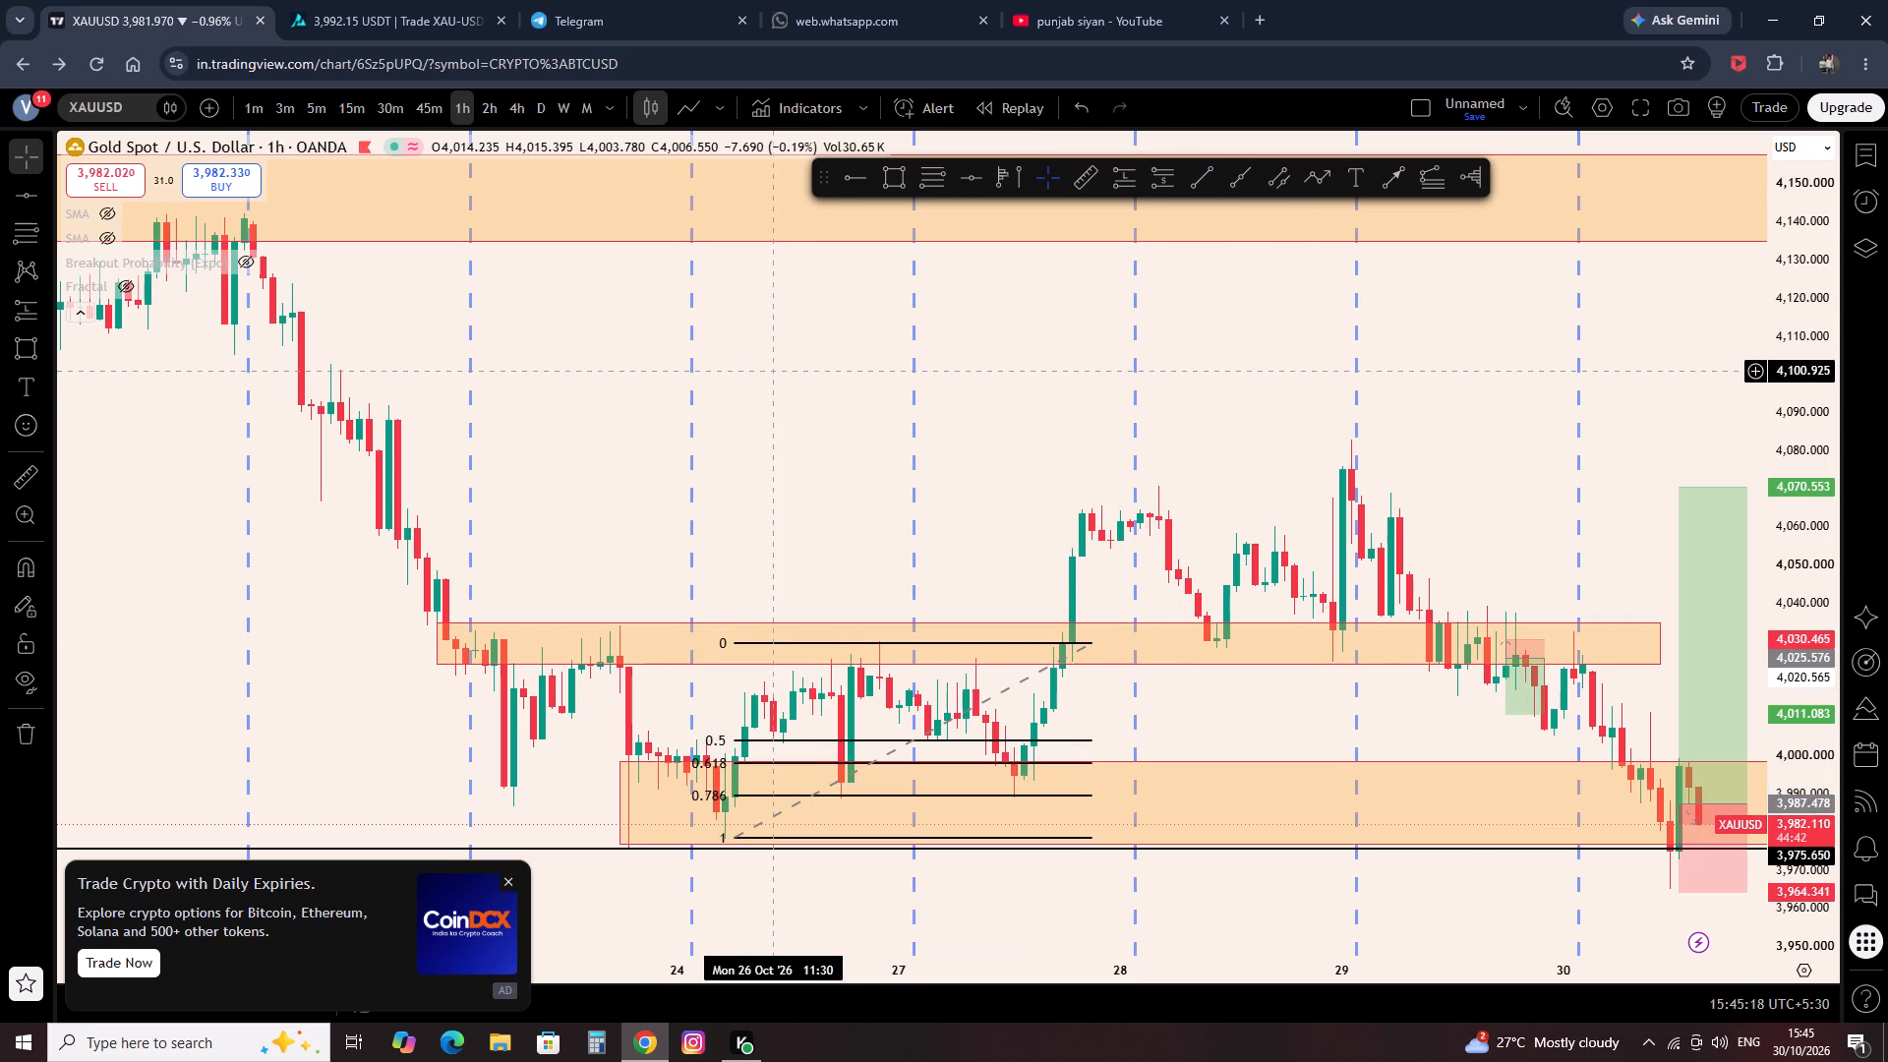
Mark a long position on 27 October with entry about 4,003.15, stop about 3,988.5 and target about 4,030.15.
scroll(755, 383, up, 4)
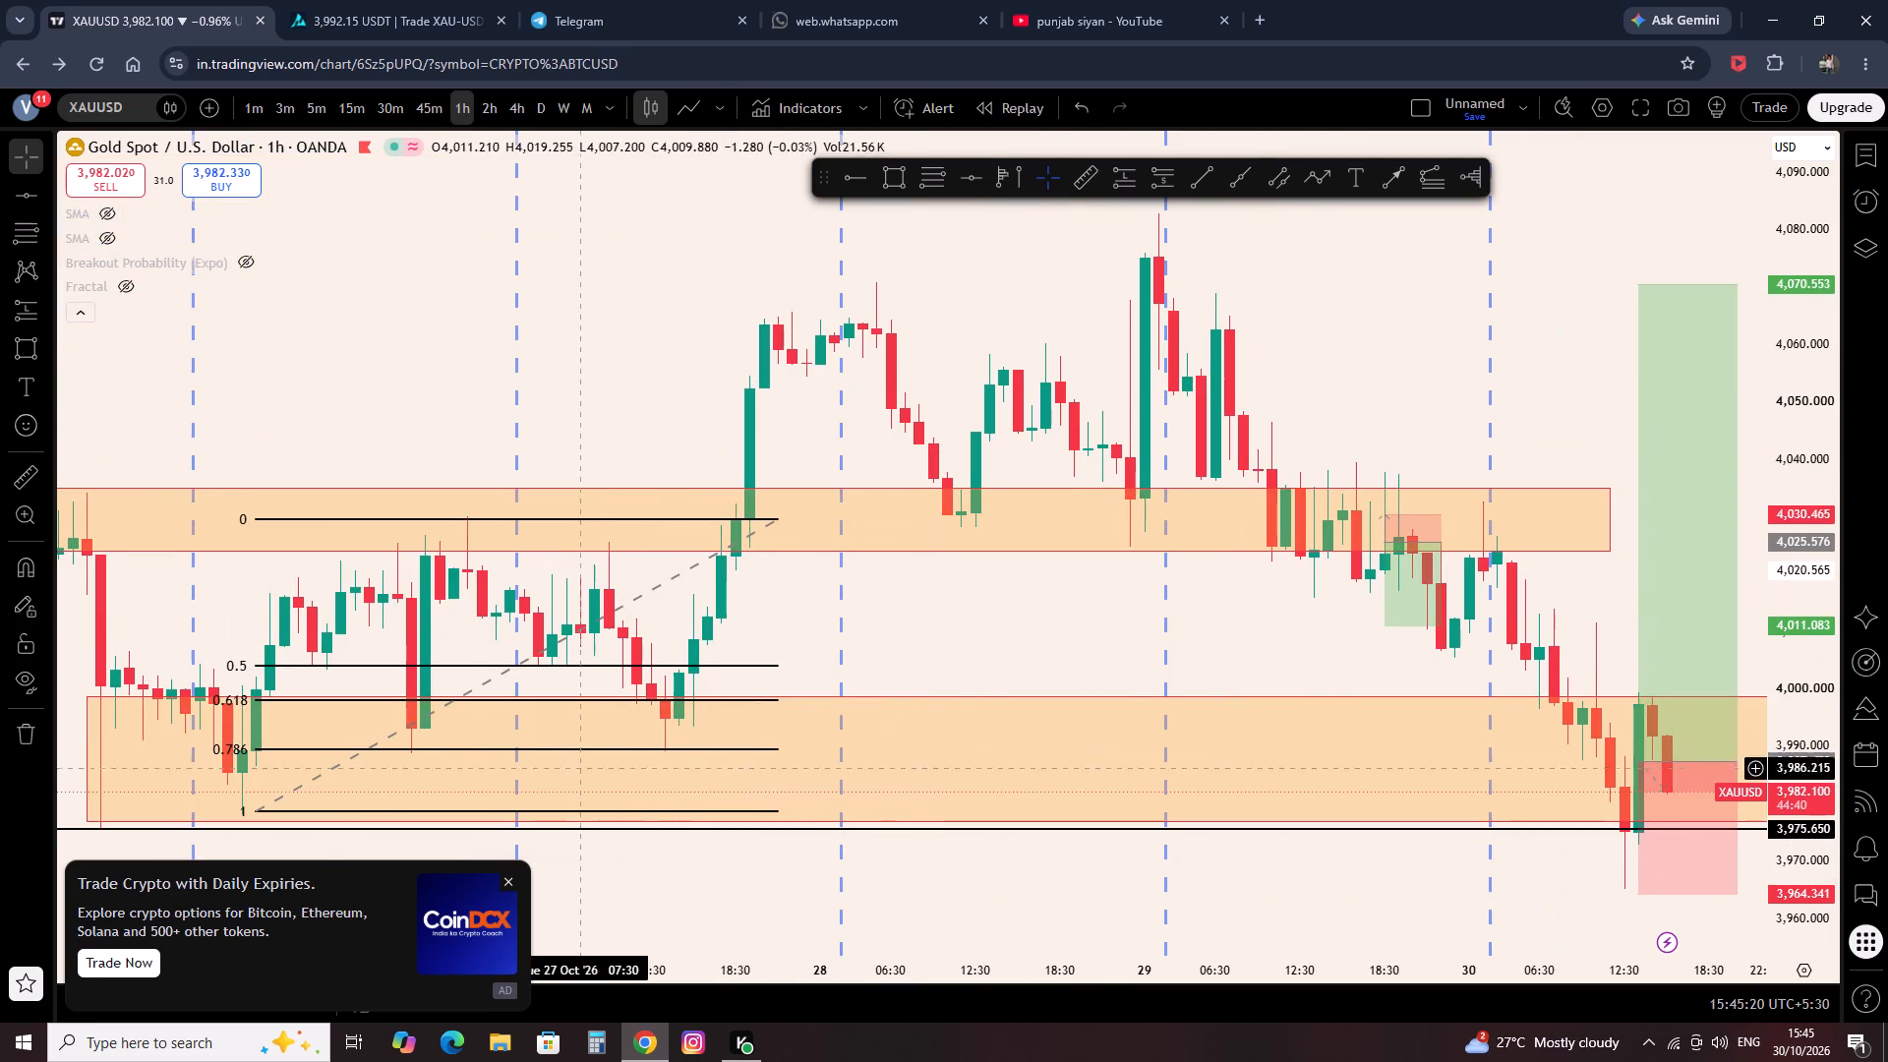
click(1114, 178)
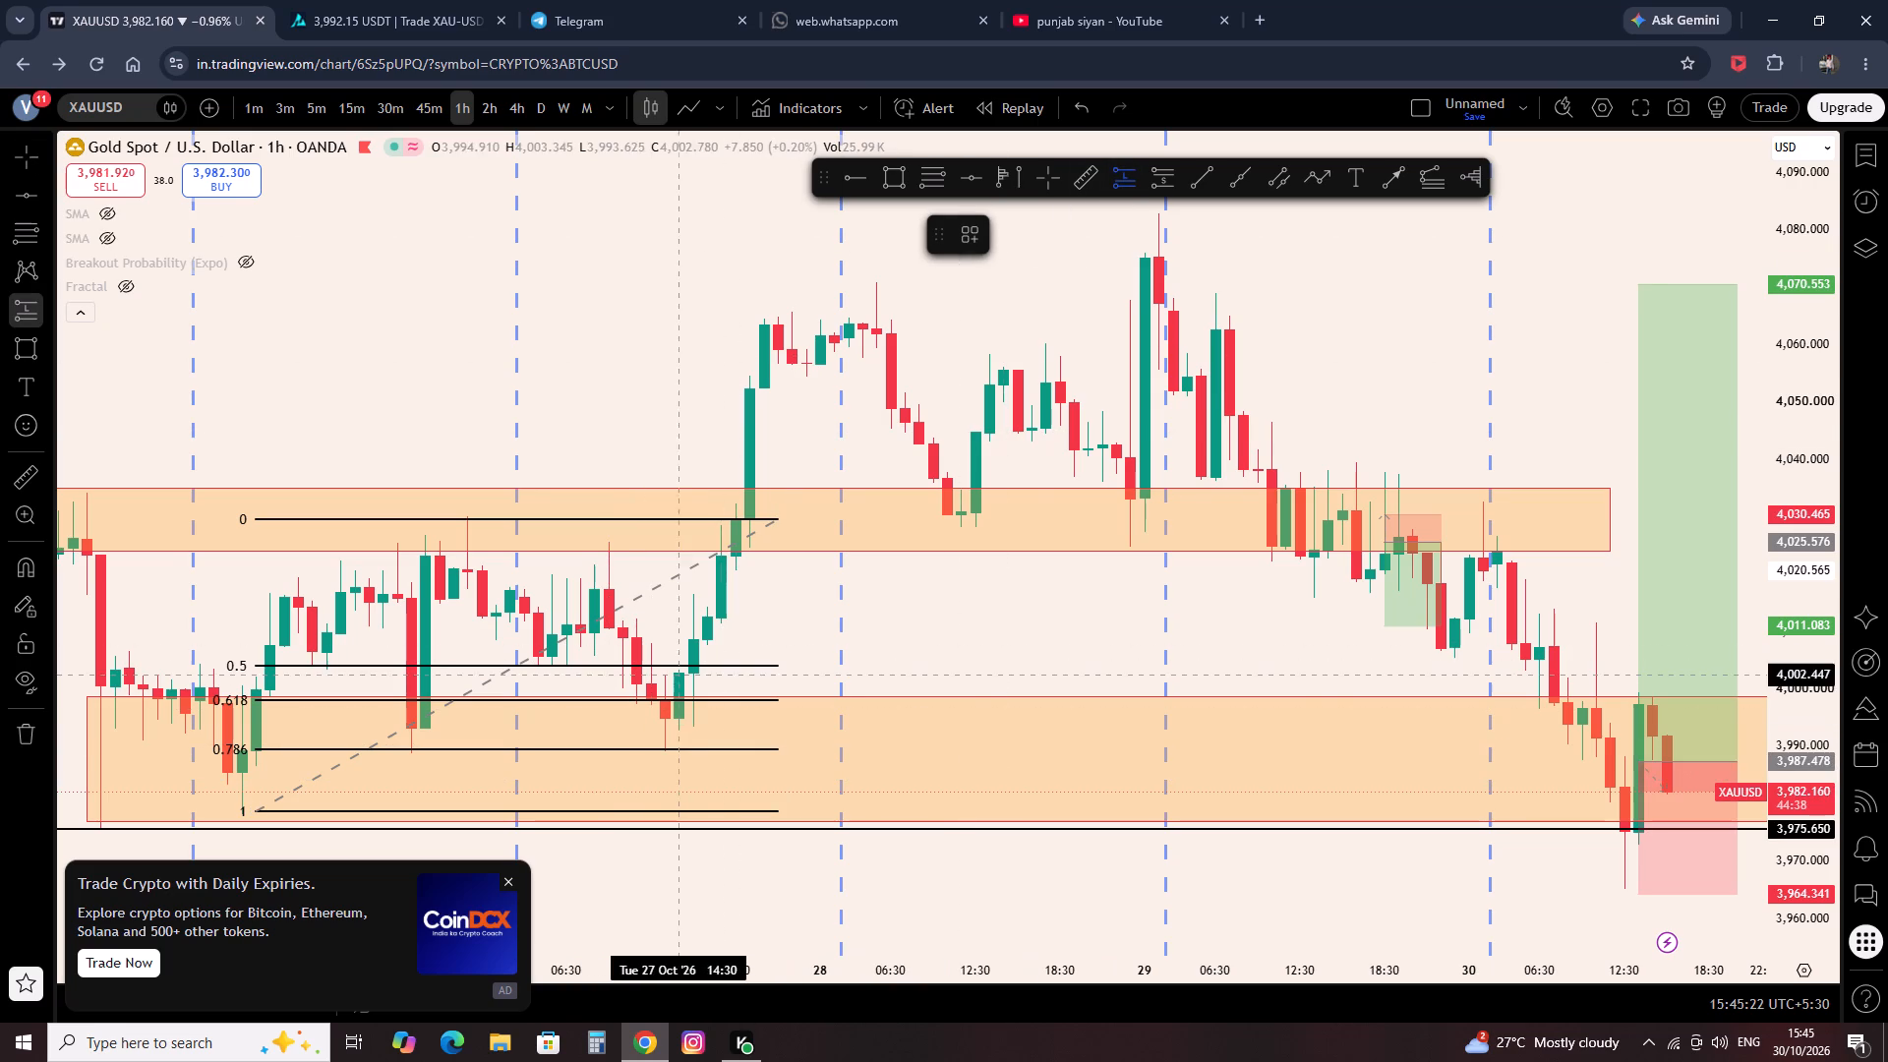
click(692, 671)
drag(690, 812, 737, 755)
drag(697, 538, 691, 504)
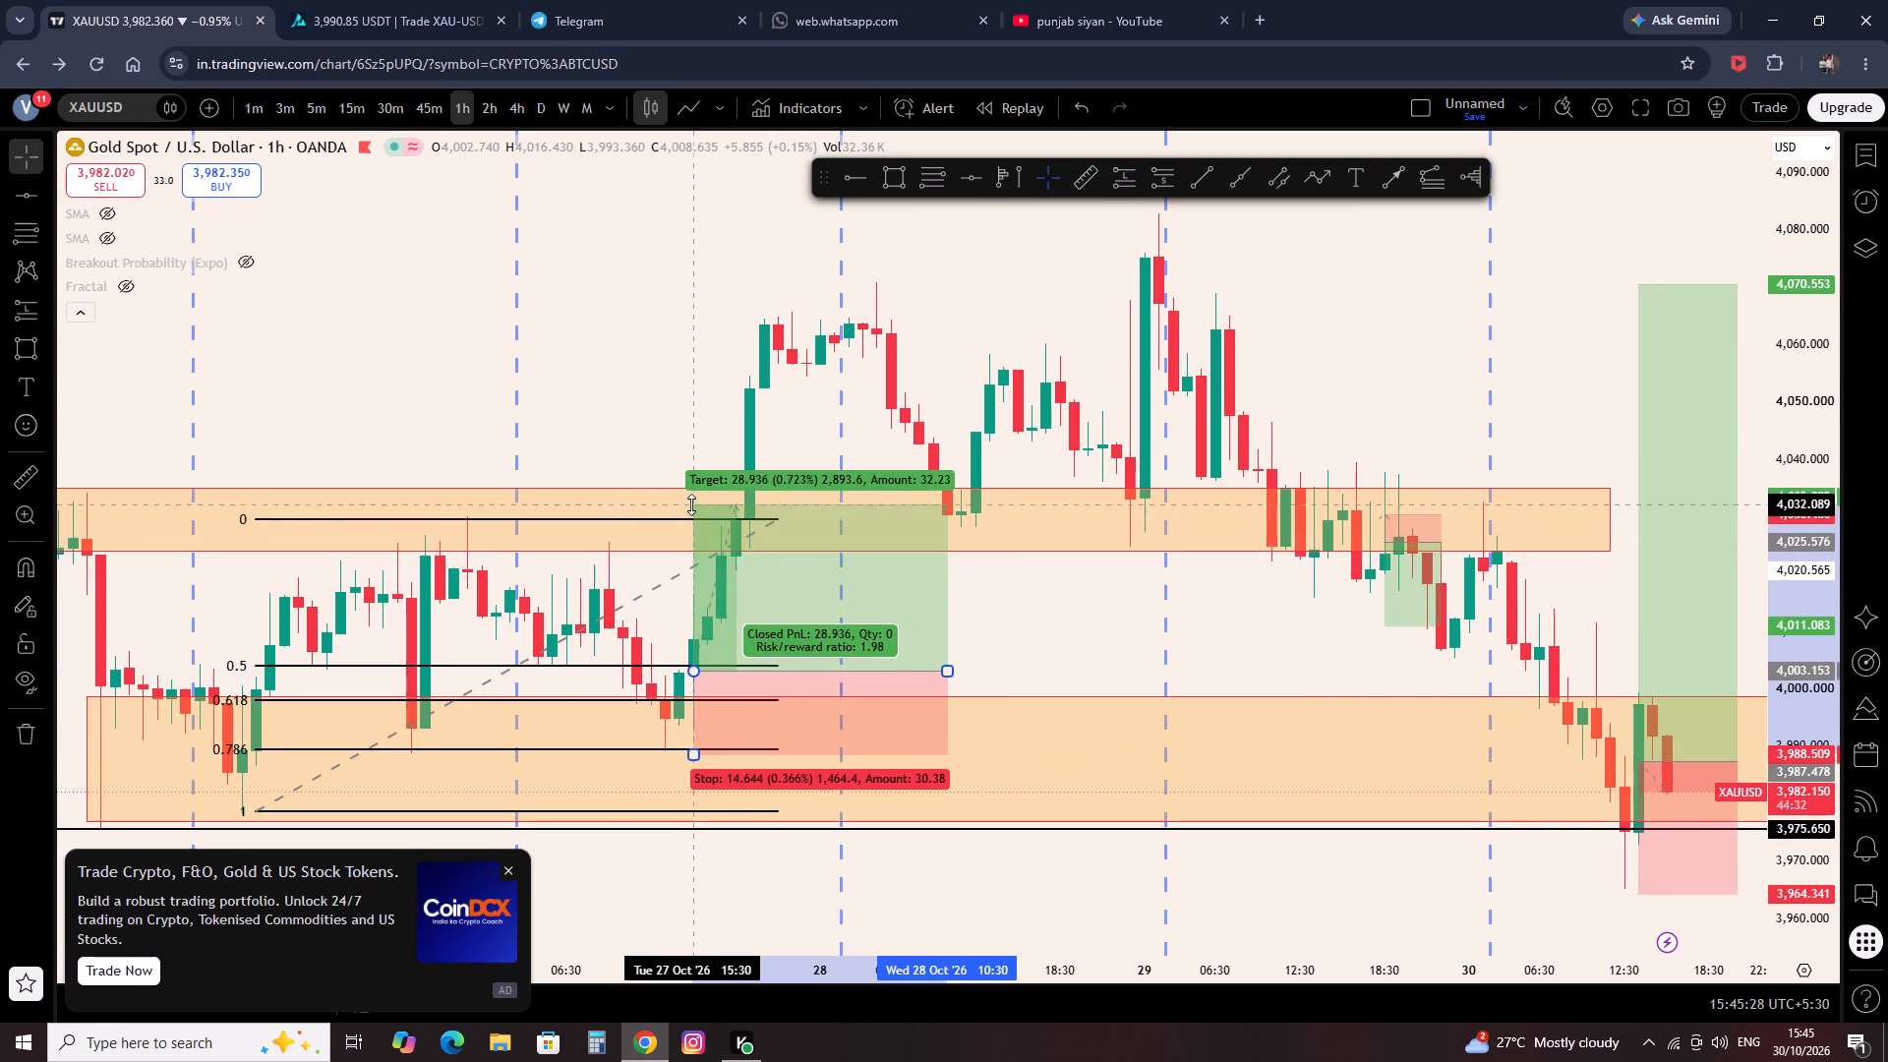
drag(691, 504, 701, 516)
click(605, 384)
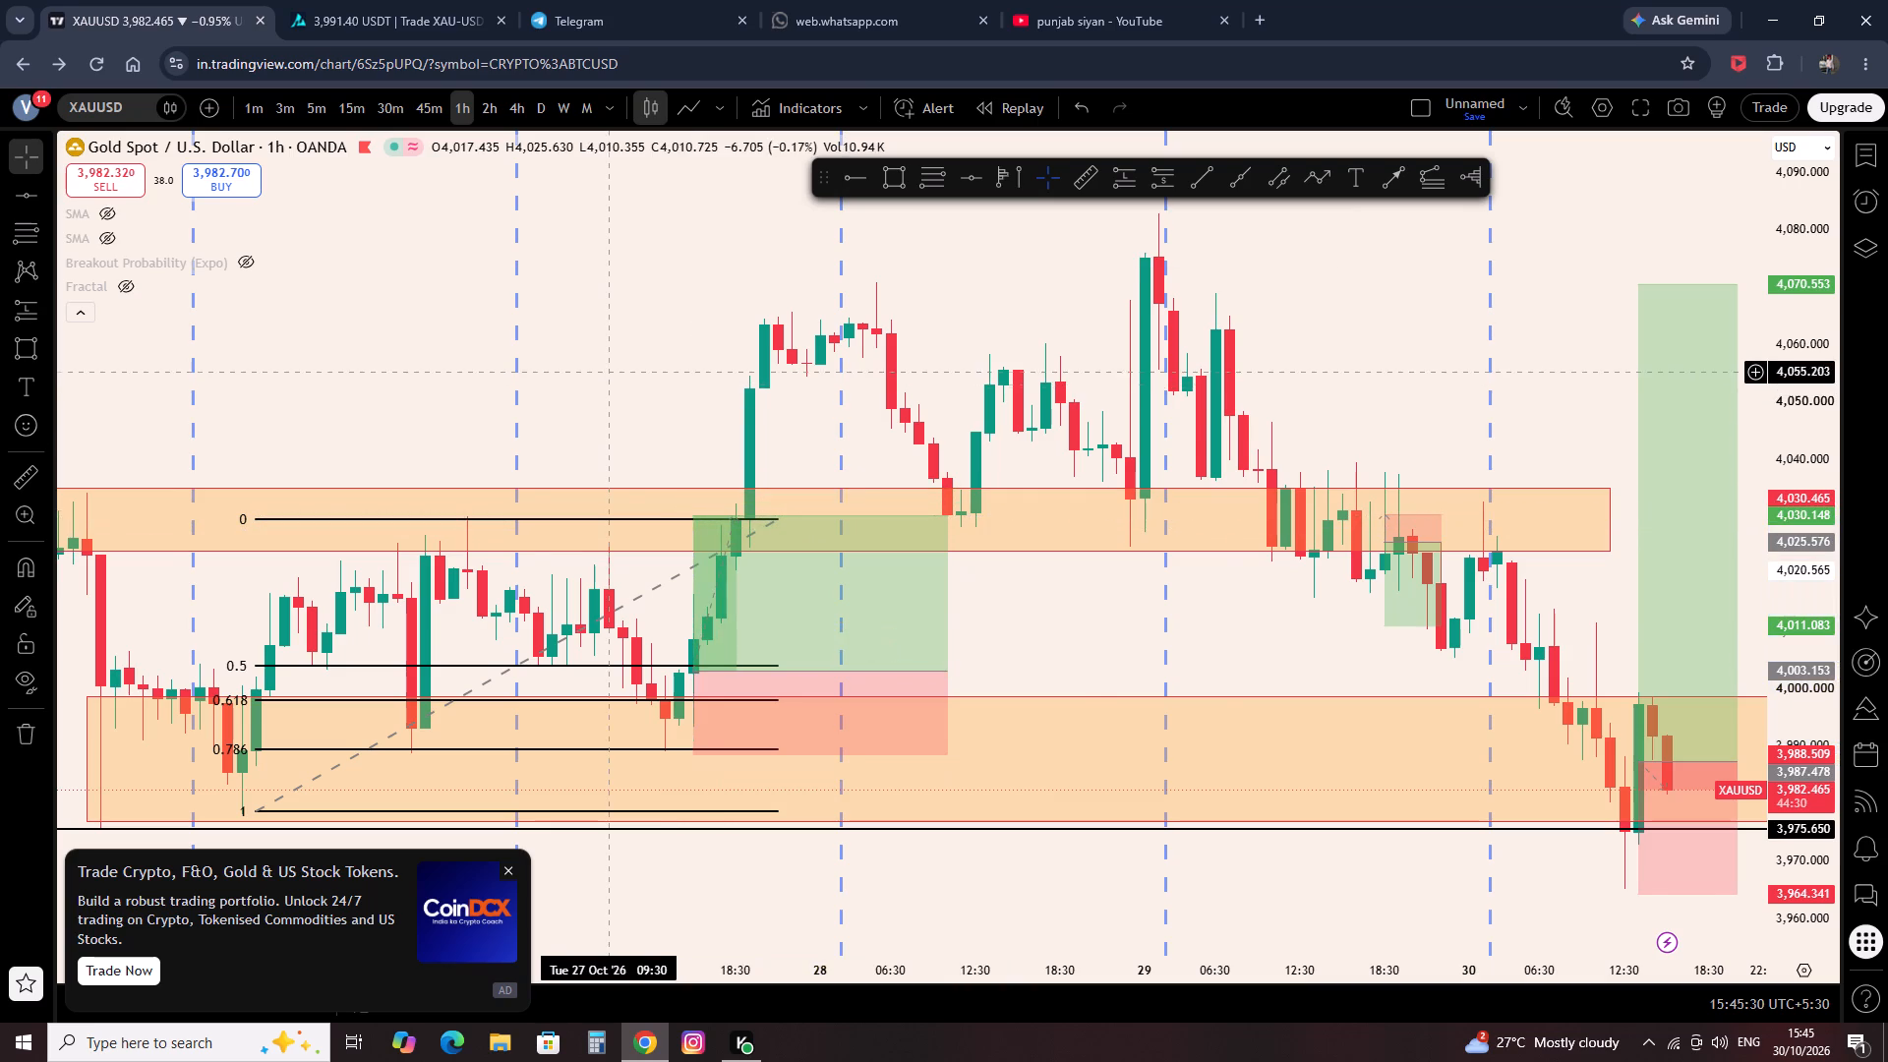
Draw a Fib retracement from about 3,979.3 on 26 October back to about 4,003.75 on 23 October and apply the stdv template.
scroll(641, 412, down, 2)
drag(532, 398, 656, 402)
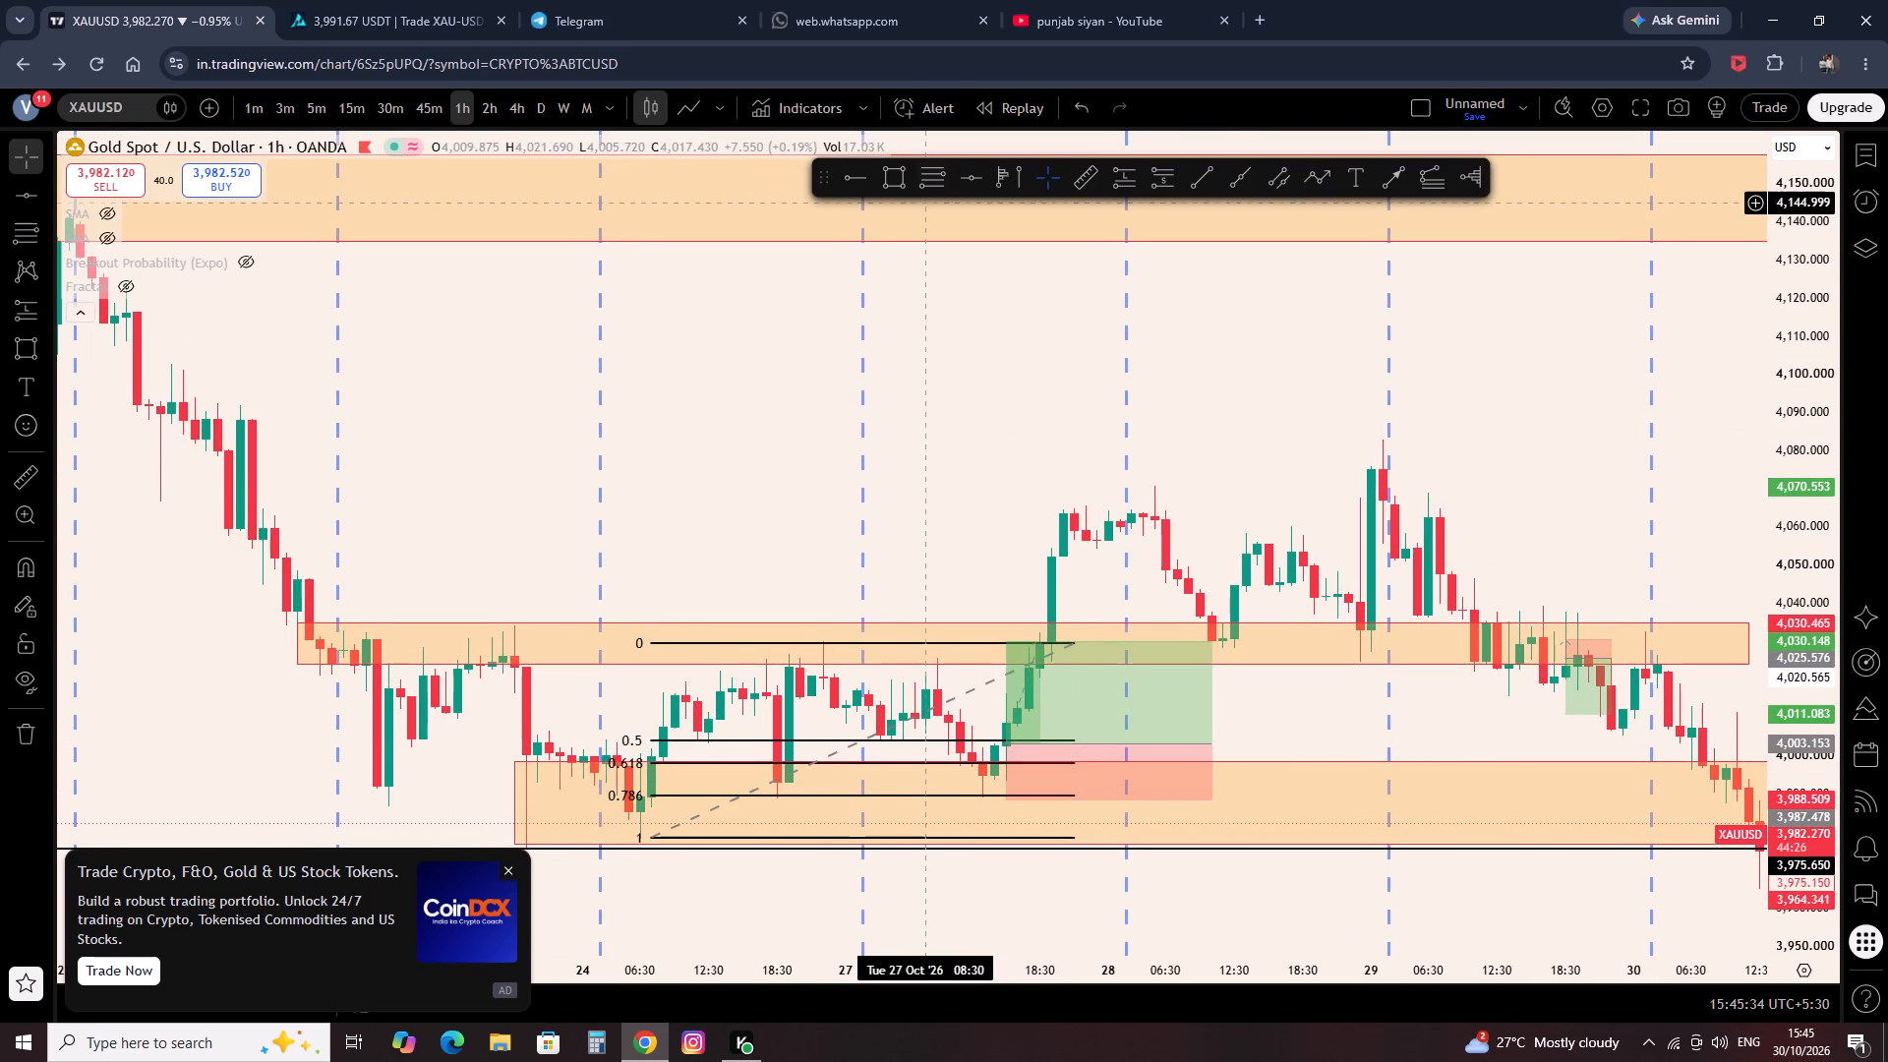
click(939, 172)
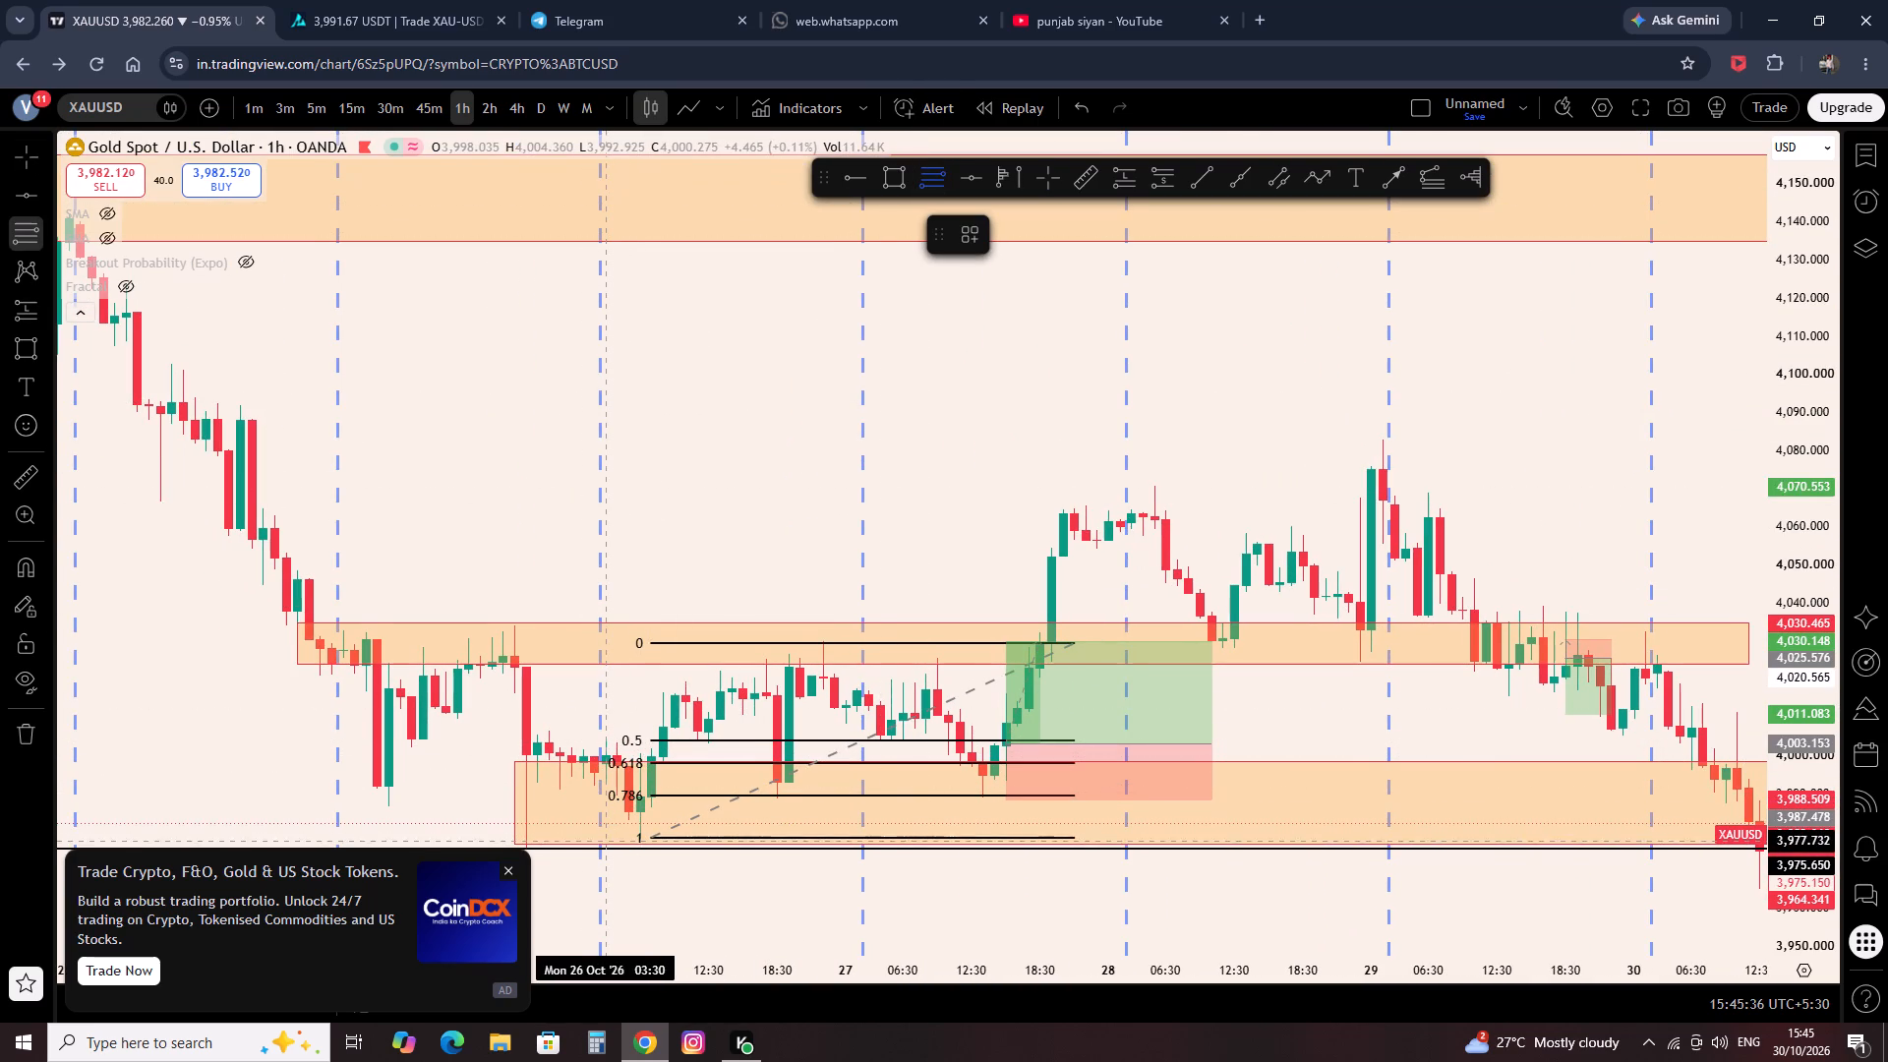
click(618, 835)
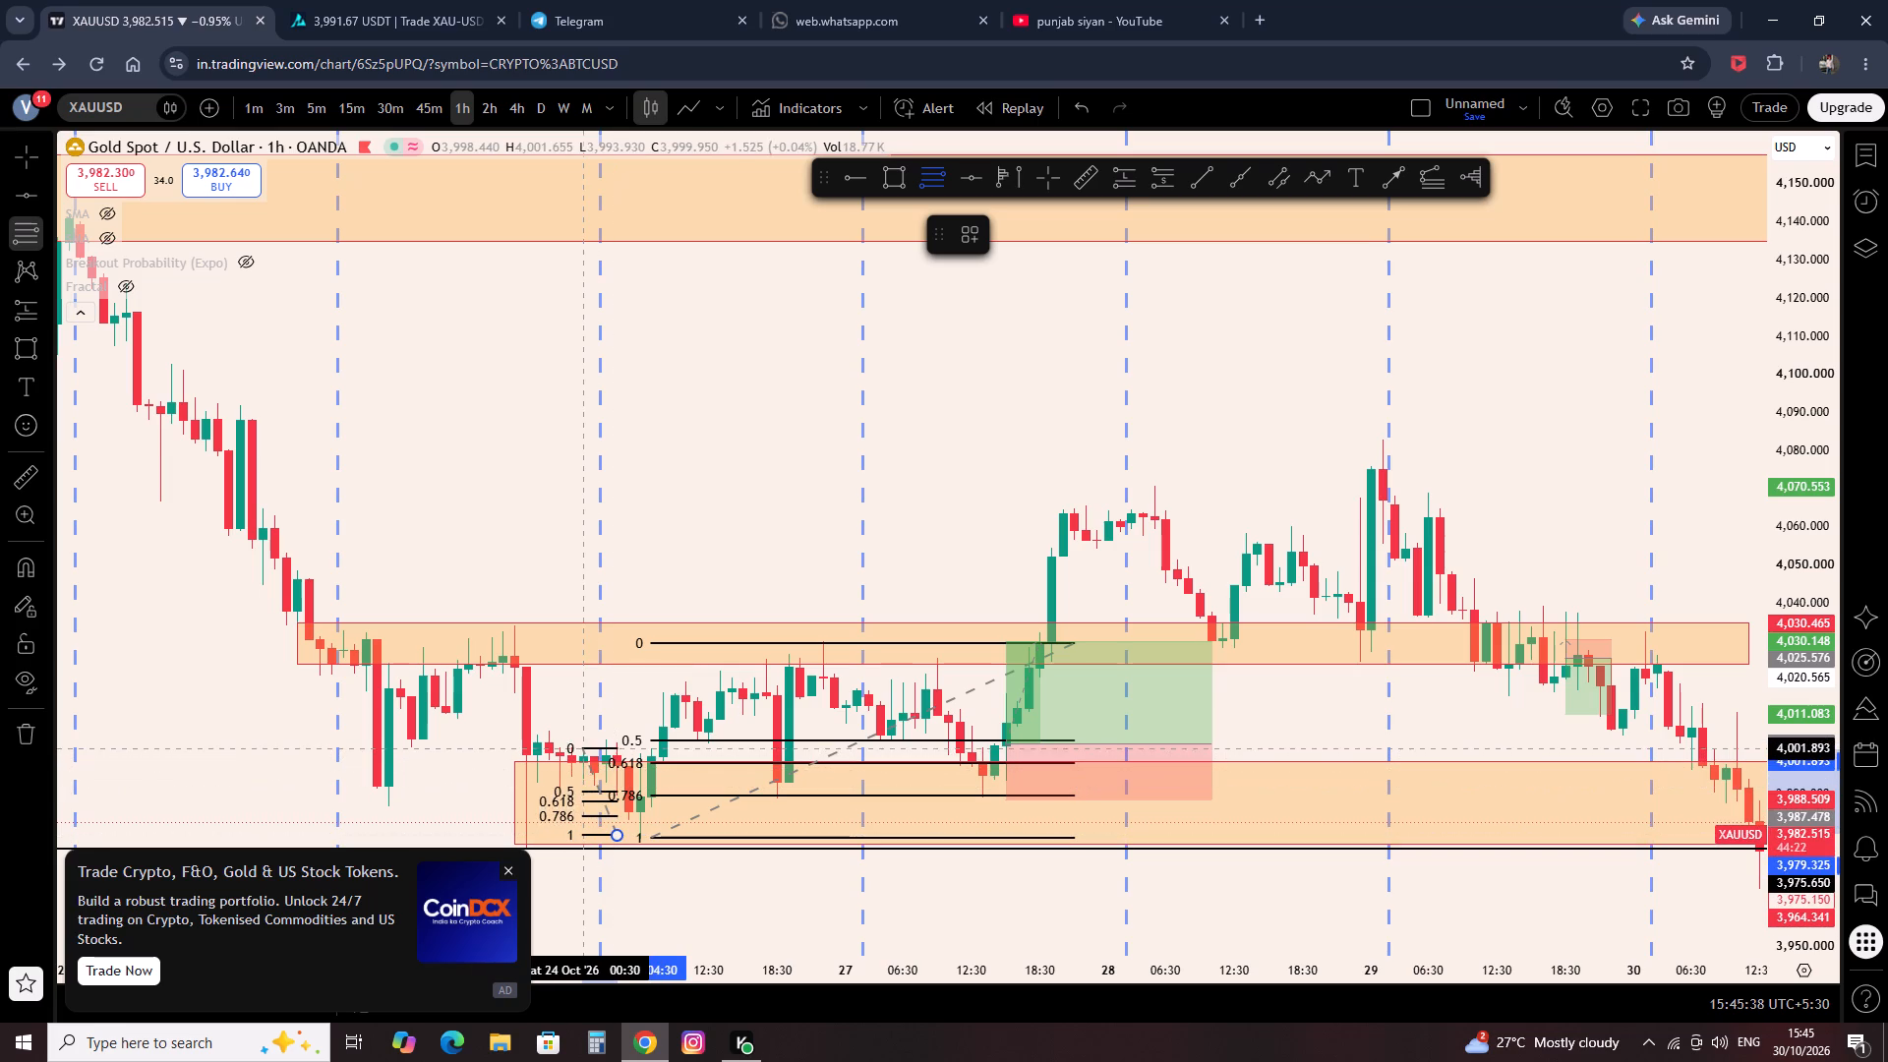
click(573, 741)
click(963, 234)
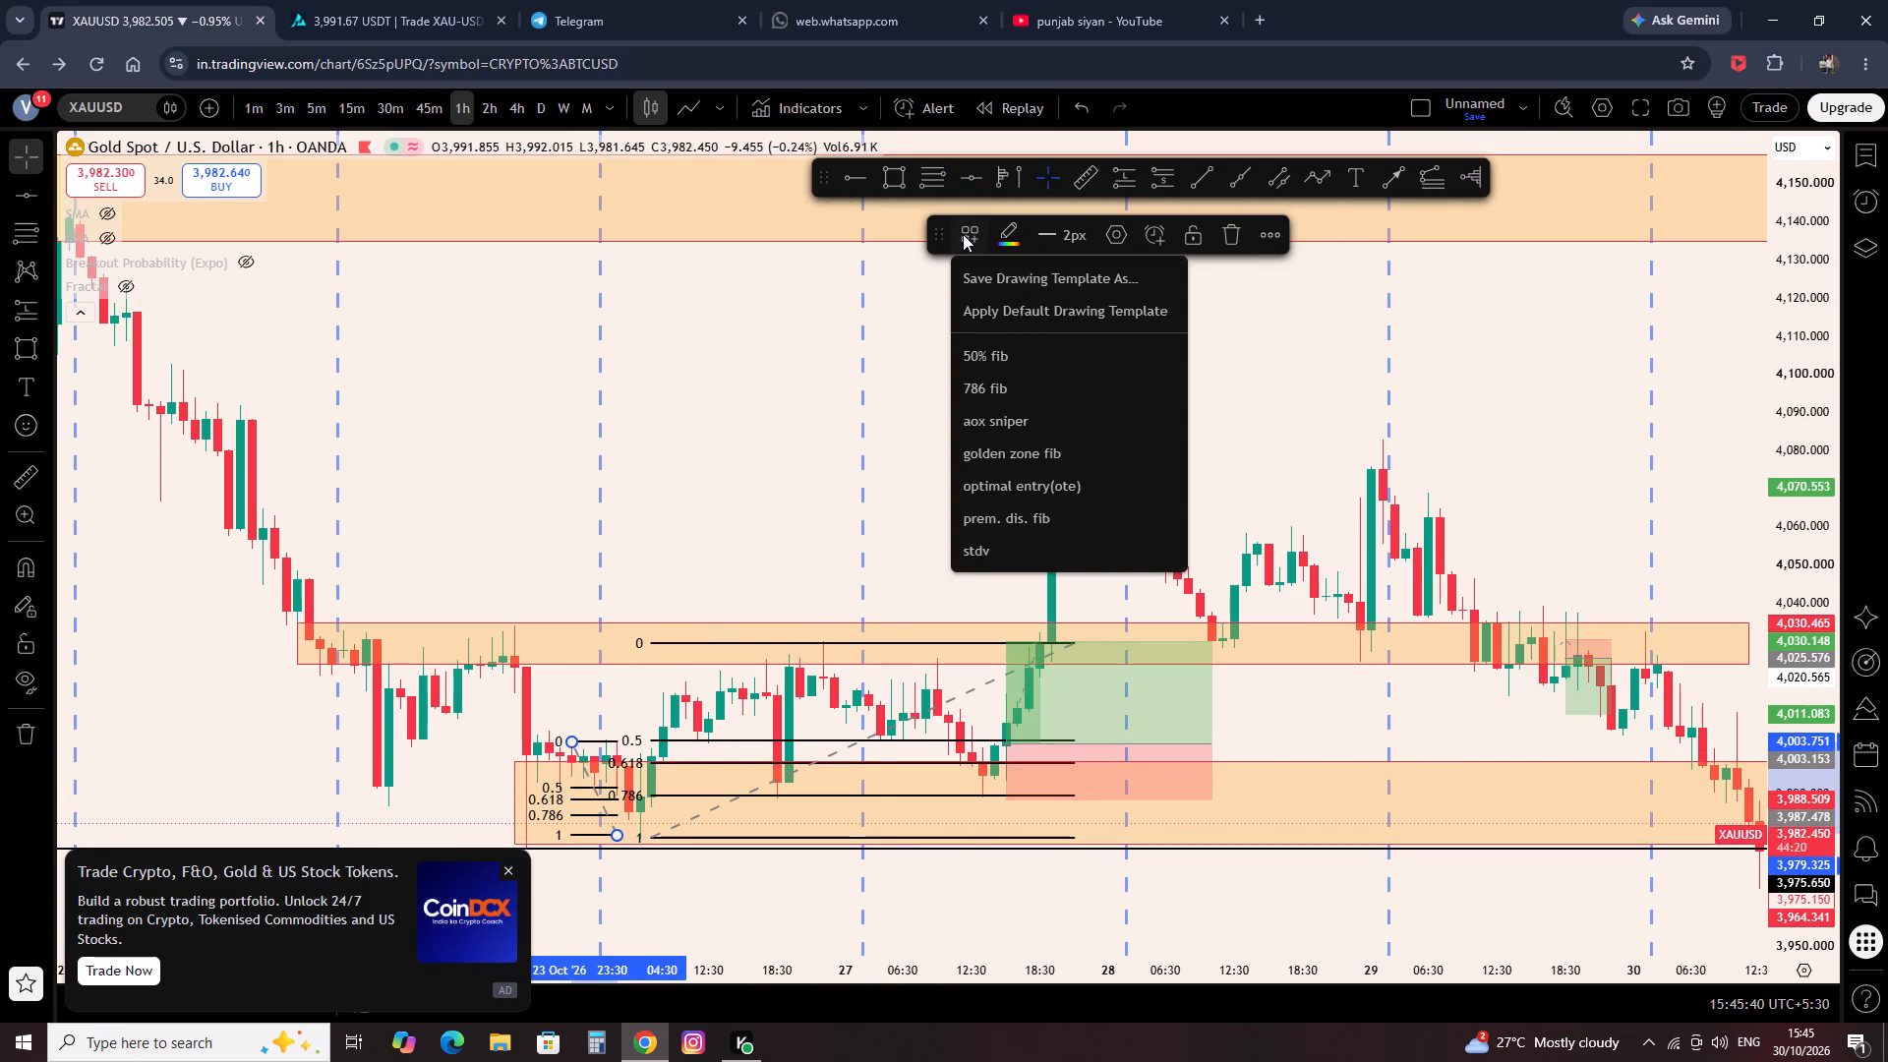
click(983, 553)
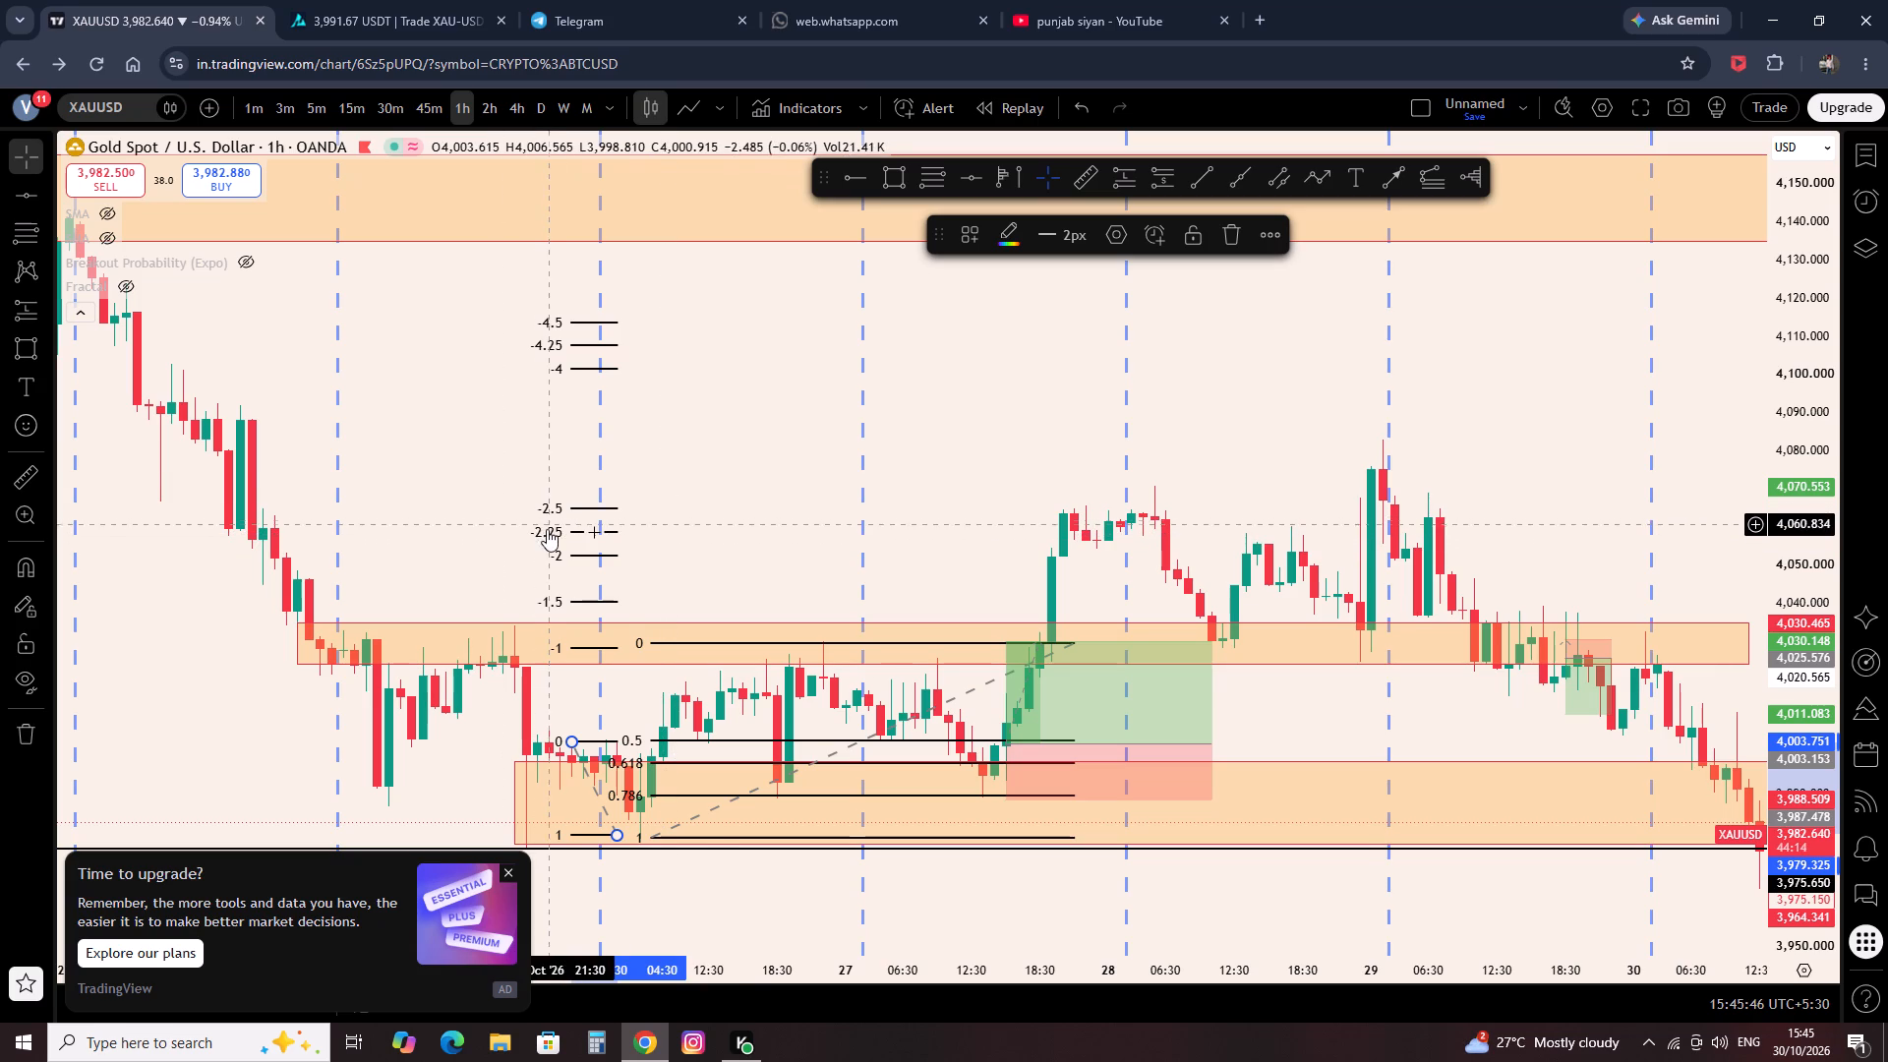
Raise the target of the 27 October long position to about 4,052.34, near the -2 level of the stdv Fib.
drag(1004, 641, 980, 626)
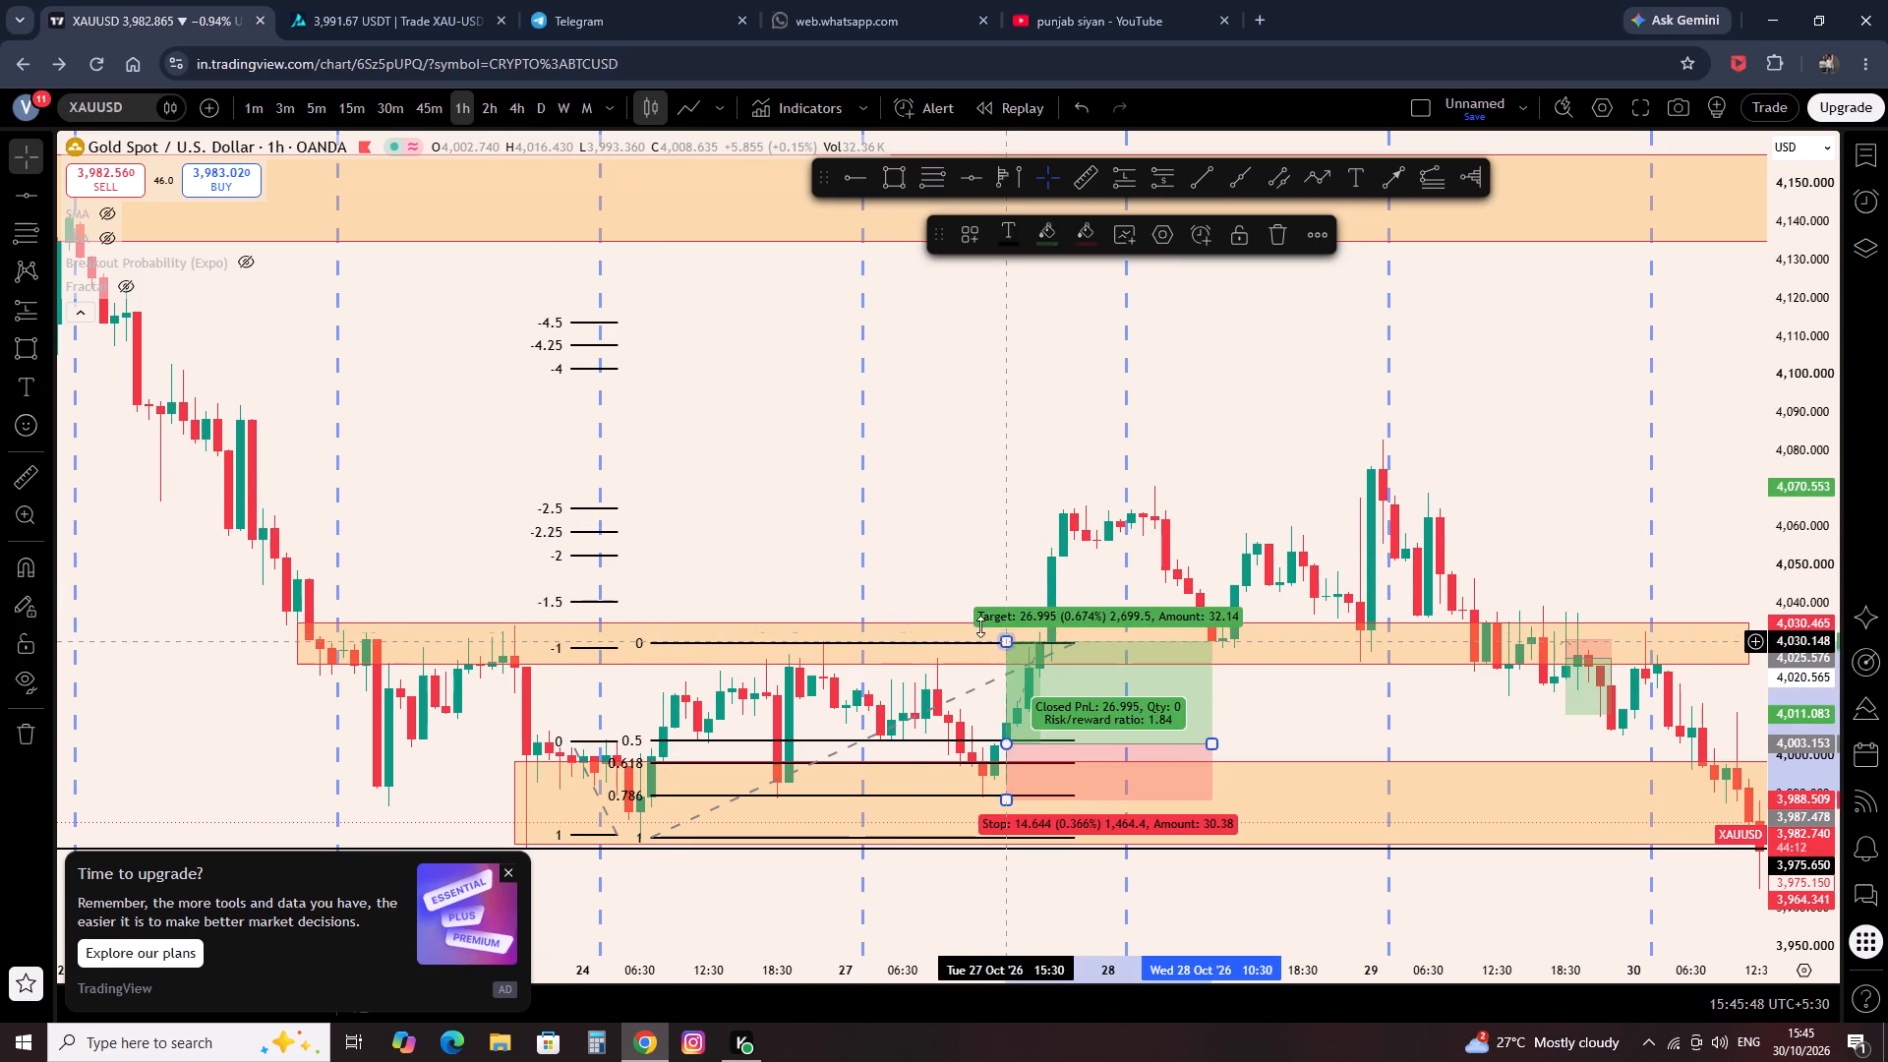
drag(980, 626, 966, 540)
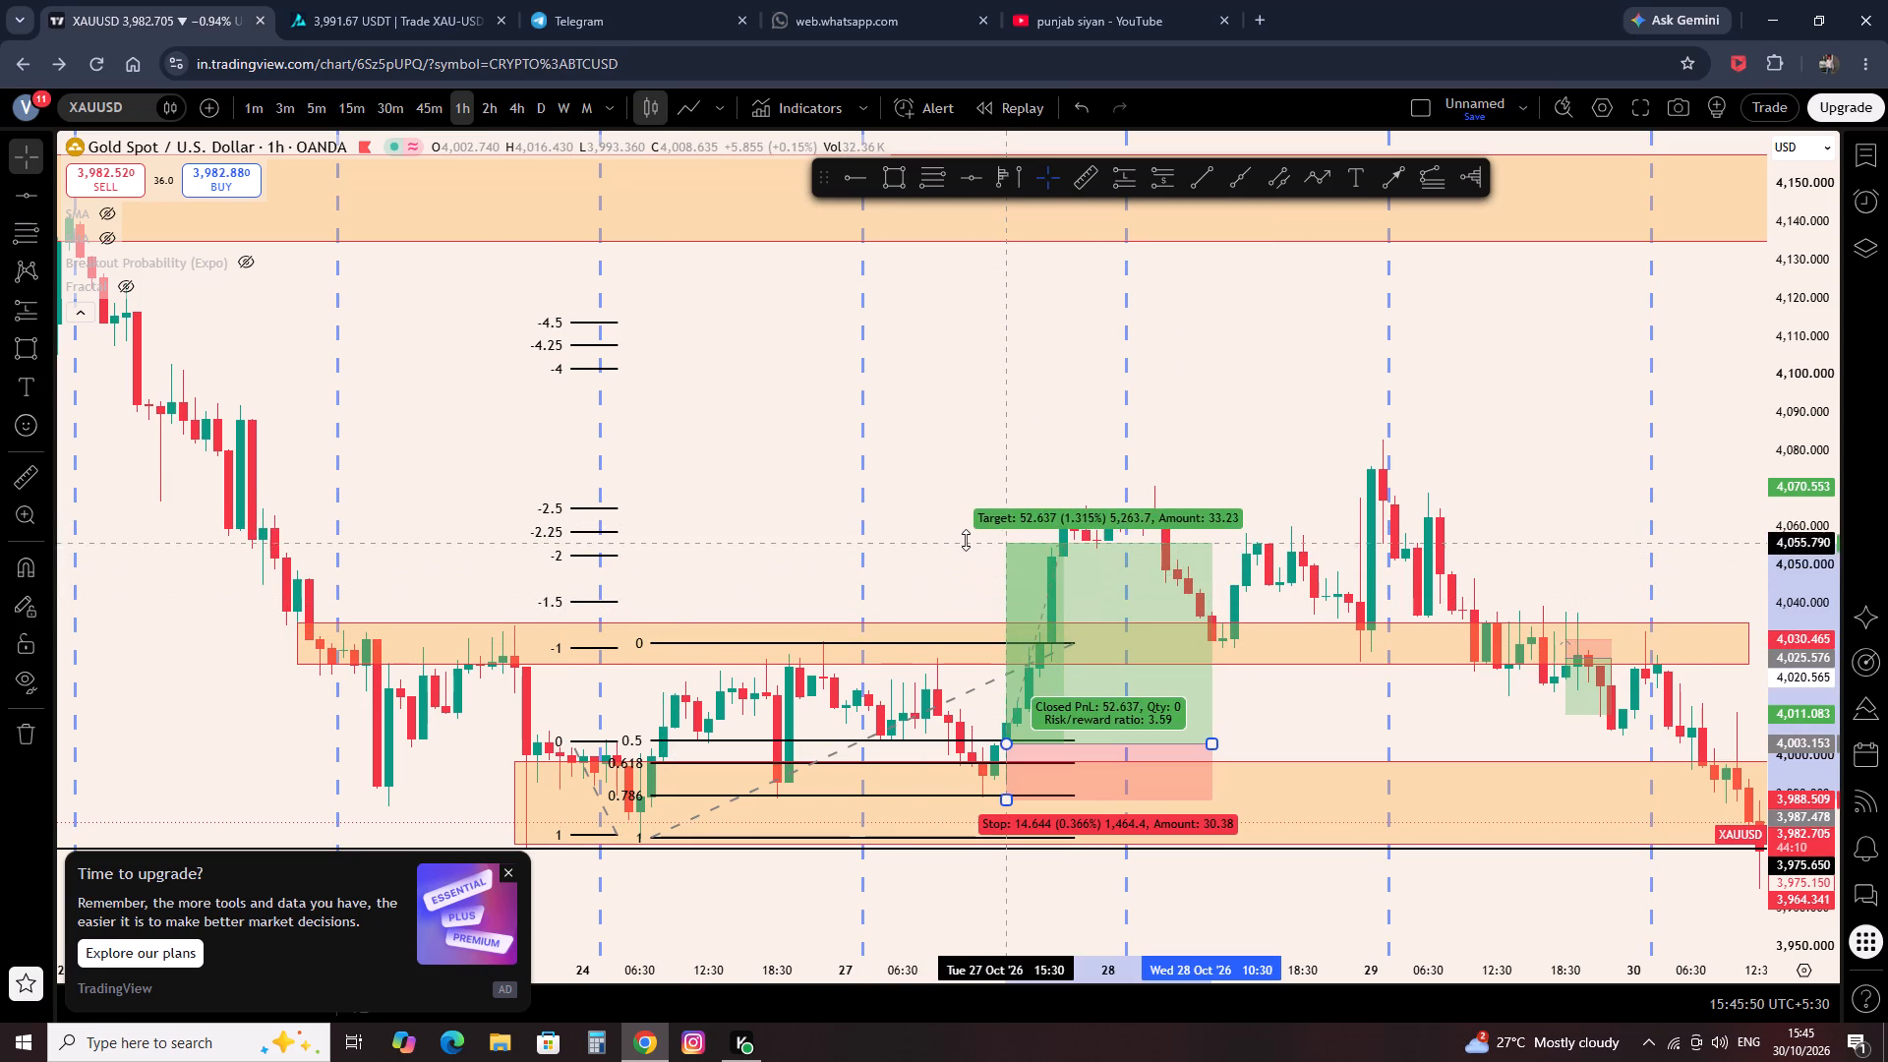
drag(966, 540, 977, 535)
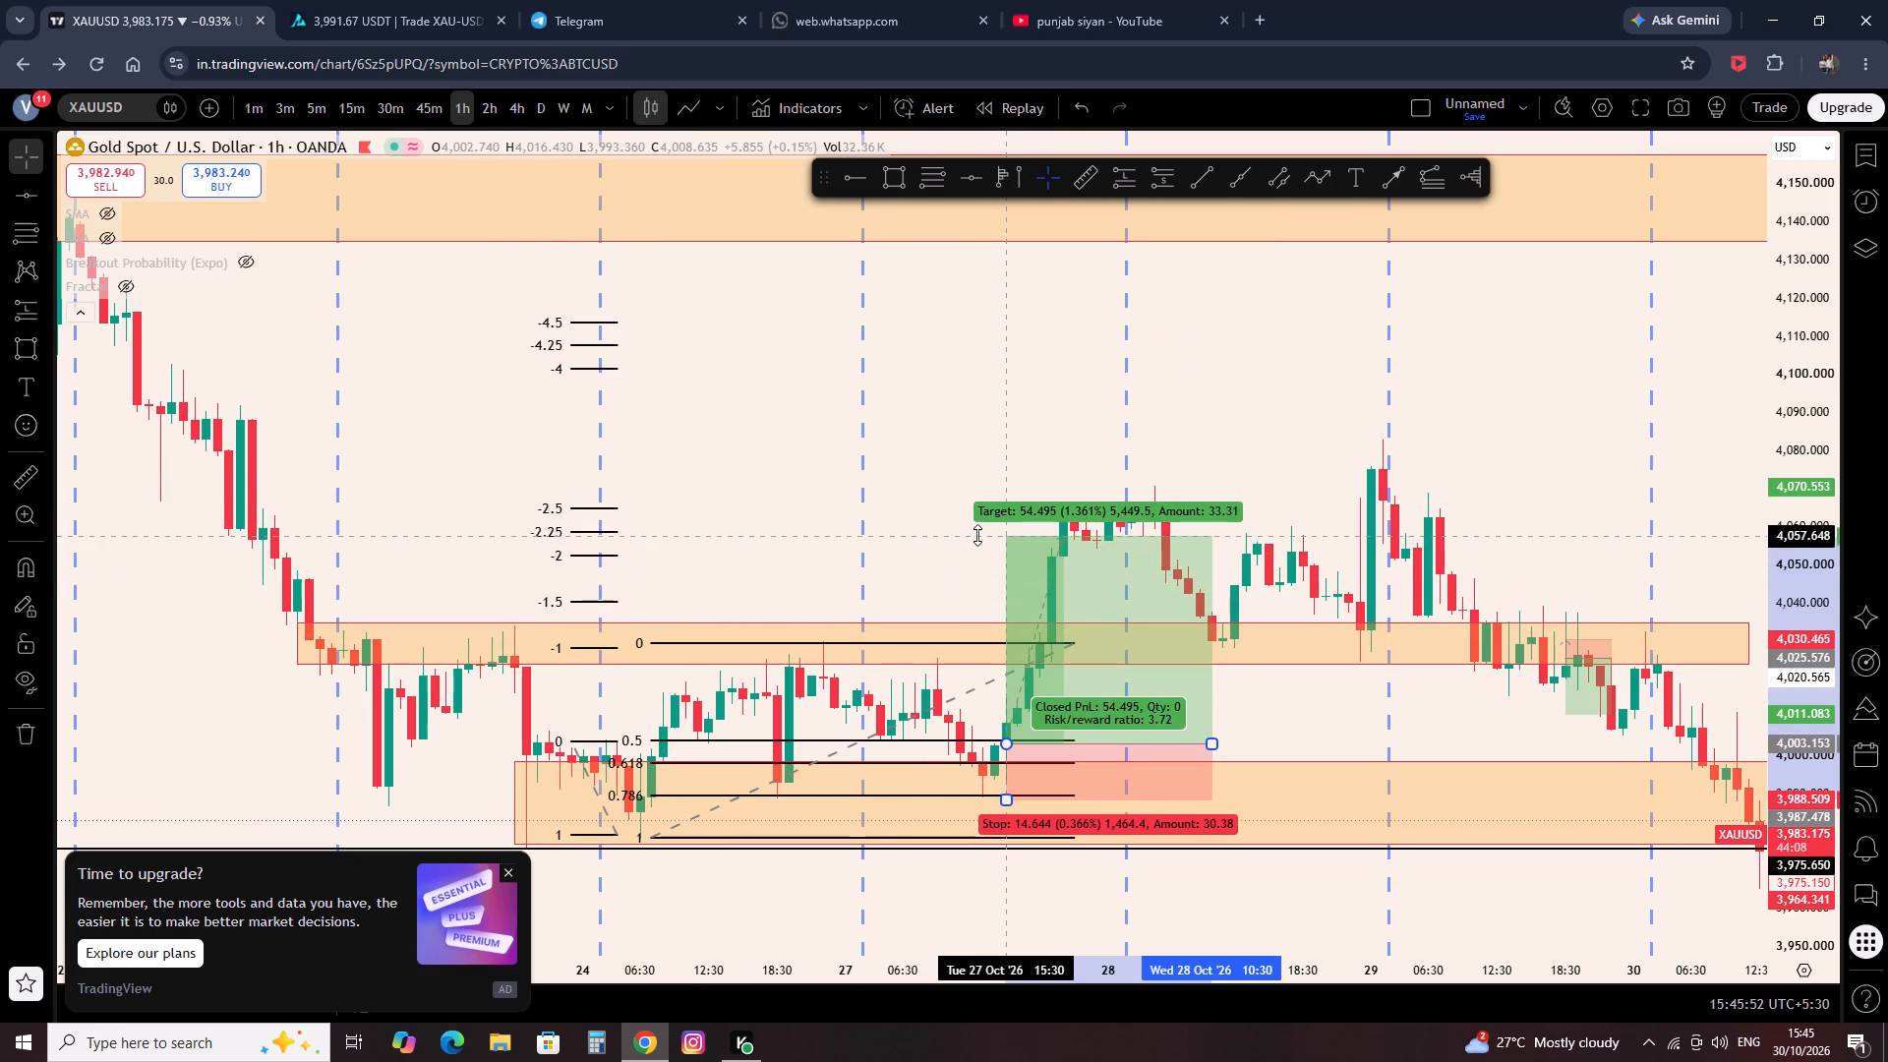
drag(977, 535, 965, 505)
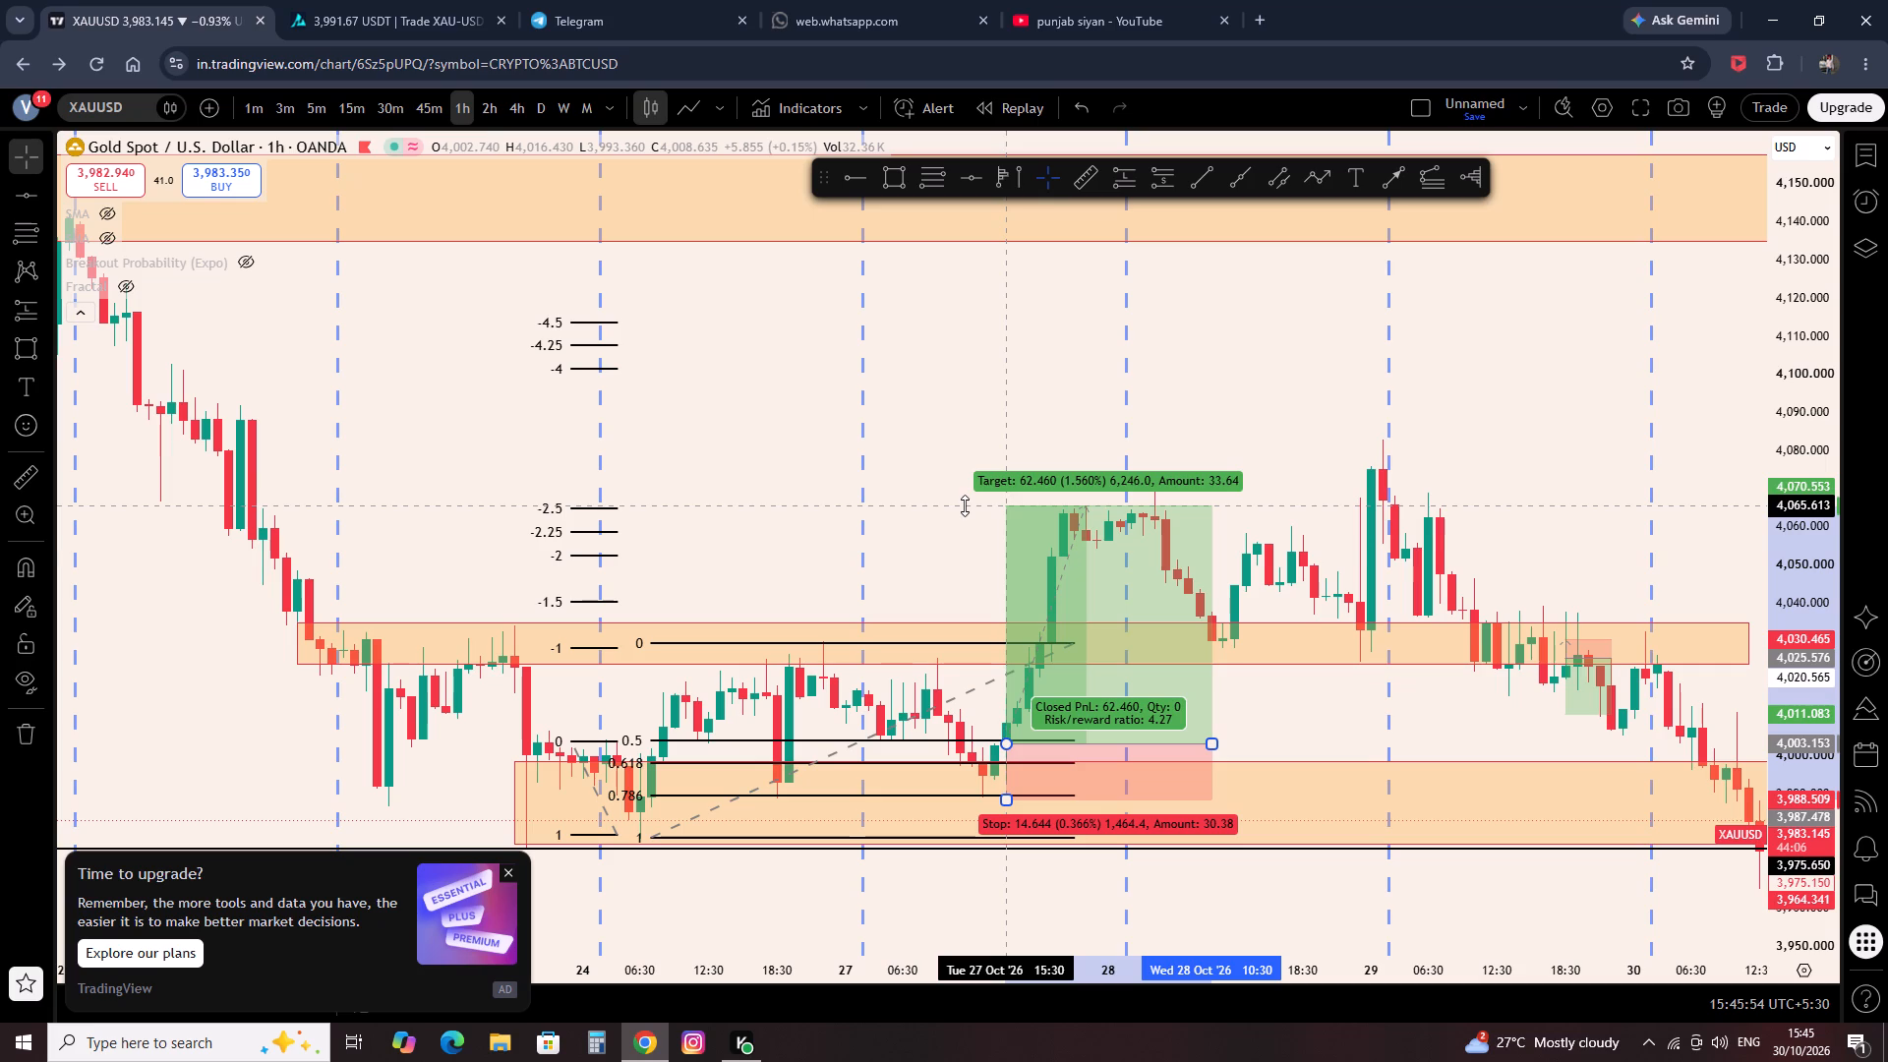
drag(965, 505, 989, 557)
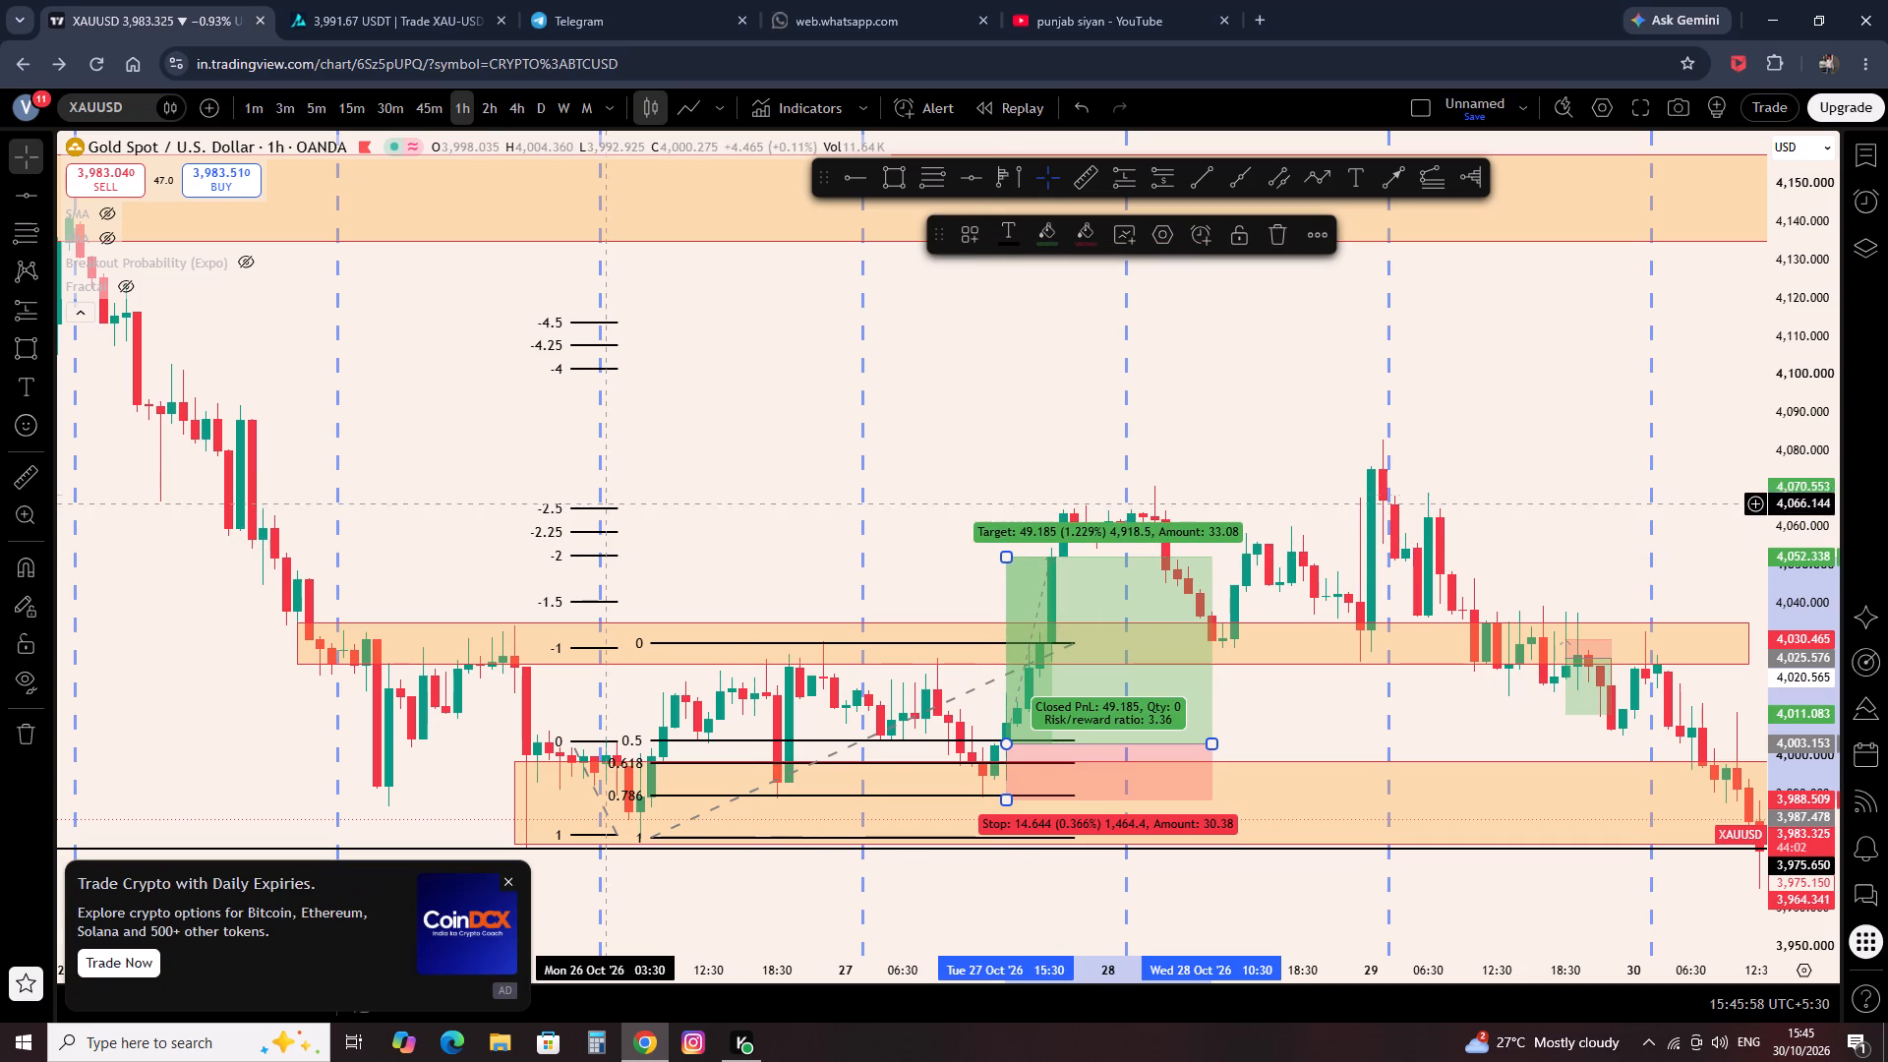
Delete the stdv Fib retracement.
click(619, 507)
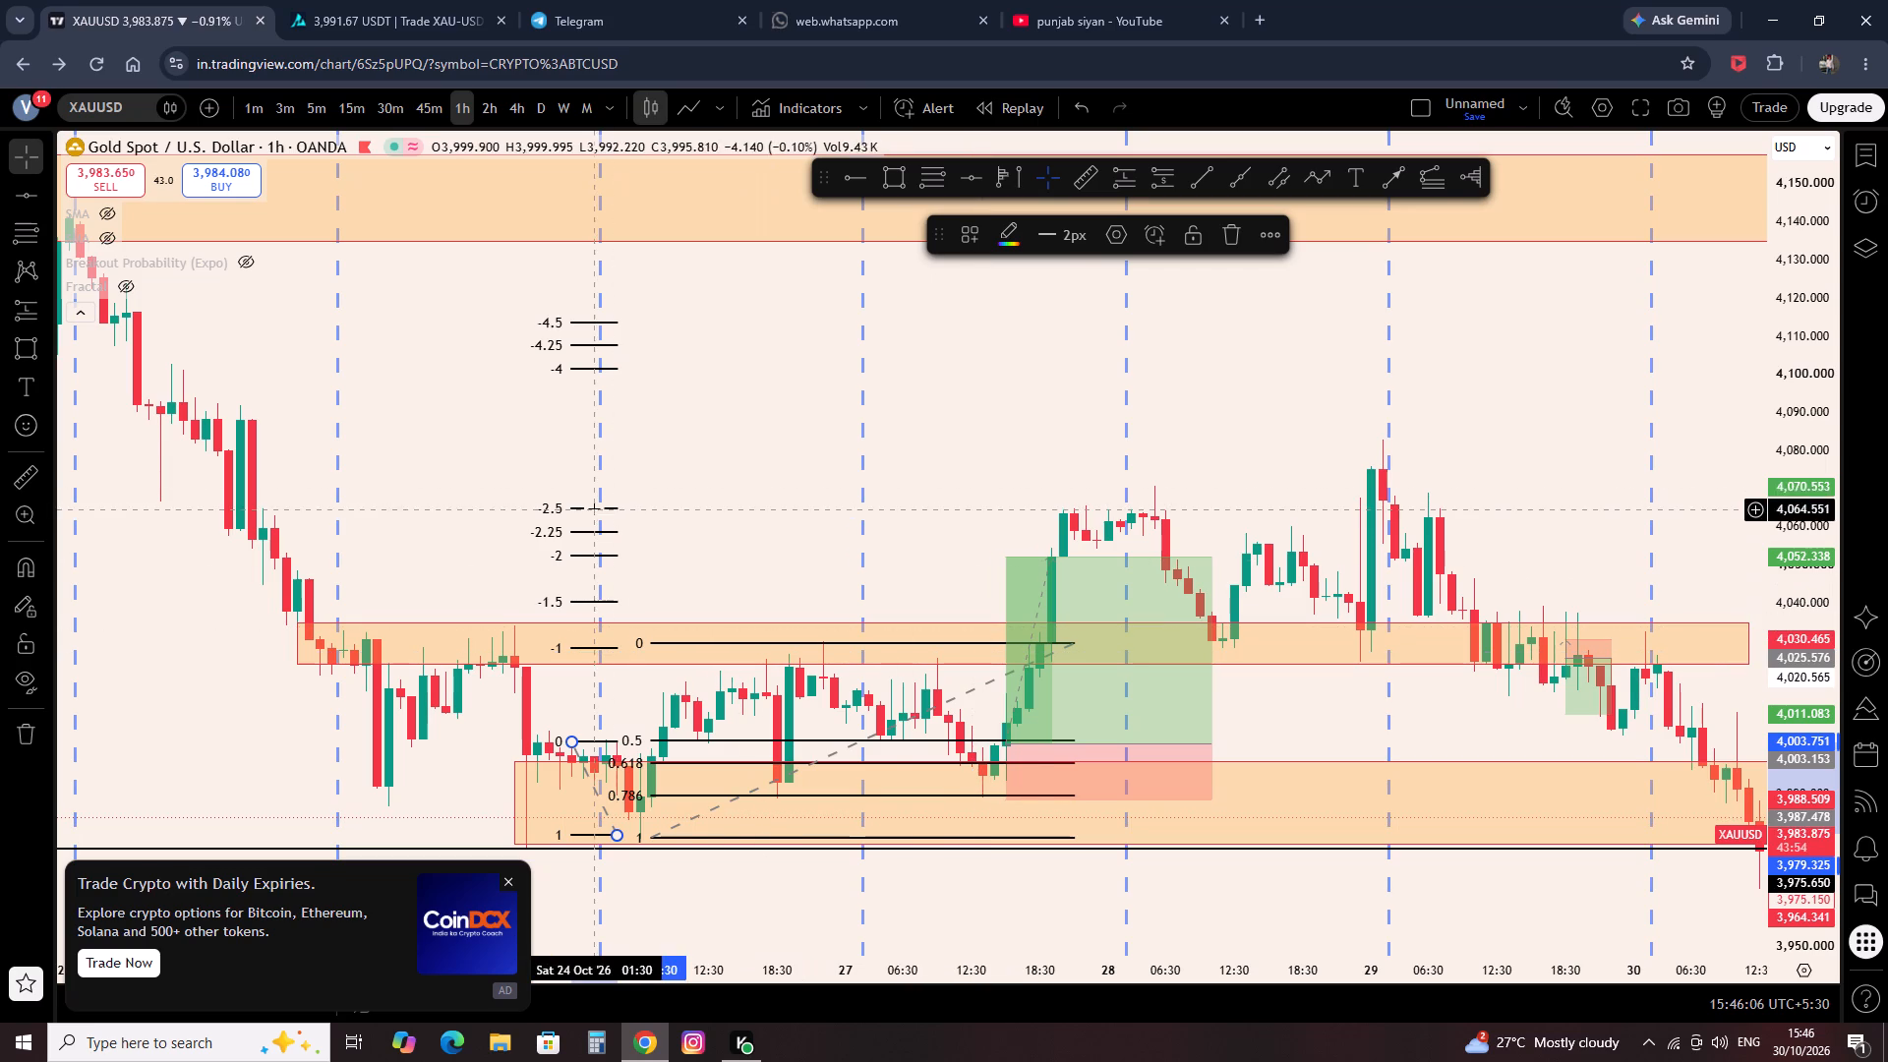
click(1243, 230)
Delete the optimal-entry Fib retracement on the 26–27 October swing and the 27 October long position.
scroll(1150, 517, down, 1)
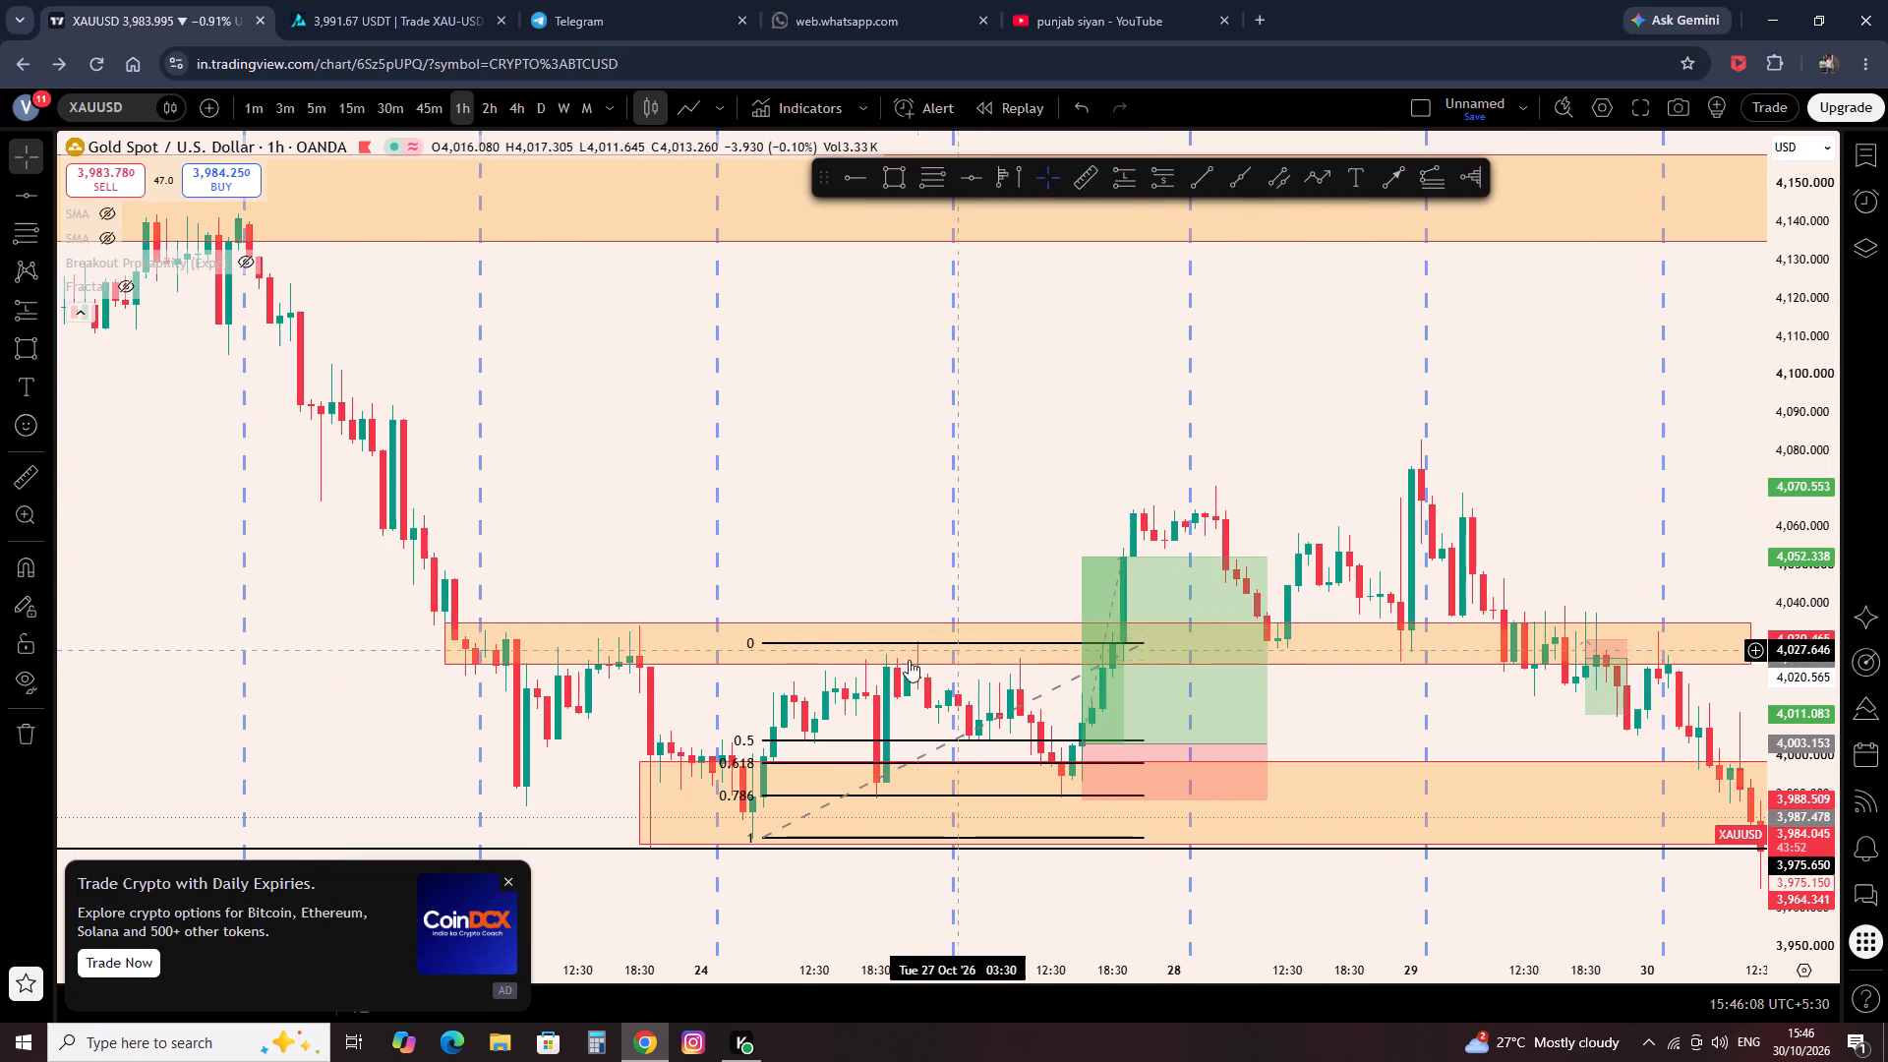
click(913, 642)
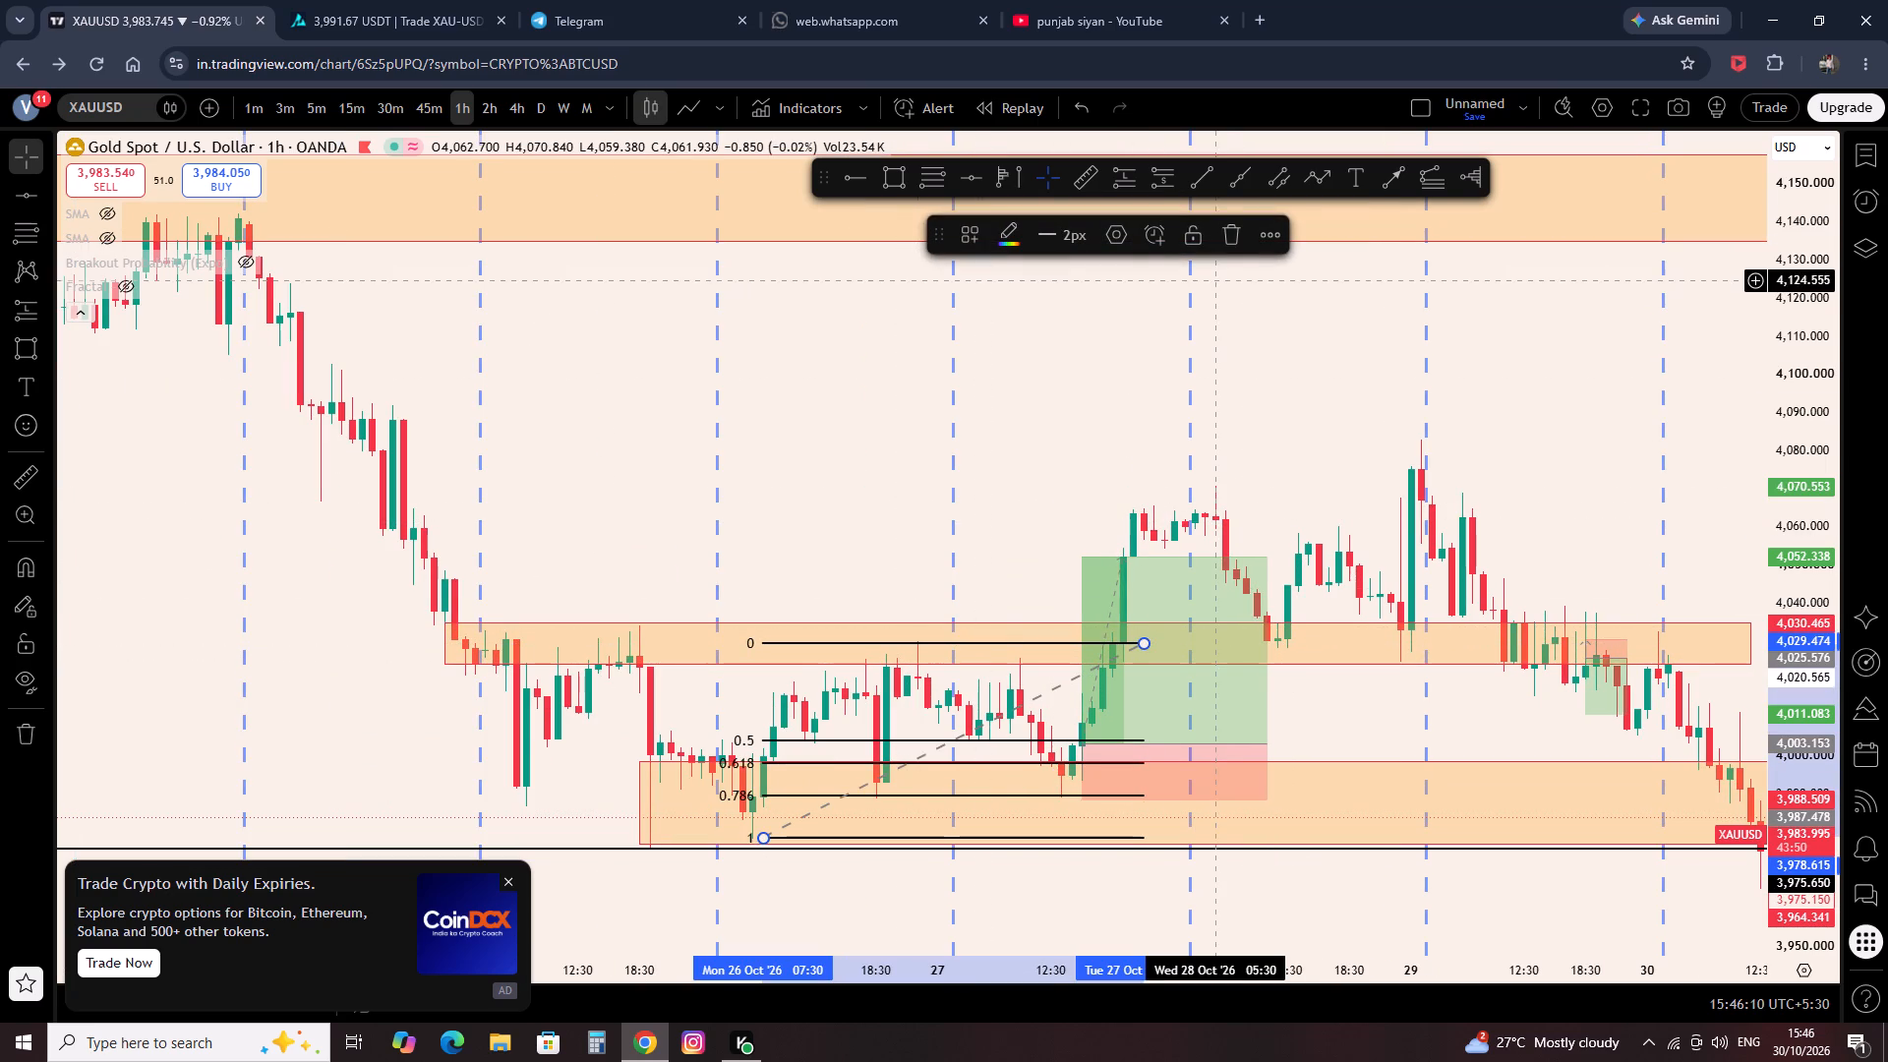
click(1226, 251)
scroll(1104, 529, down, 1)
drag(1294, 383, 1221, 405)
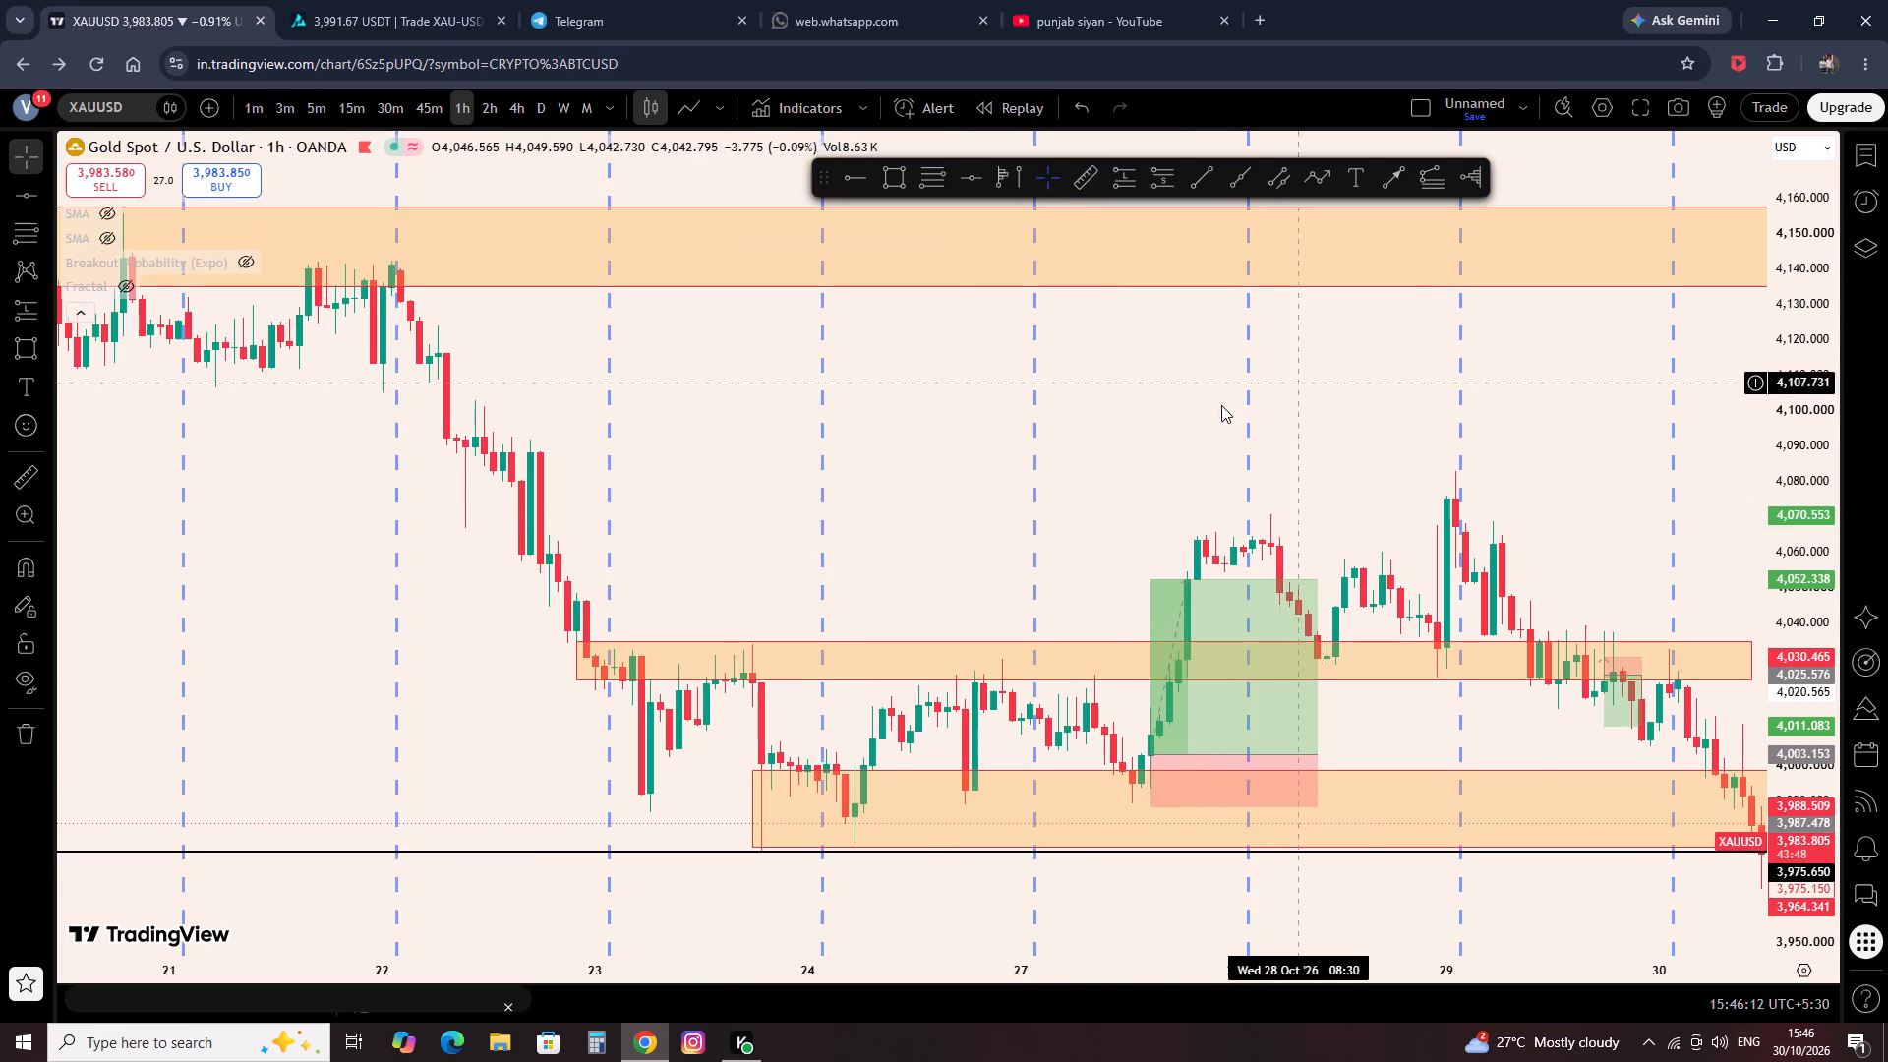
drag(1221, 405, 948, 462)
click(877, 654)
click(1281, 239)
Go back through the hourly price history to early January 2025 and examine the swings from 2 to 15 January.
scroll(1104, 356, down, 7)
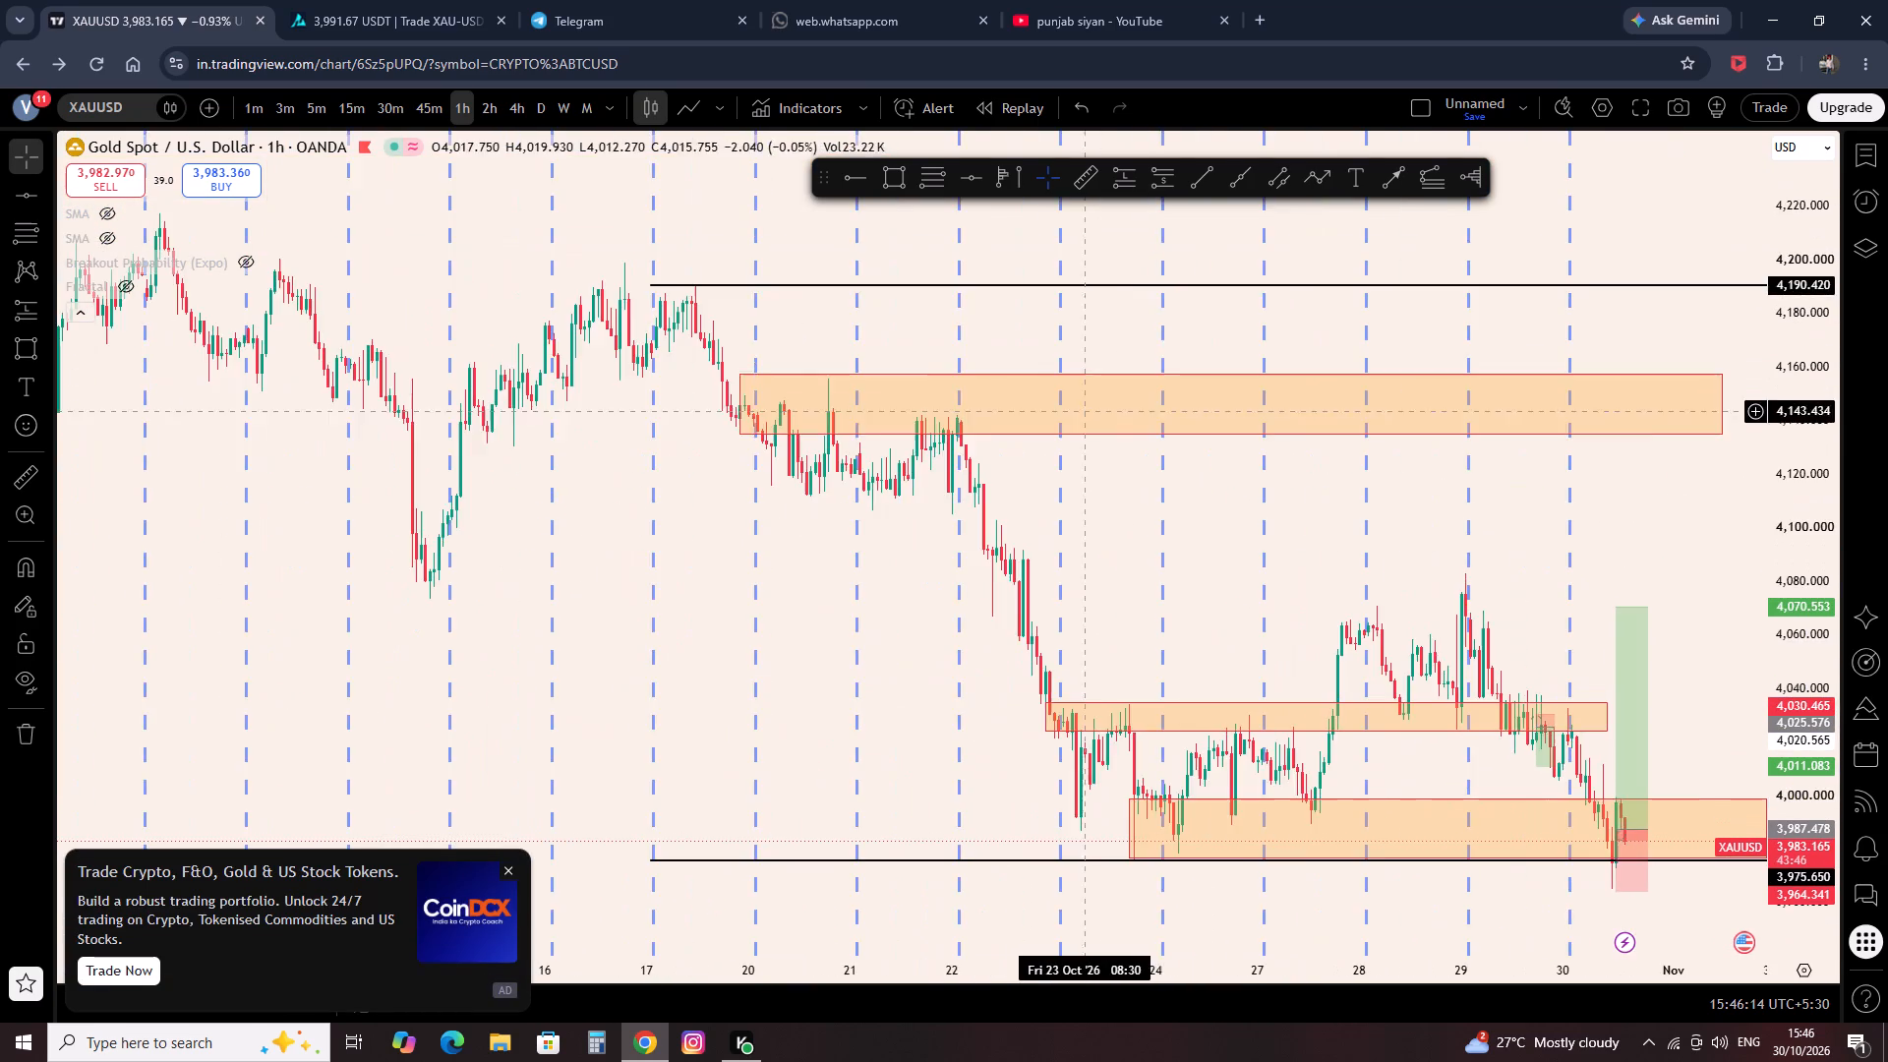
scroll(1063, 473, down, 5)
scroll(750, 557, down, 6)
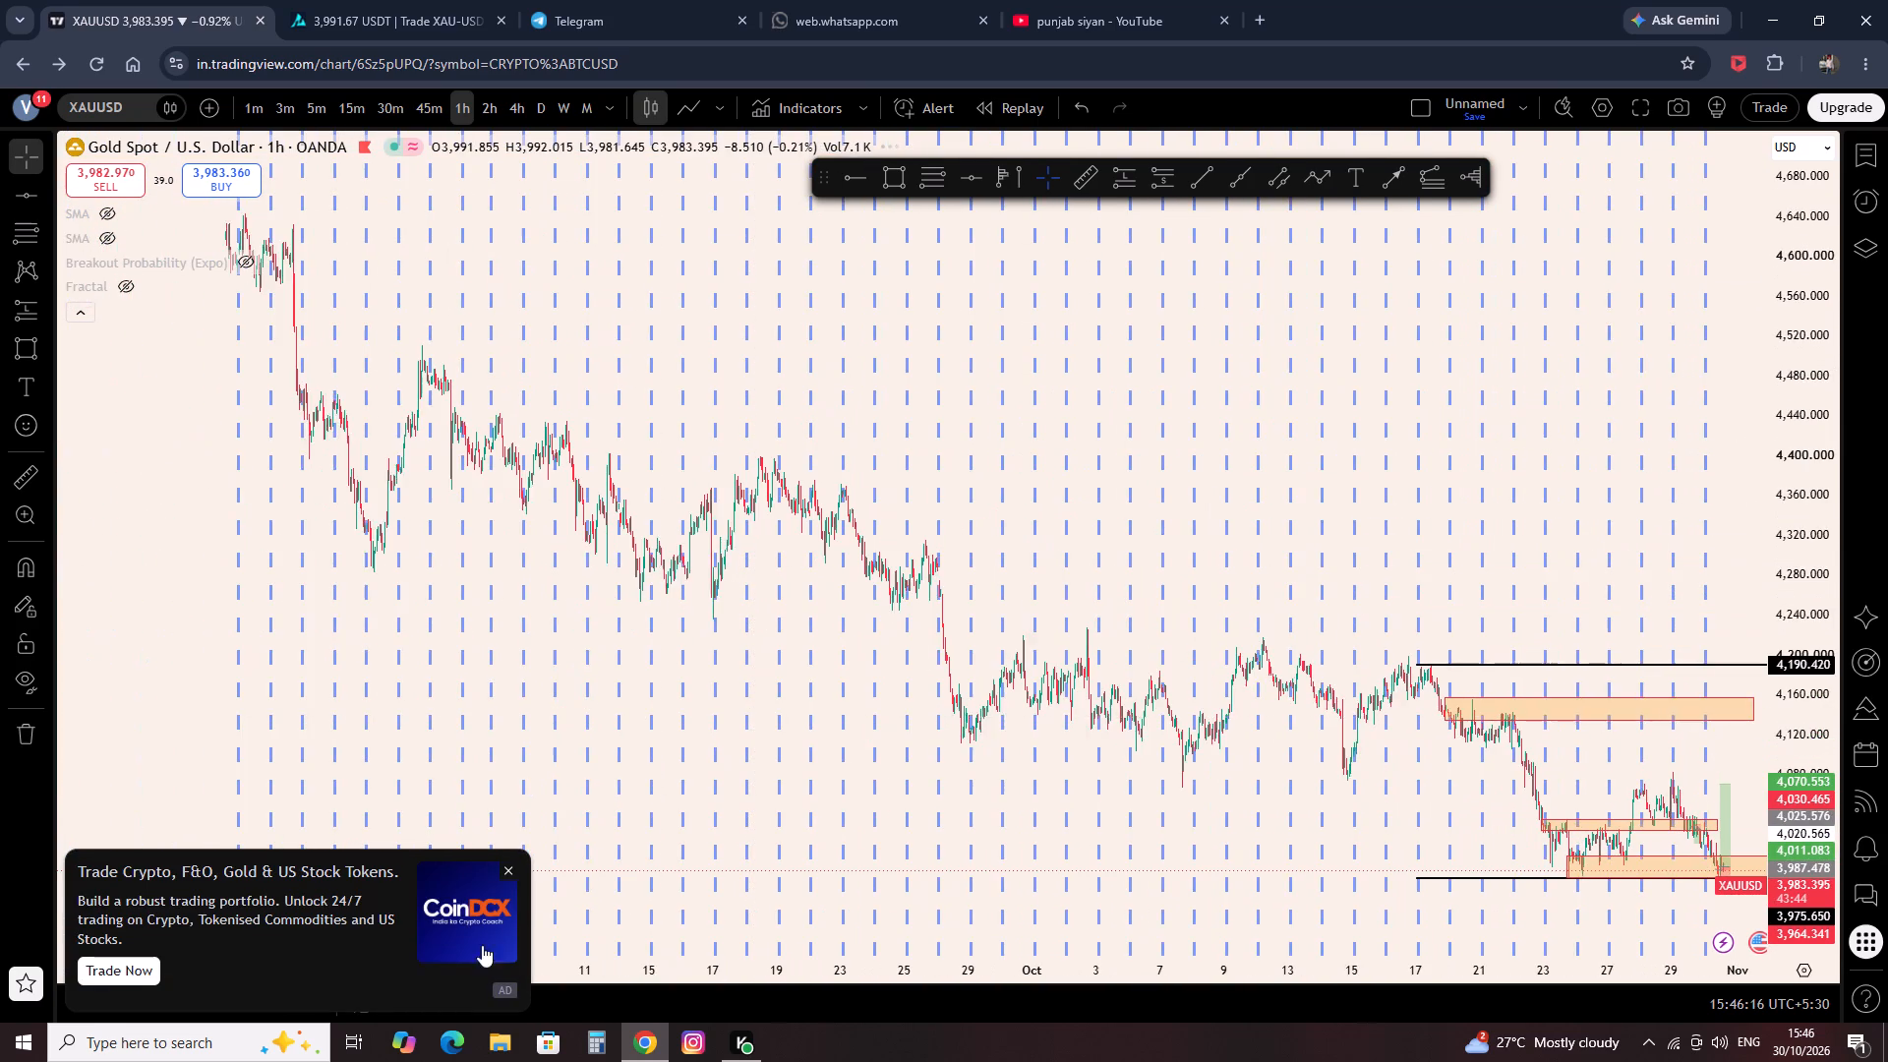
click(509, 873)
drag(359, 720, 1509, 602)
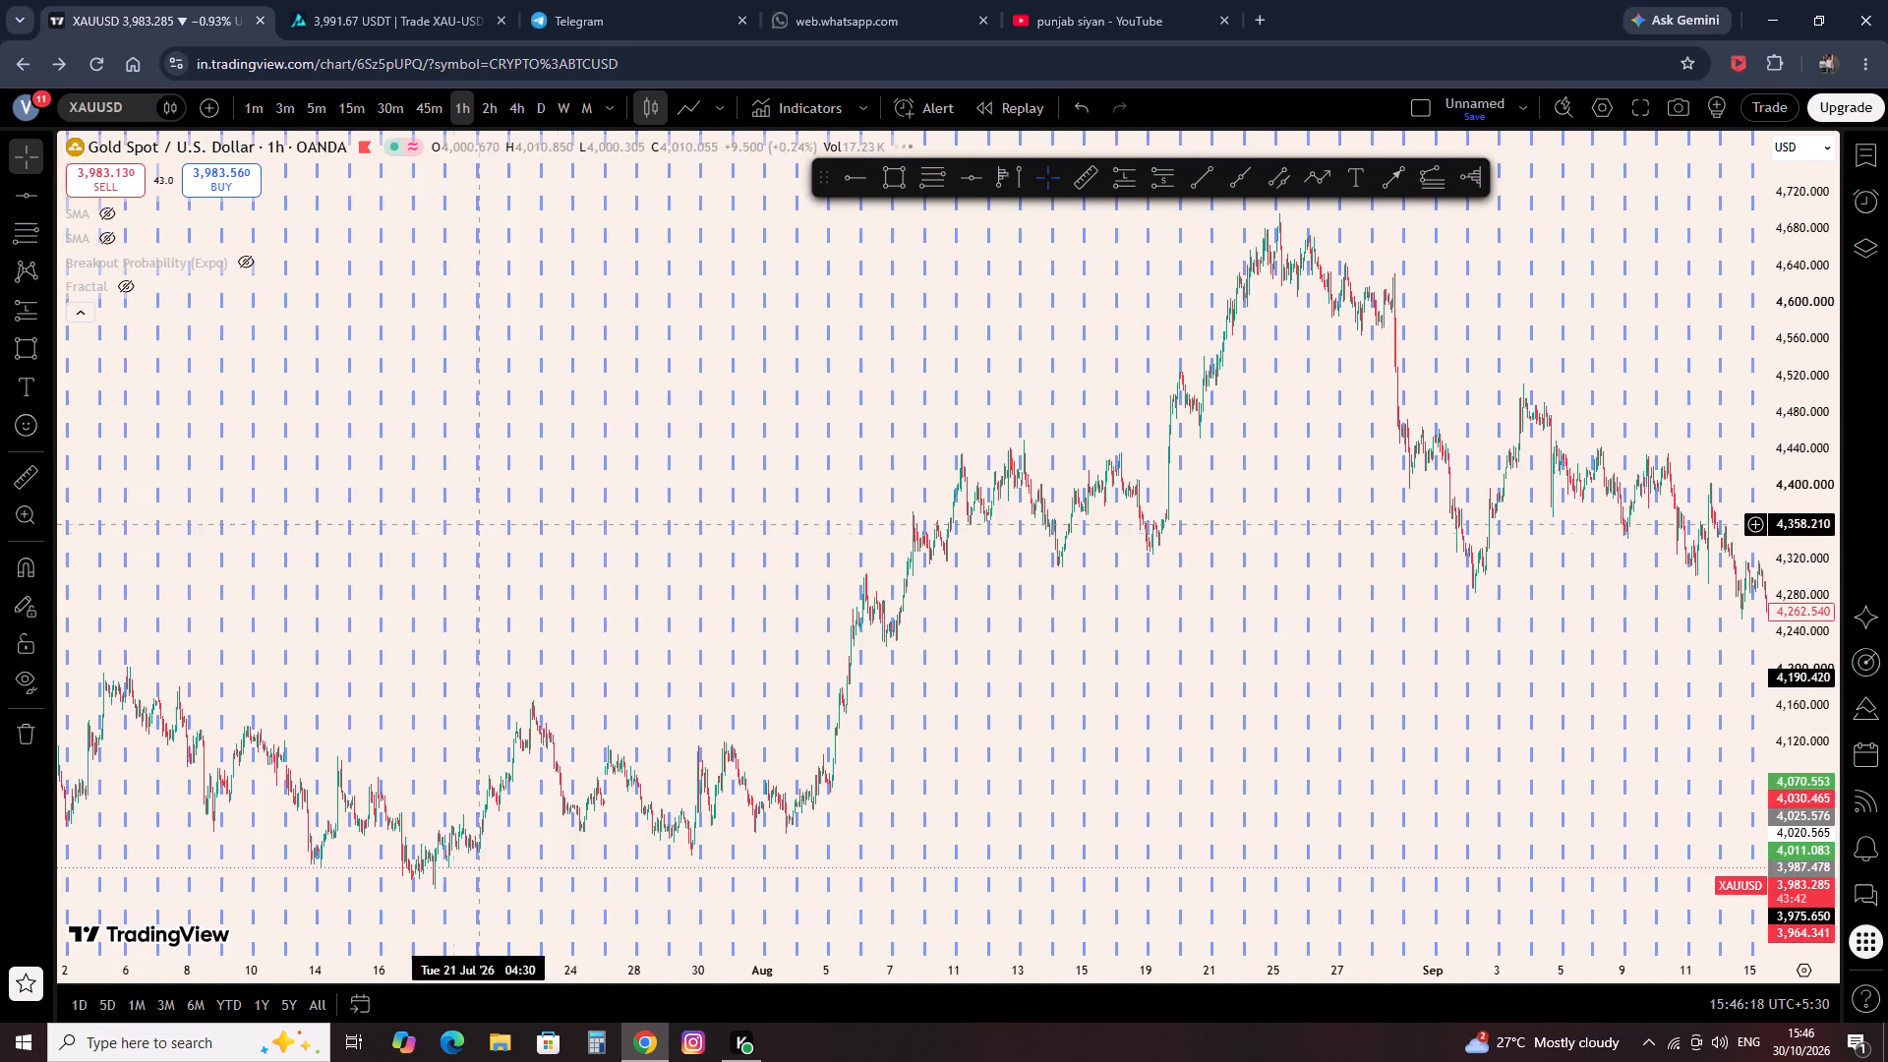
drag(429, 544, 1545, 488)
drag(529, 551, 1500, 517)
drag(625, 512, 954, 523)
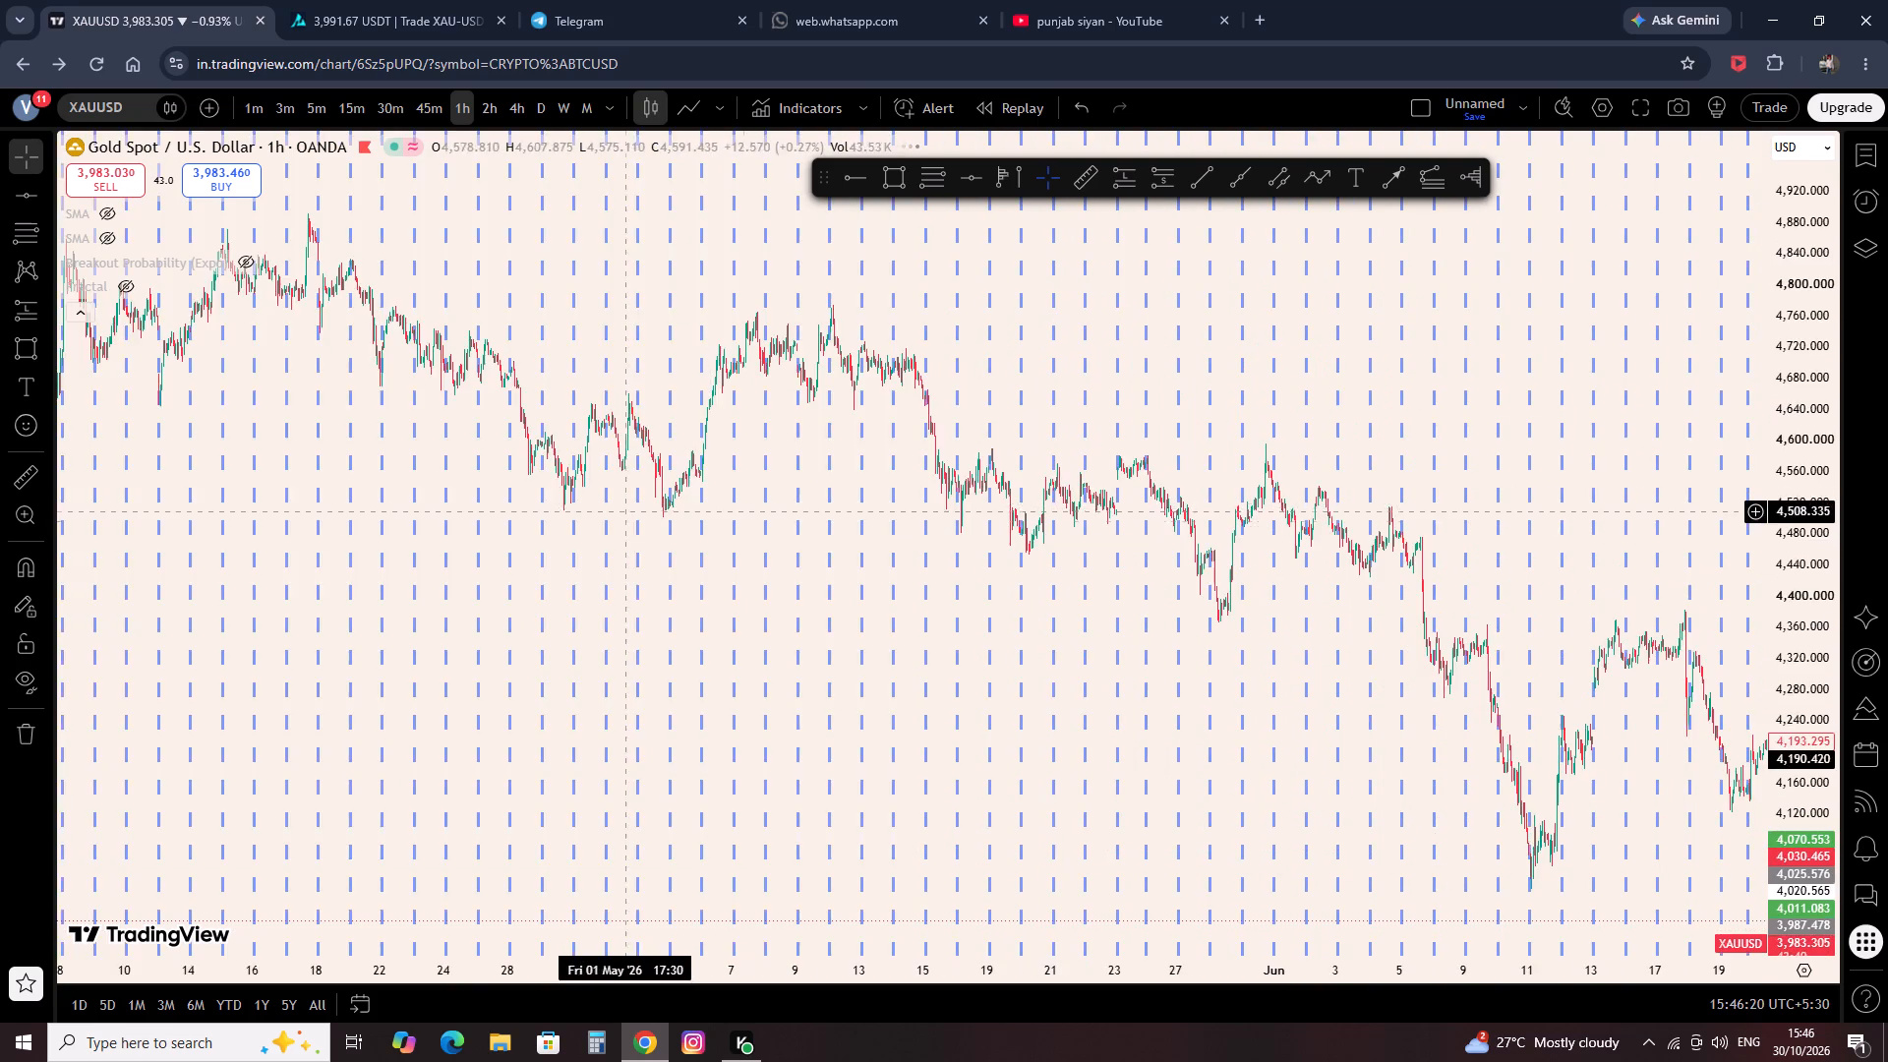
drag(954, 523, 1700, 529)
drag(677, 574, 1551, 599)
drag(532, 528, 1505, 510)
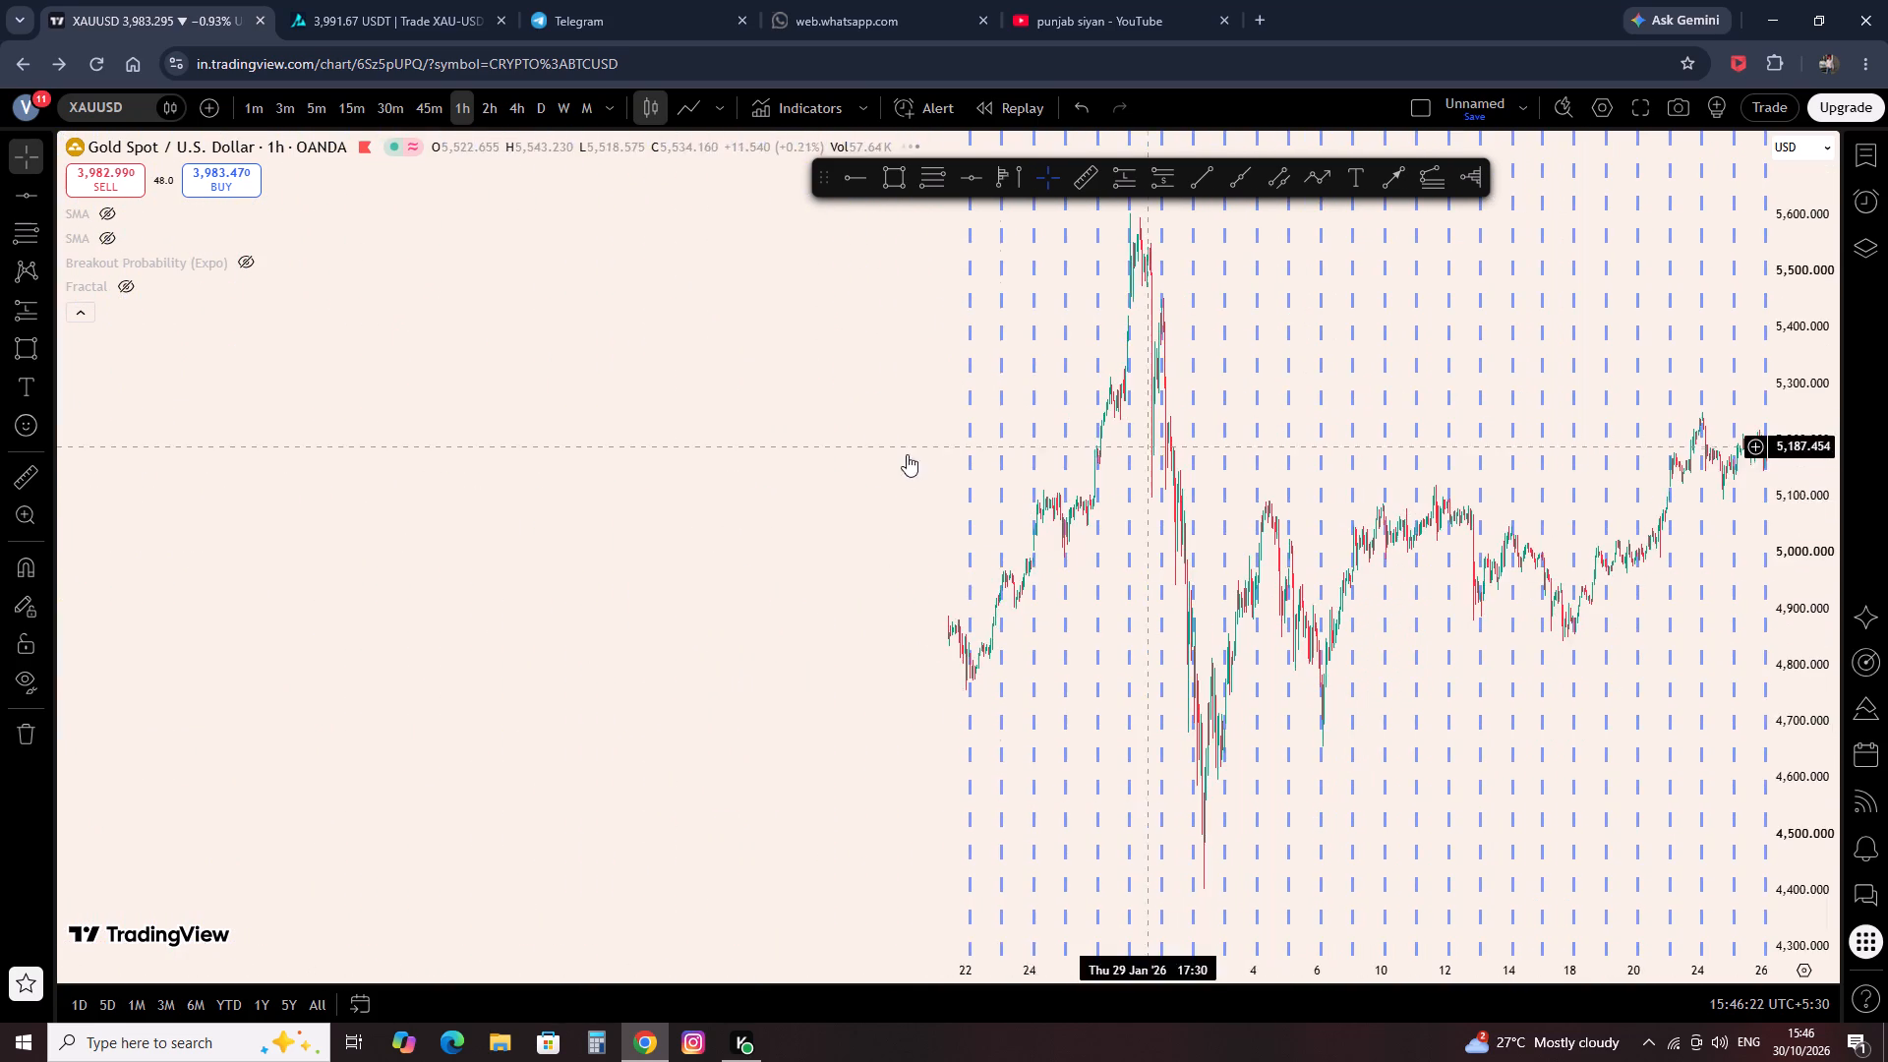
drag(700, 505, 1567, 379)
drag(374, 576, 1114, 549)
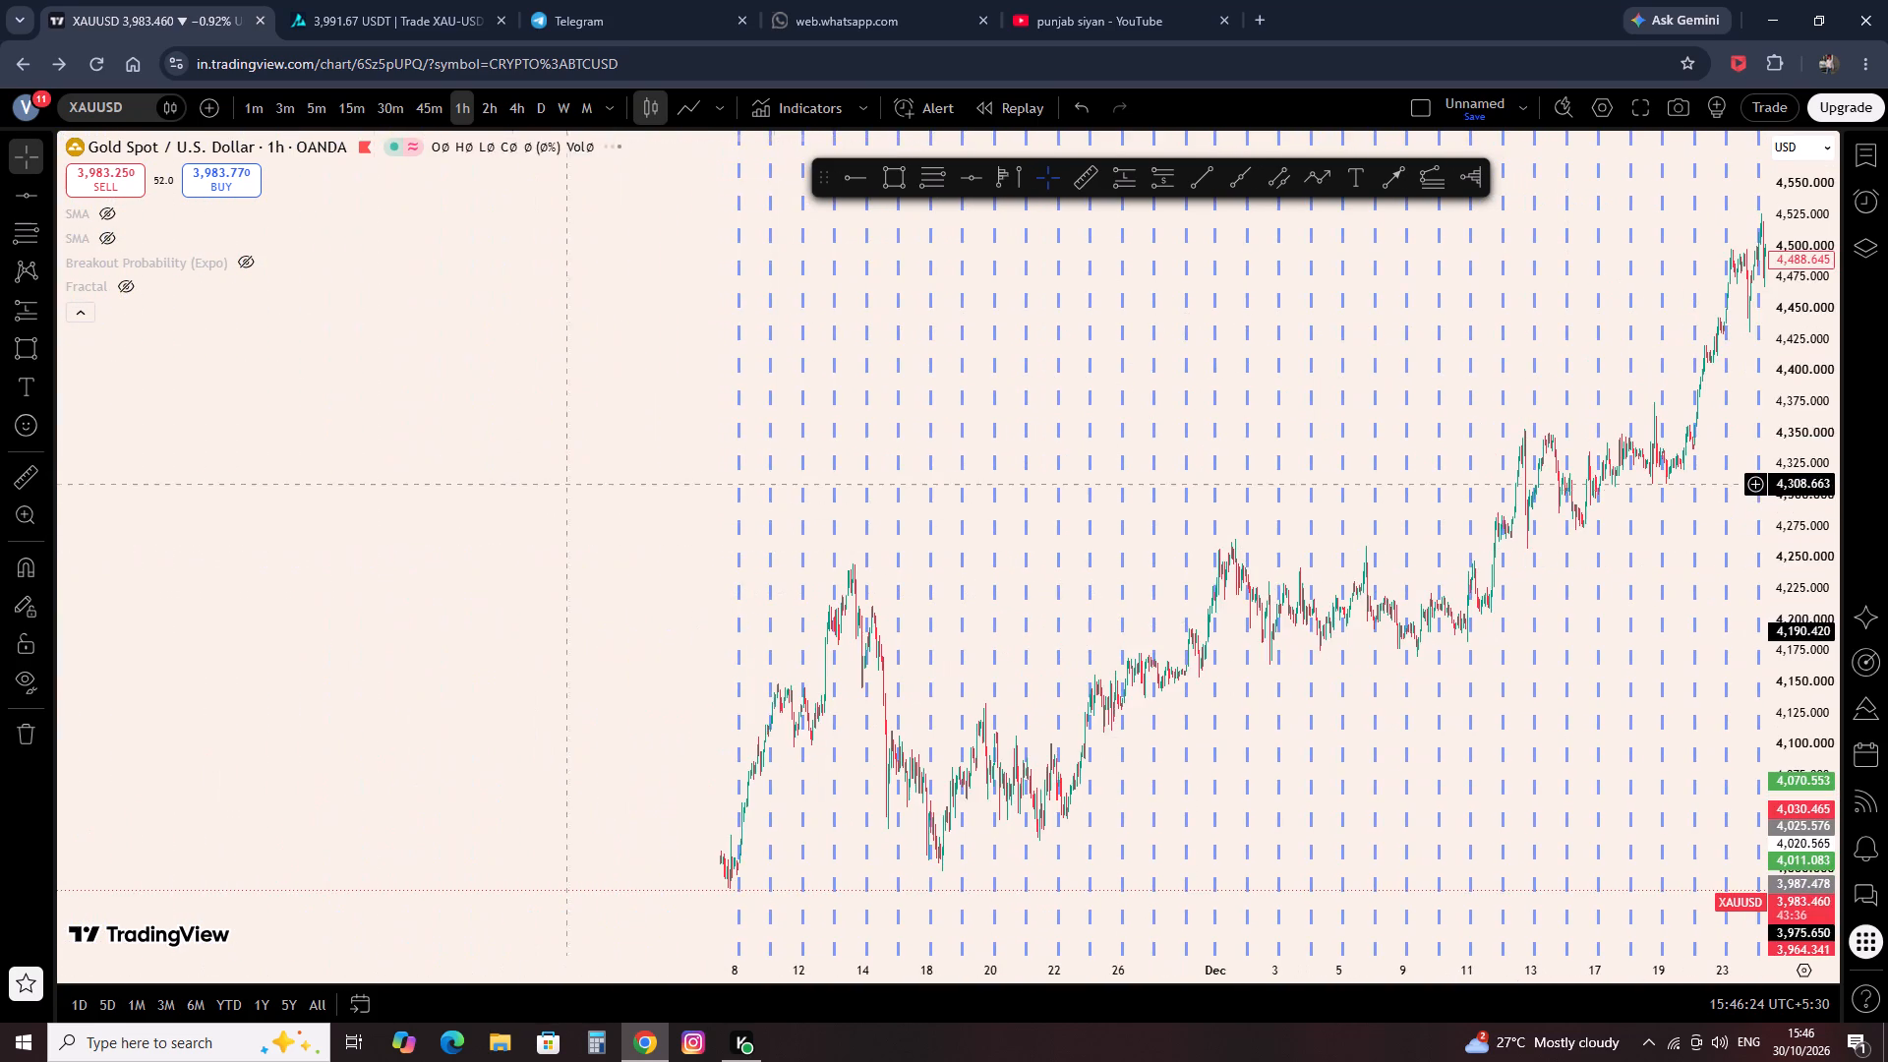
drag(343, 548, 1329, 643)
drag(393, 477, 1282, 540)
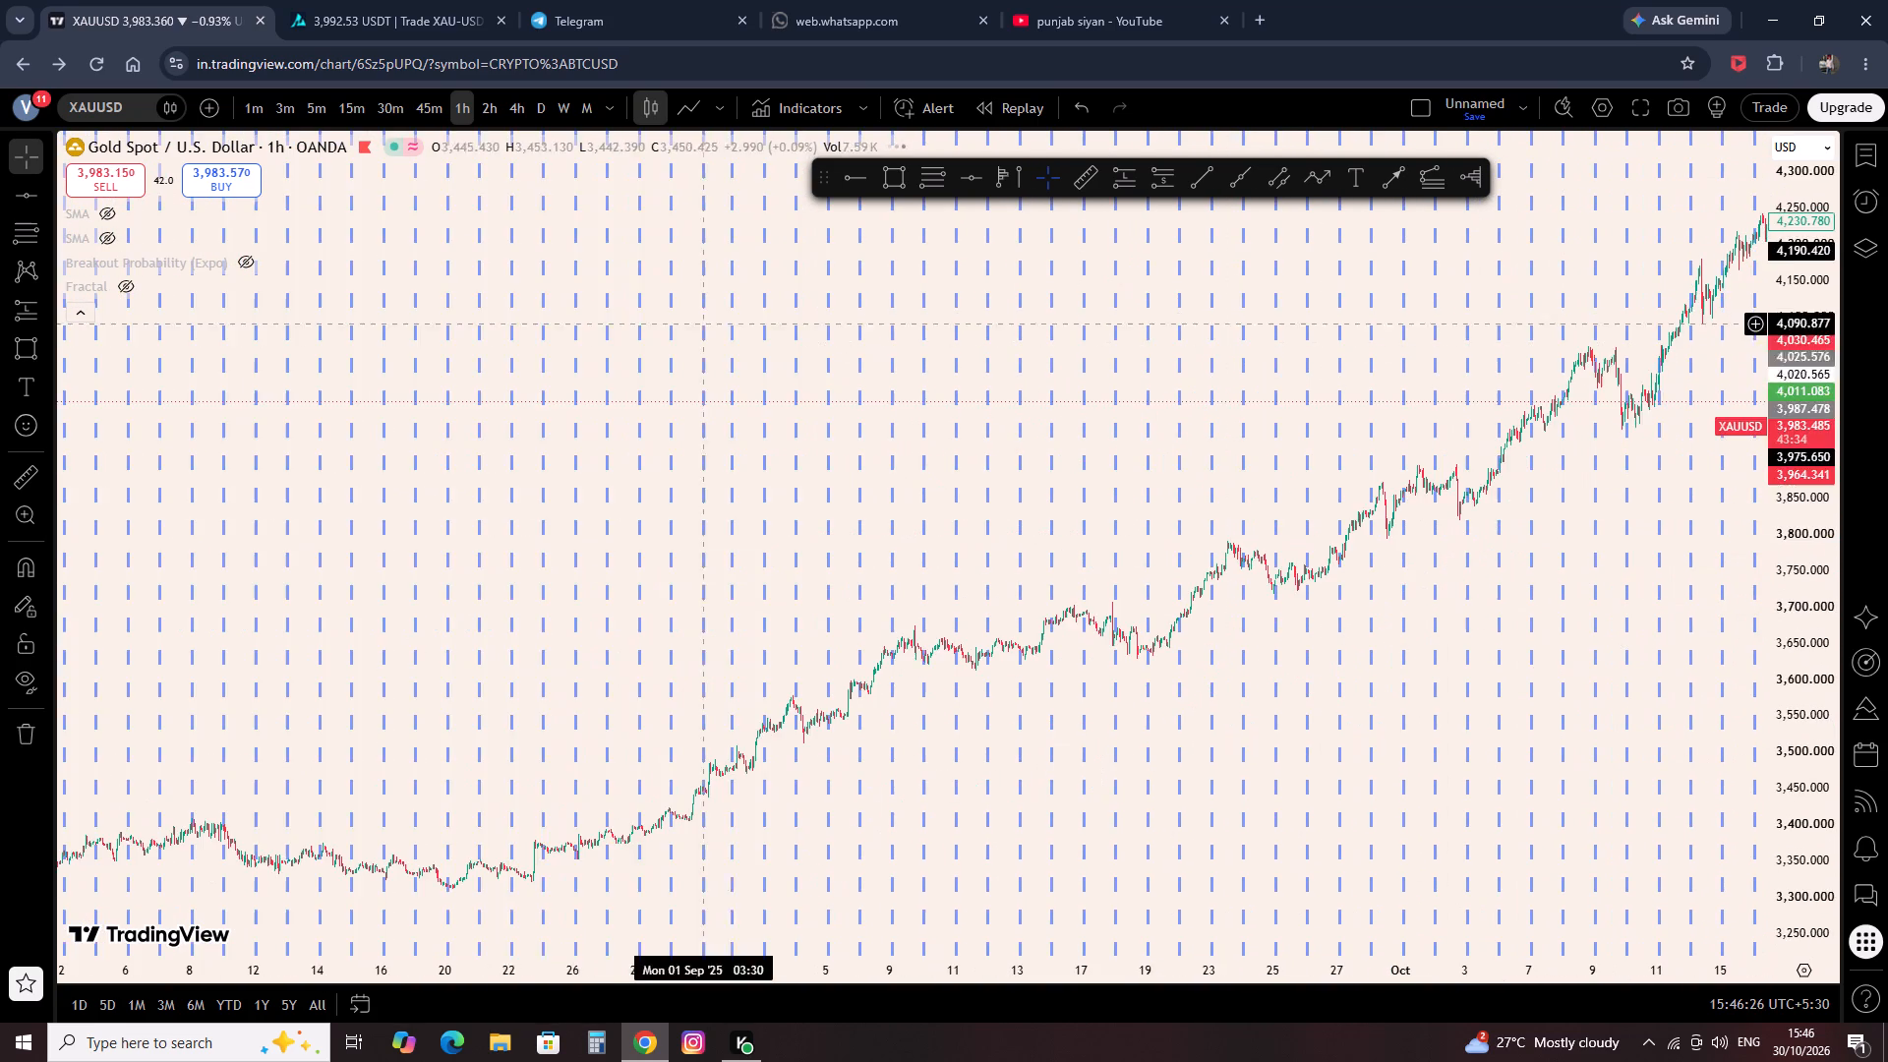
drag(597, 430, 1887, 454)
drag(570, 402, 1557, 445)
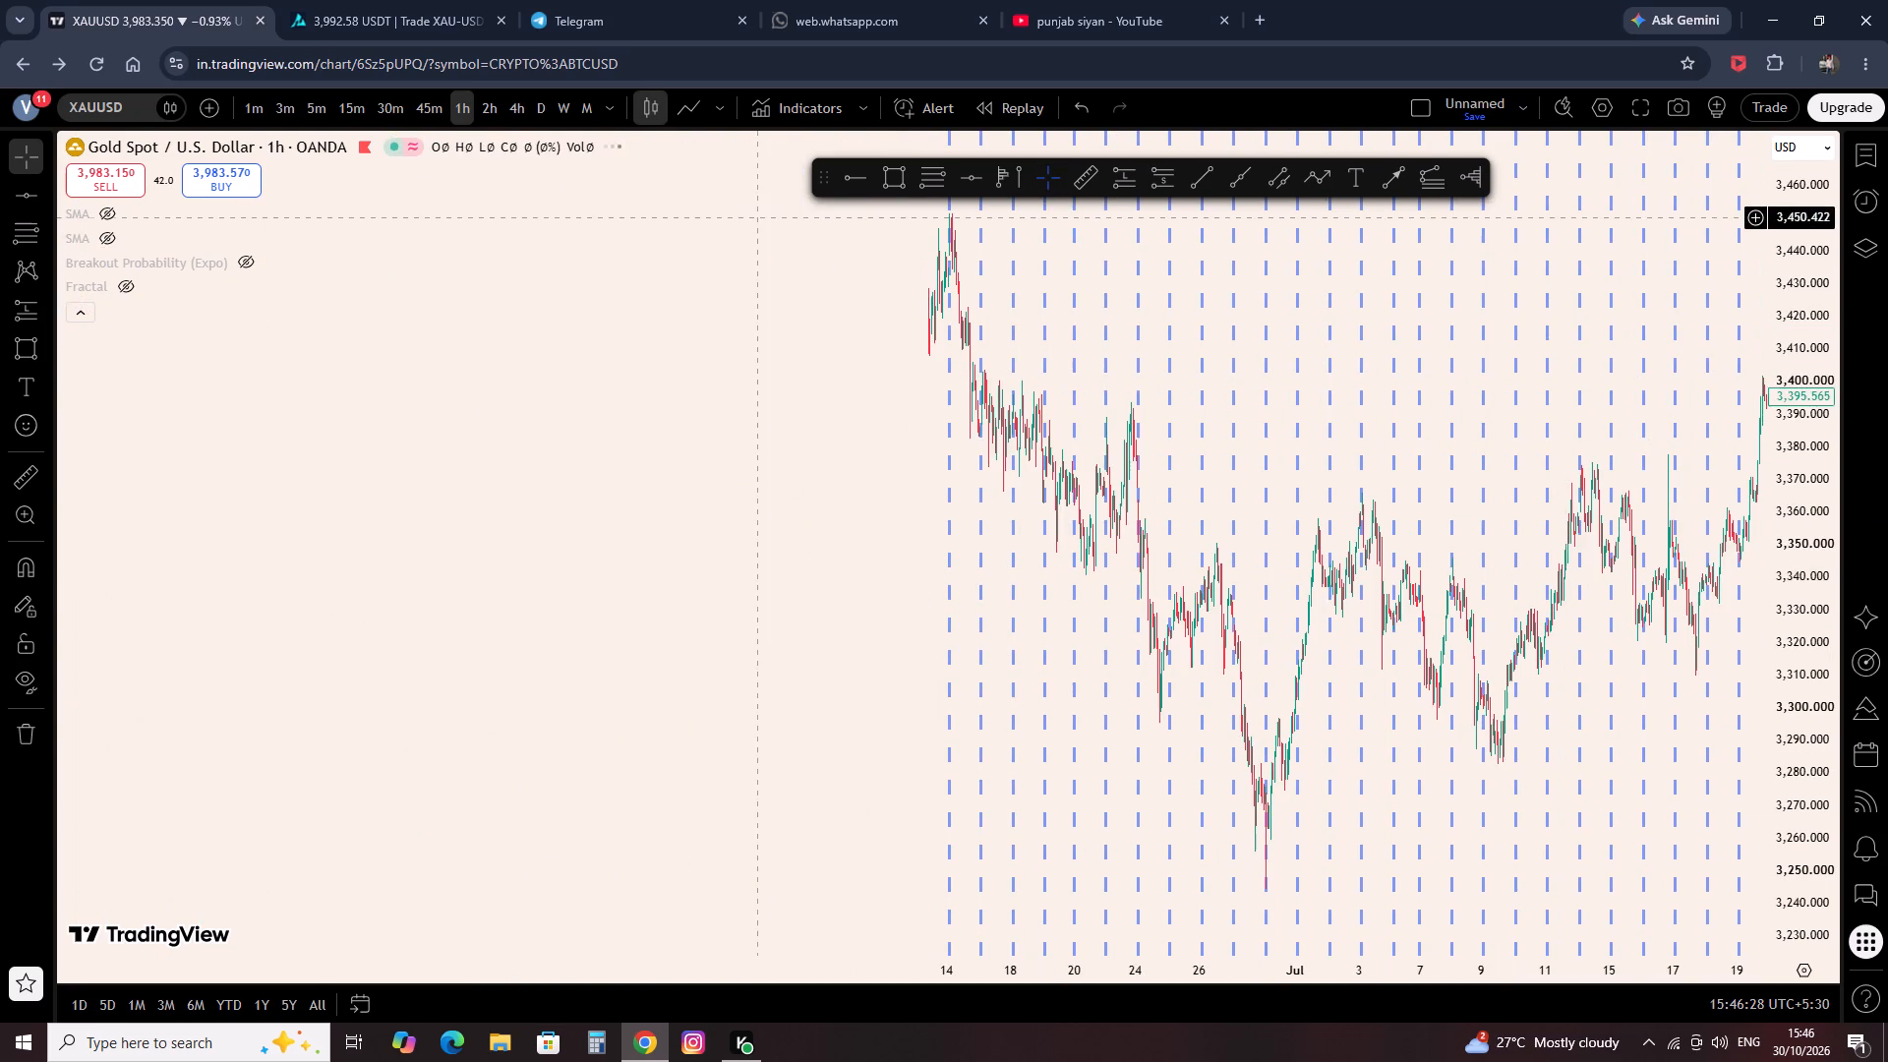
drag(382, 373, 1595, 502)
drag(436, 435, 1394, 478)
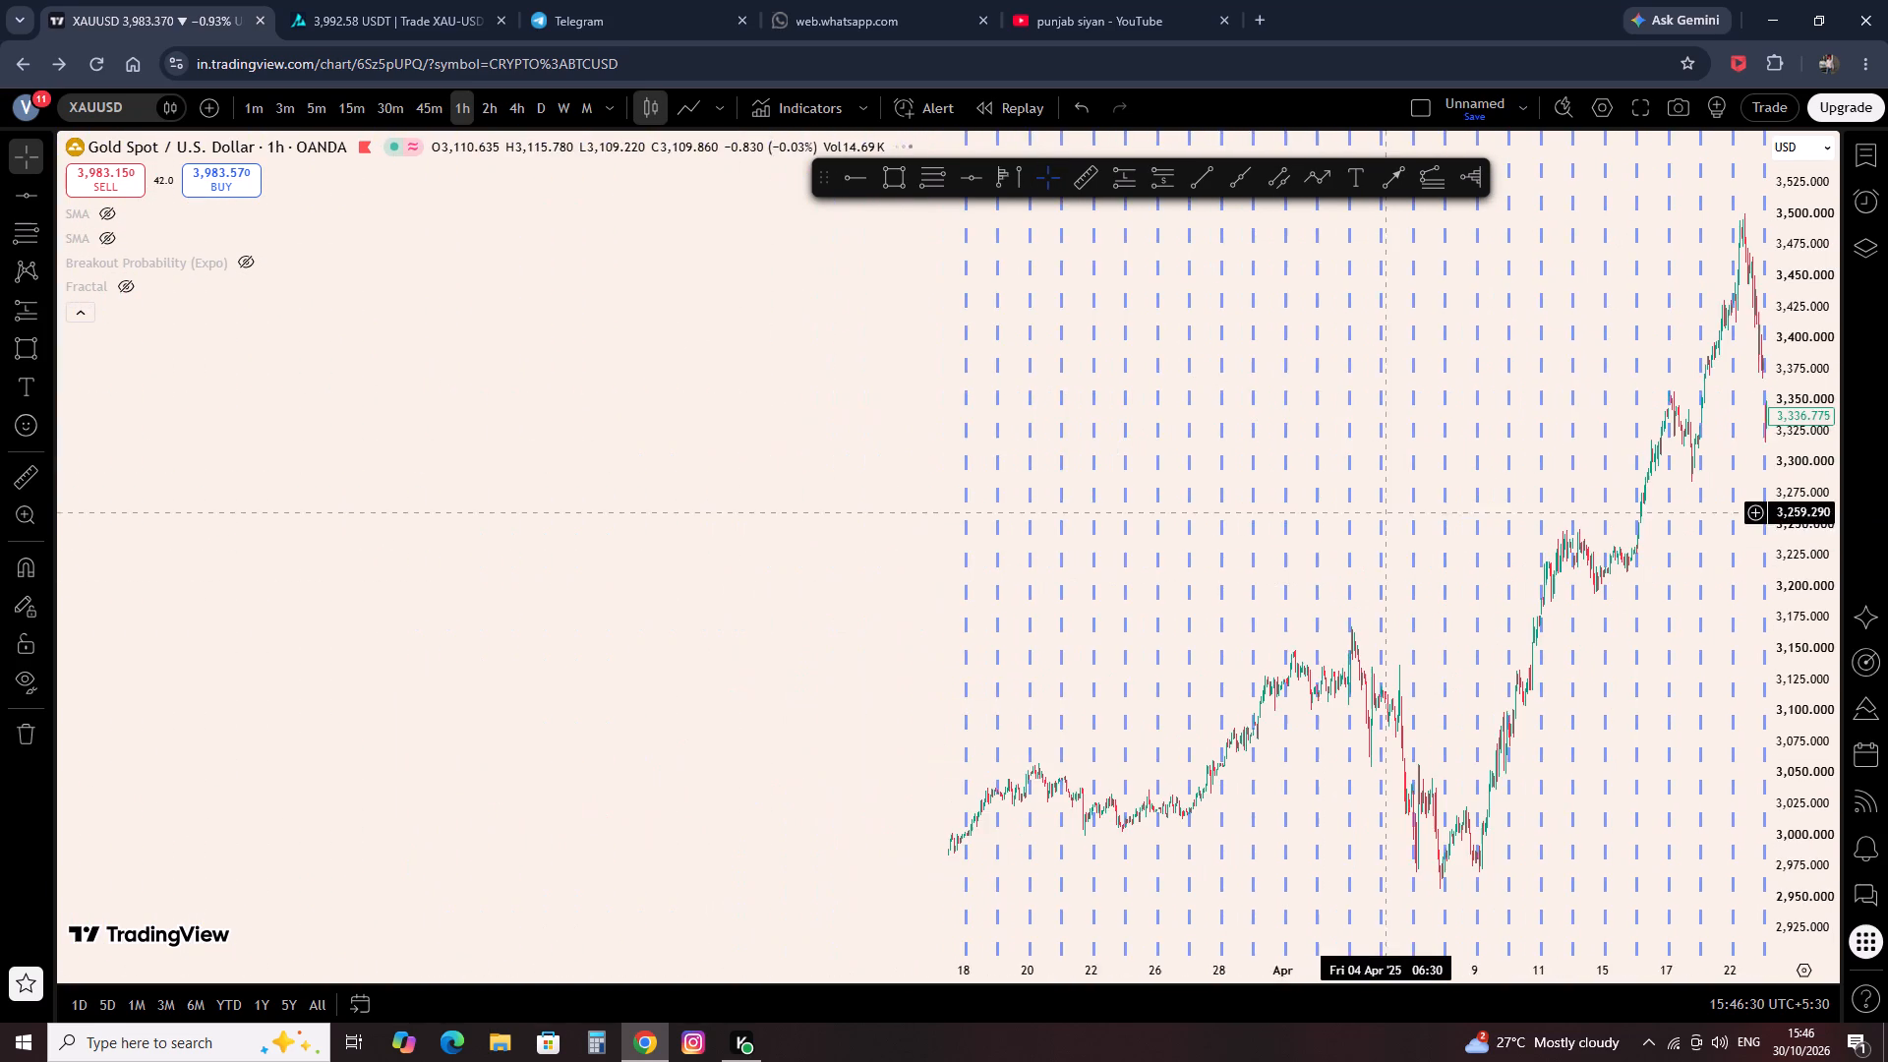
drag(541, 402, 1406, 550)
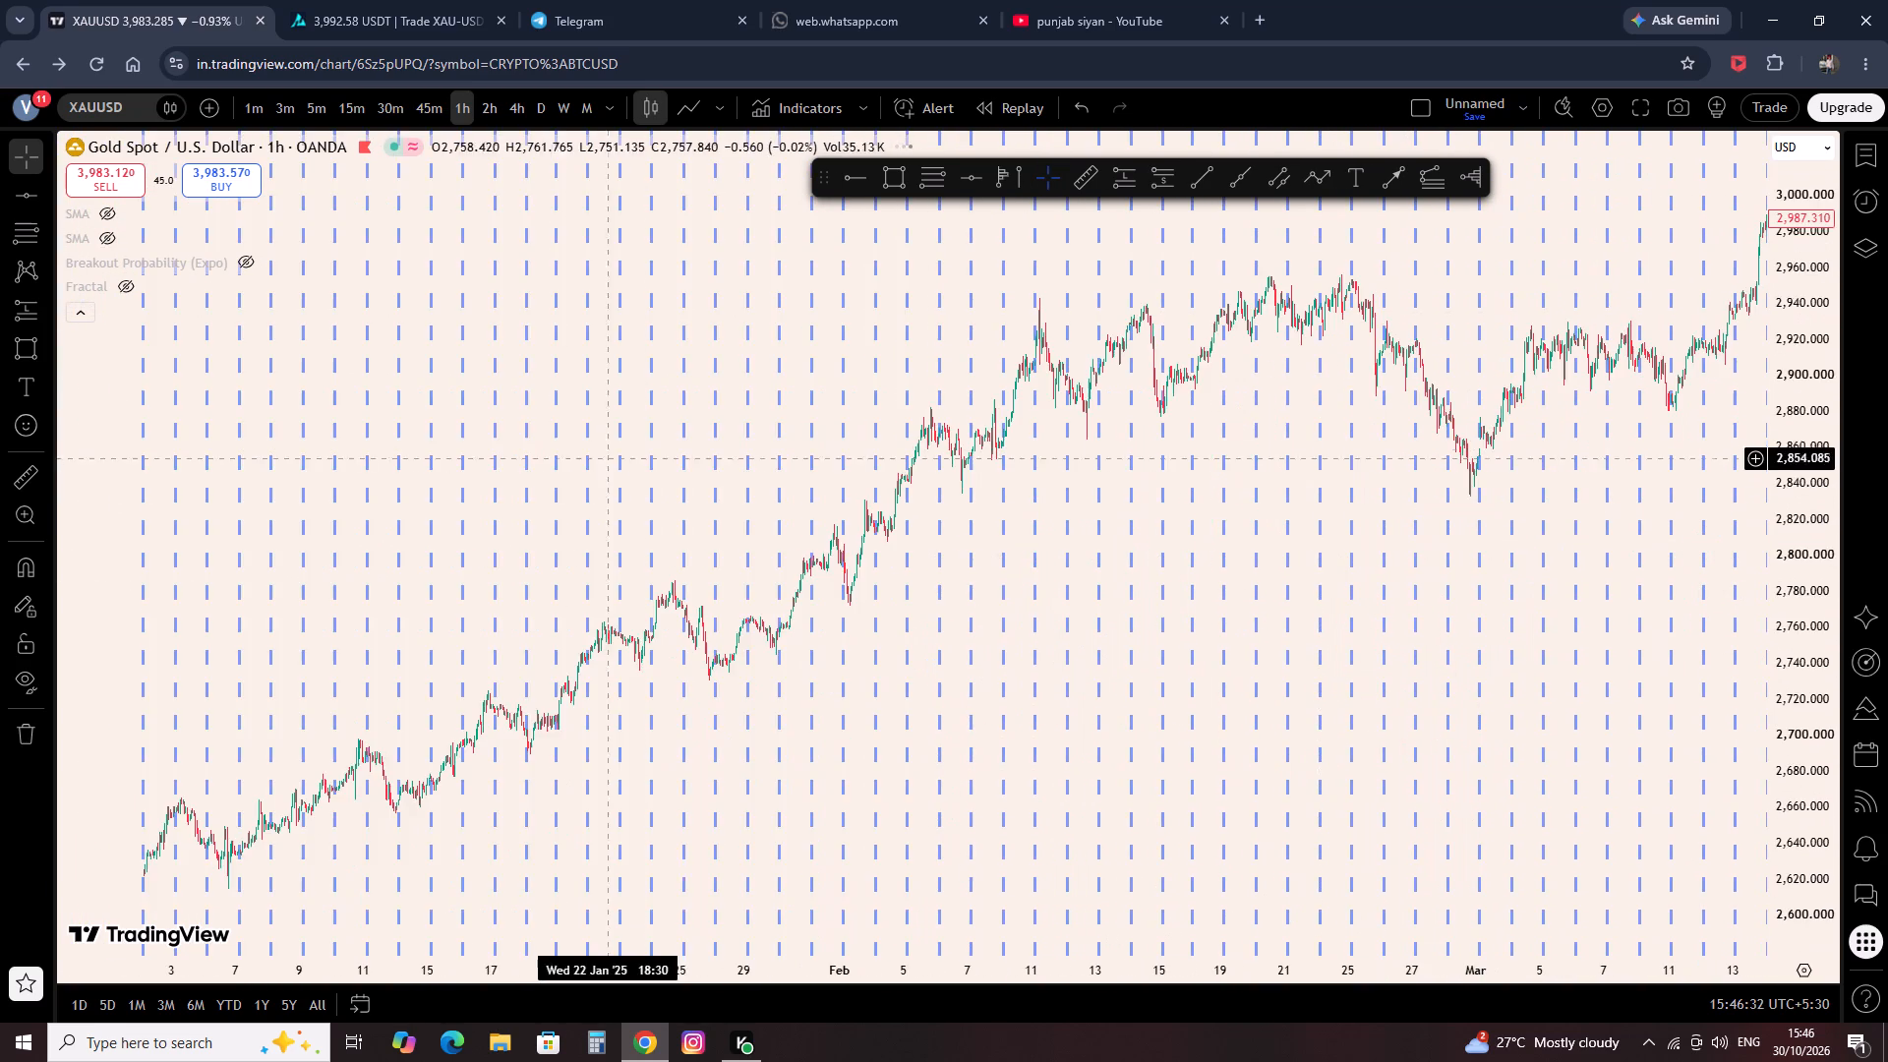
drag(557, 480, 1544, 446)
scroll(1032, 515, up, 8)
scroll(788, 544, up, 3)
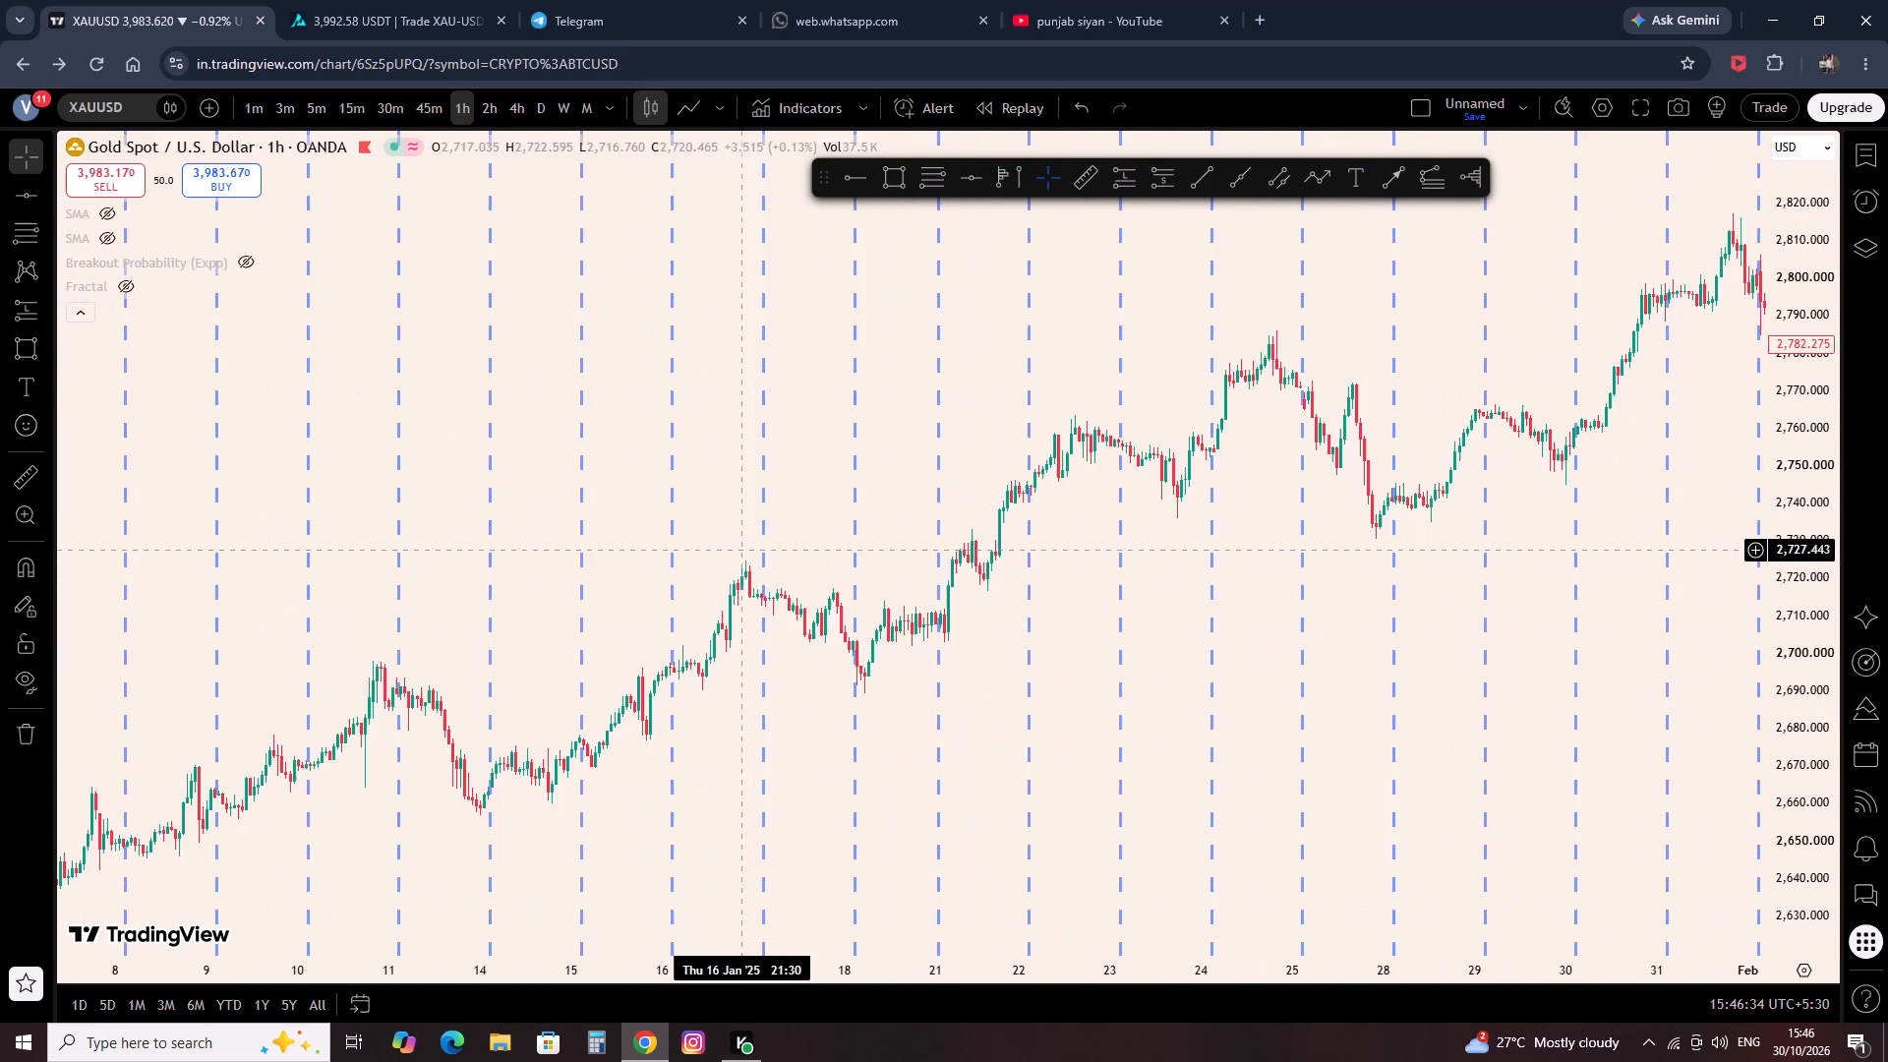
drag(461, 595, 1613, 516)
scroll(1355, 457, up, 4)
scroll(879, 401, up, 3)
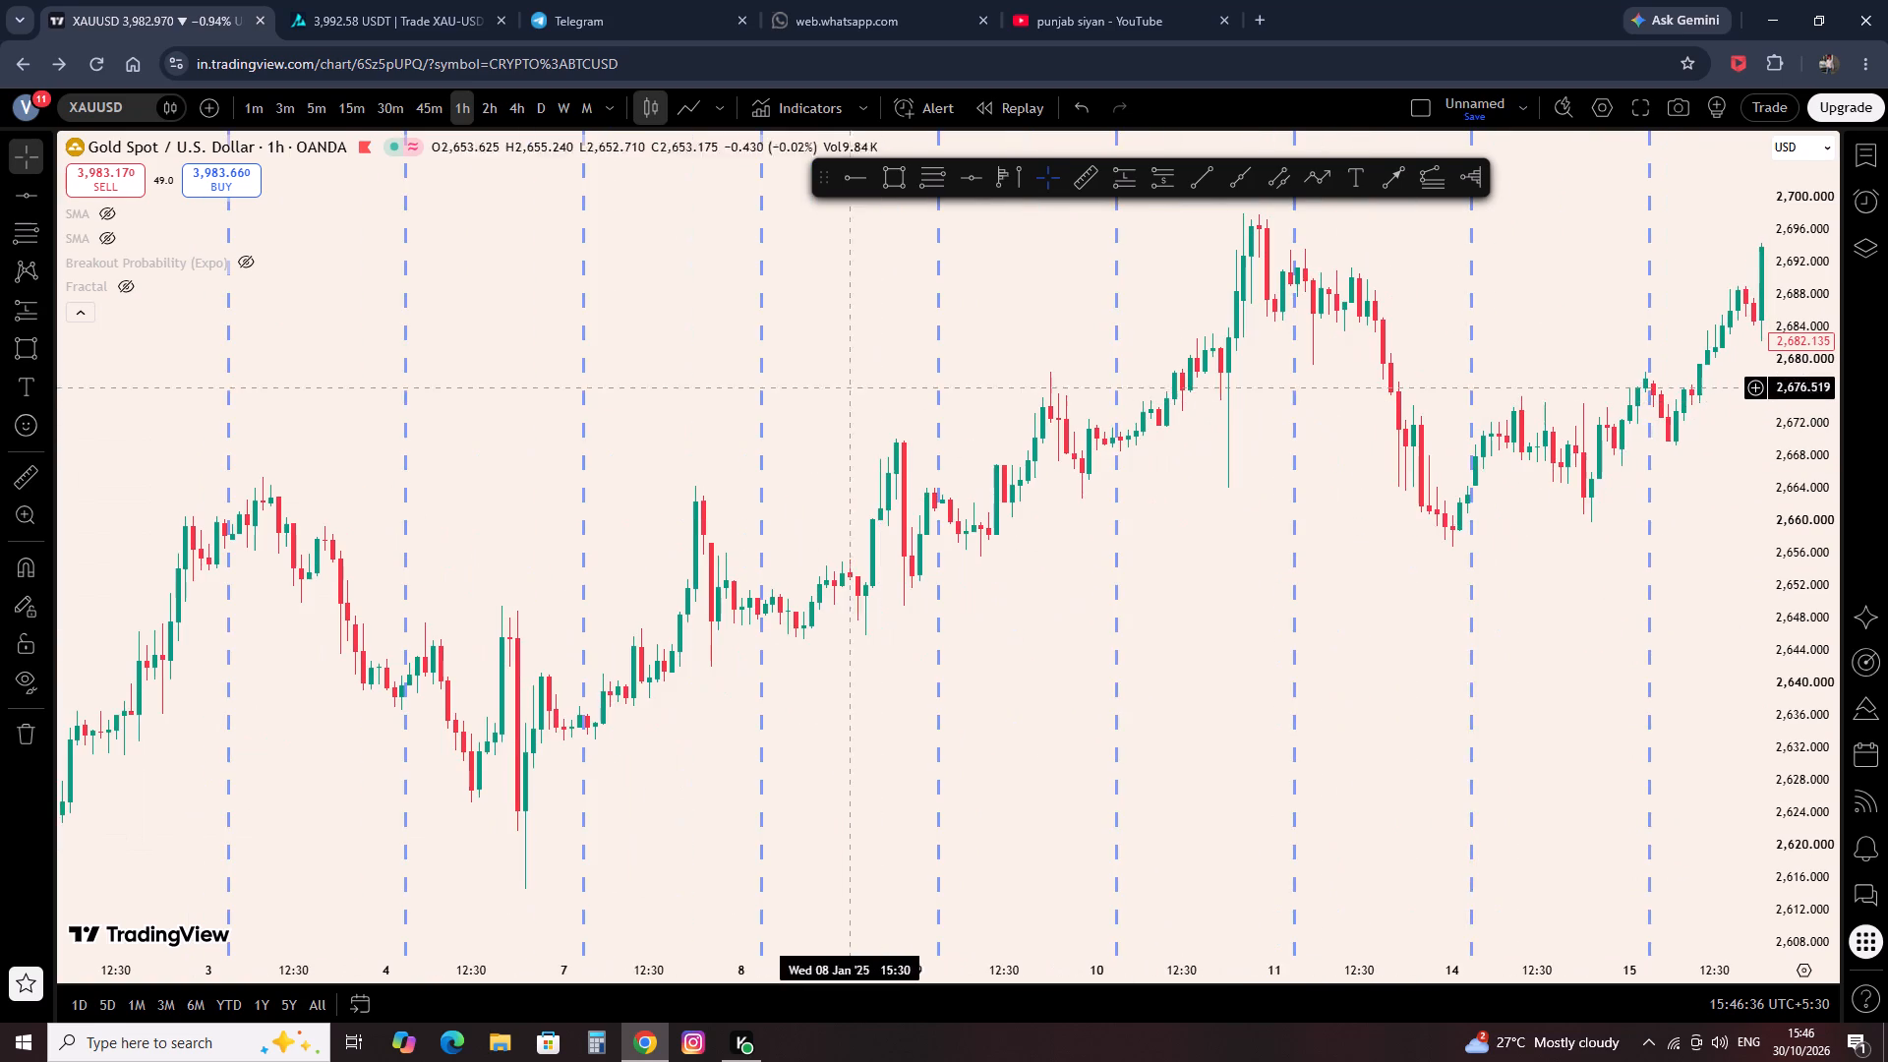
drag(612, 396, 644, 427)
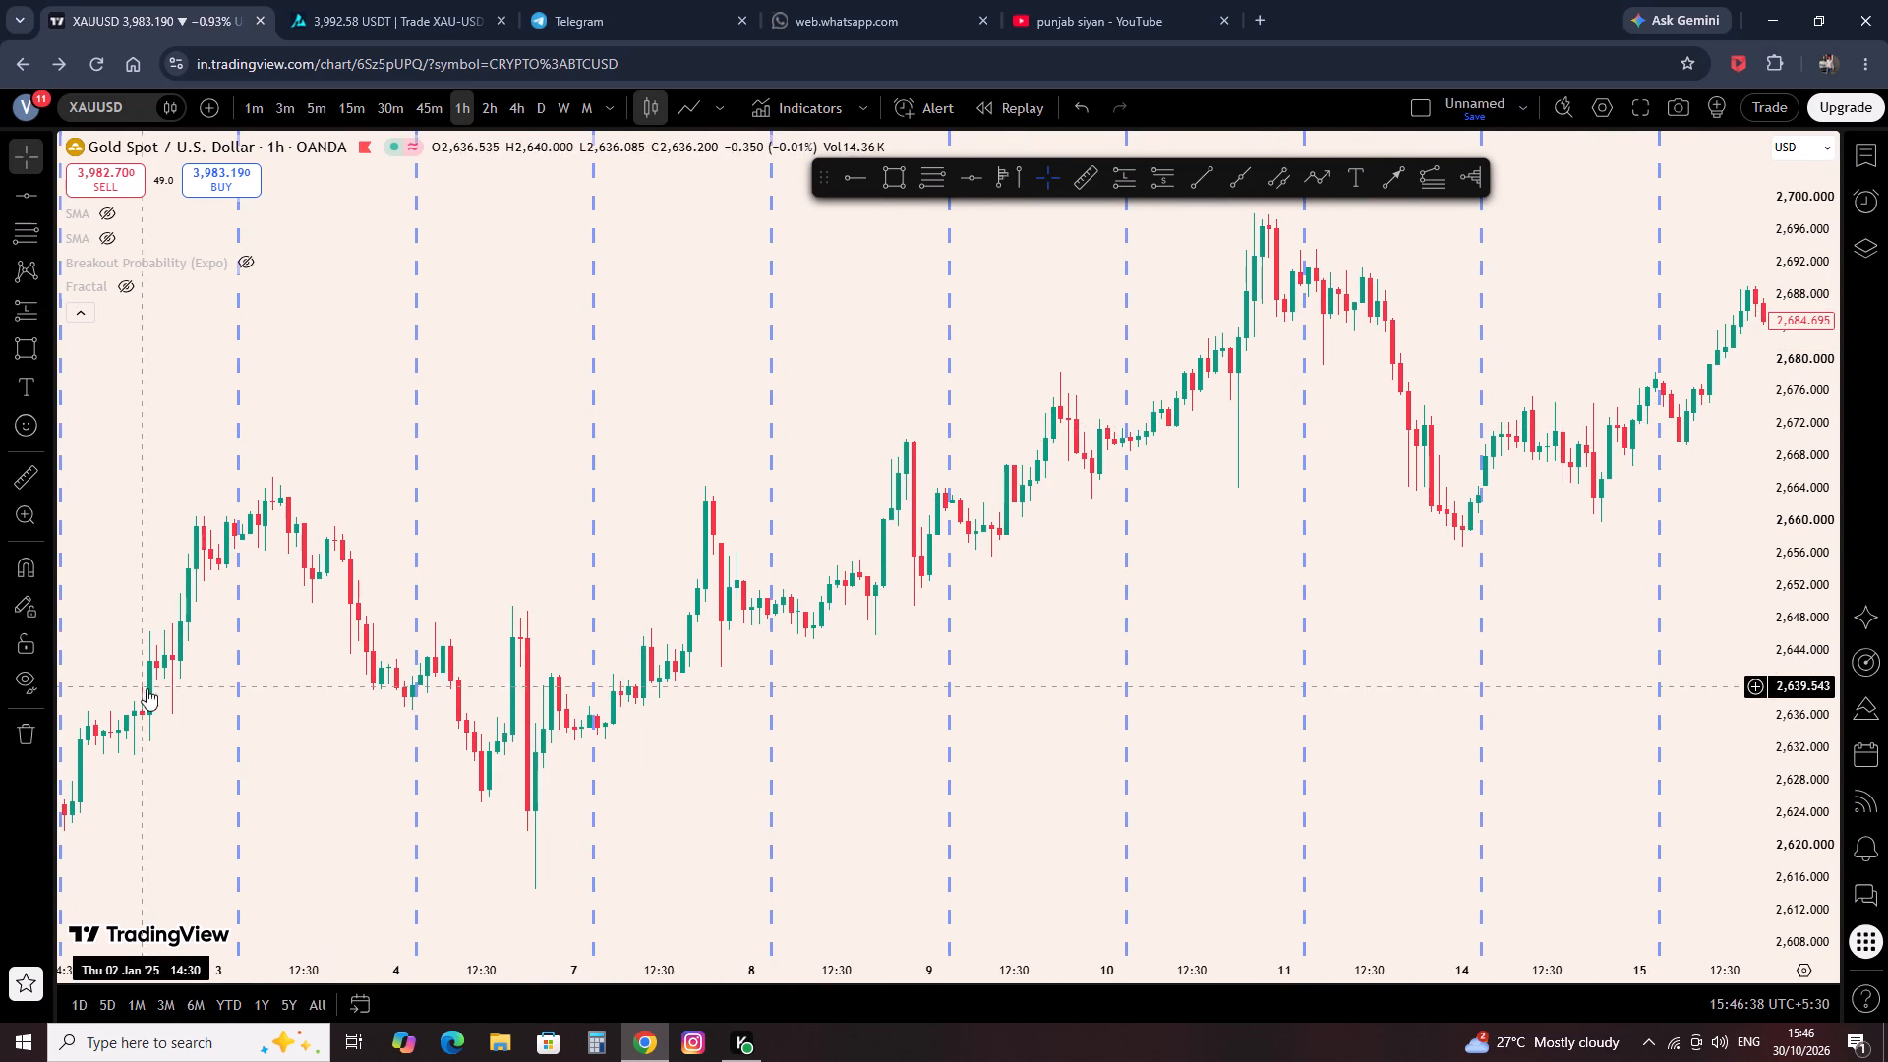
scroll(219, 792, down, 1)
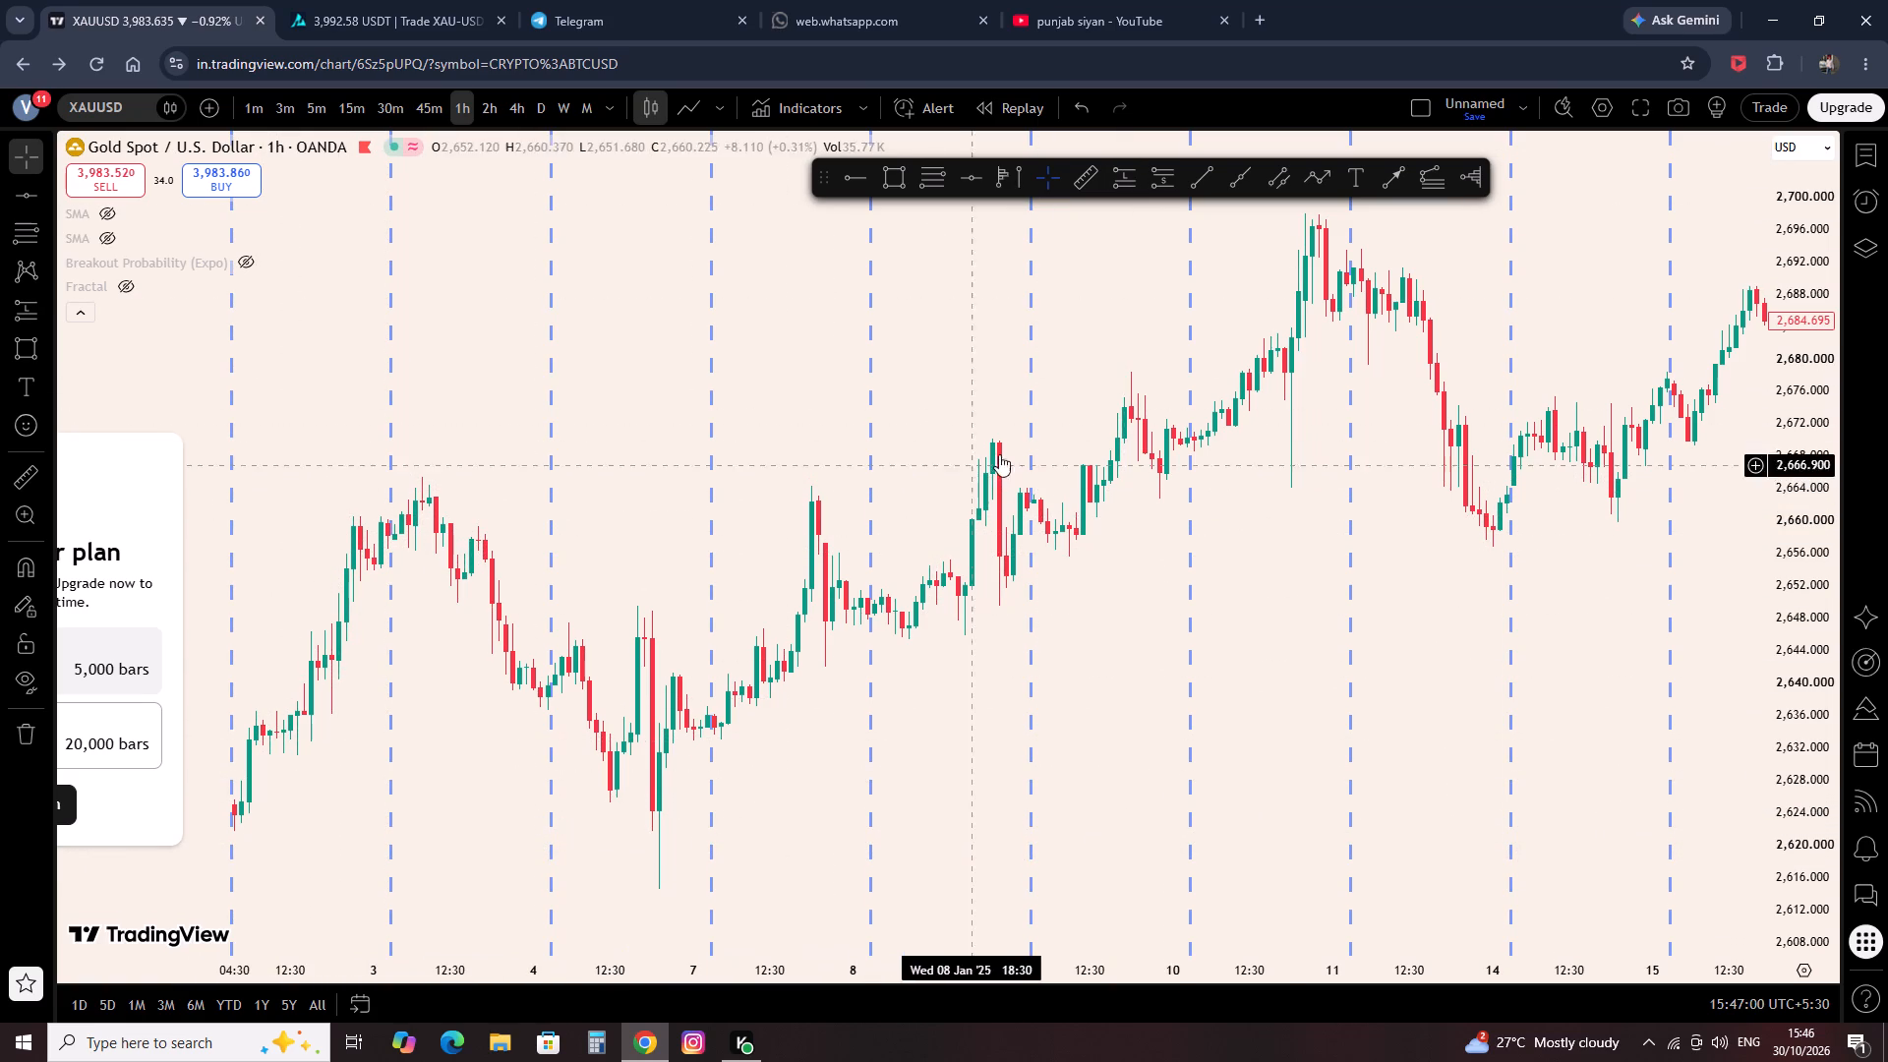
drag(1088, 643, 1033, 662)
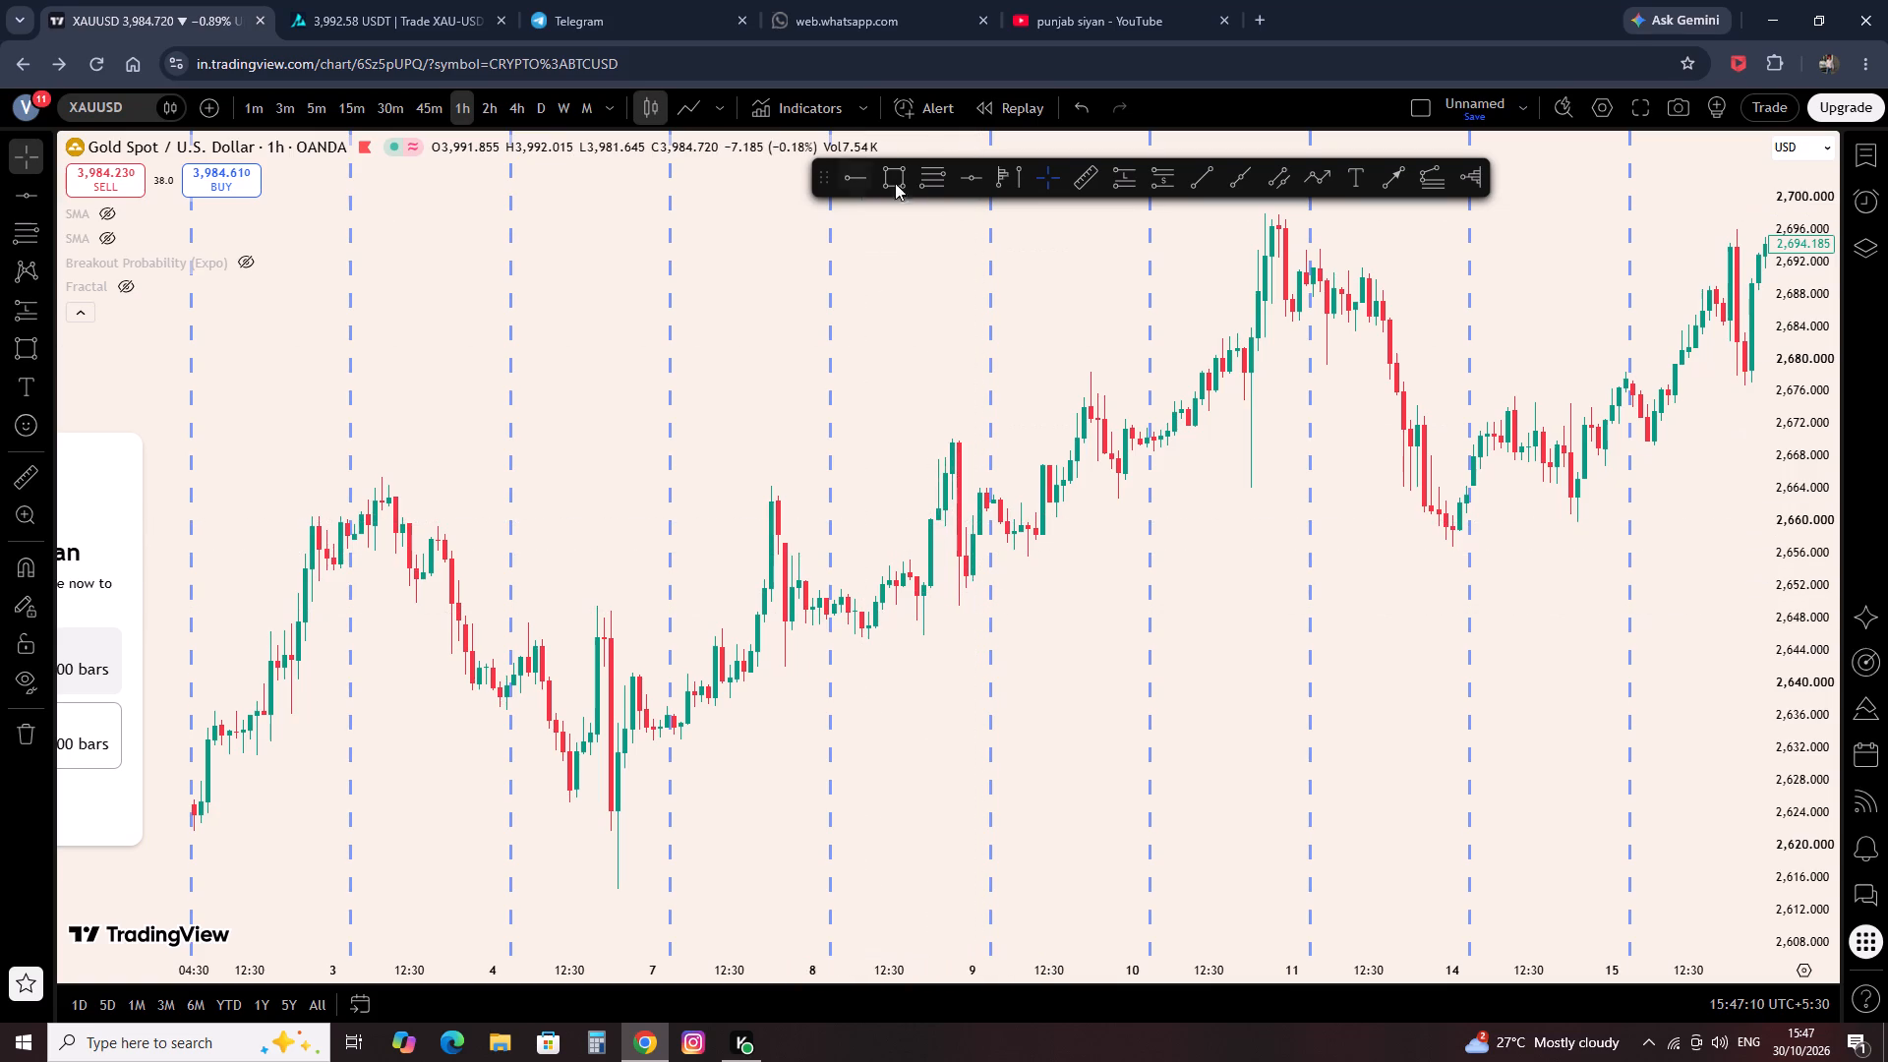
Draw a Fib retracement from the 8 January 2025 low near 2,645.8 up to about 2,670.15 and apply the optimal entry(ote) template.
click(928, 191)
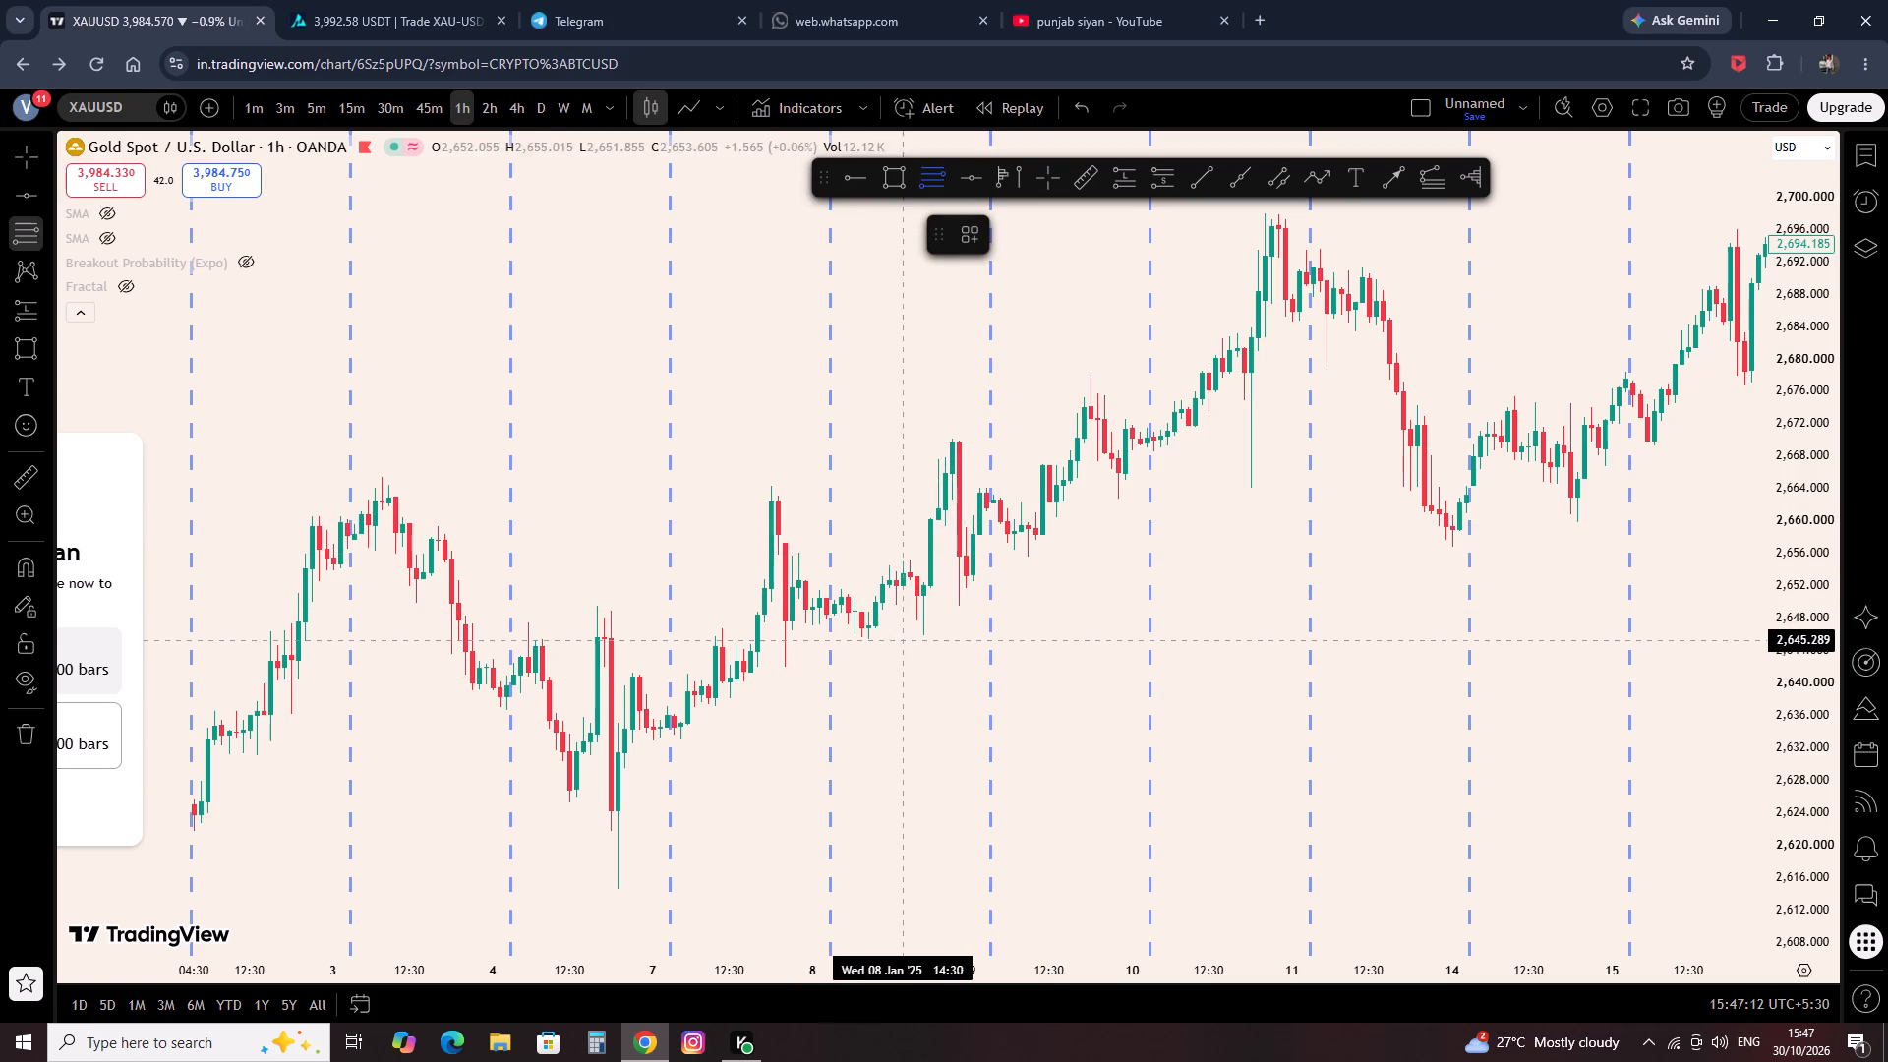
click(906, 636)
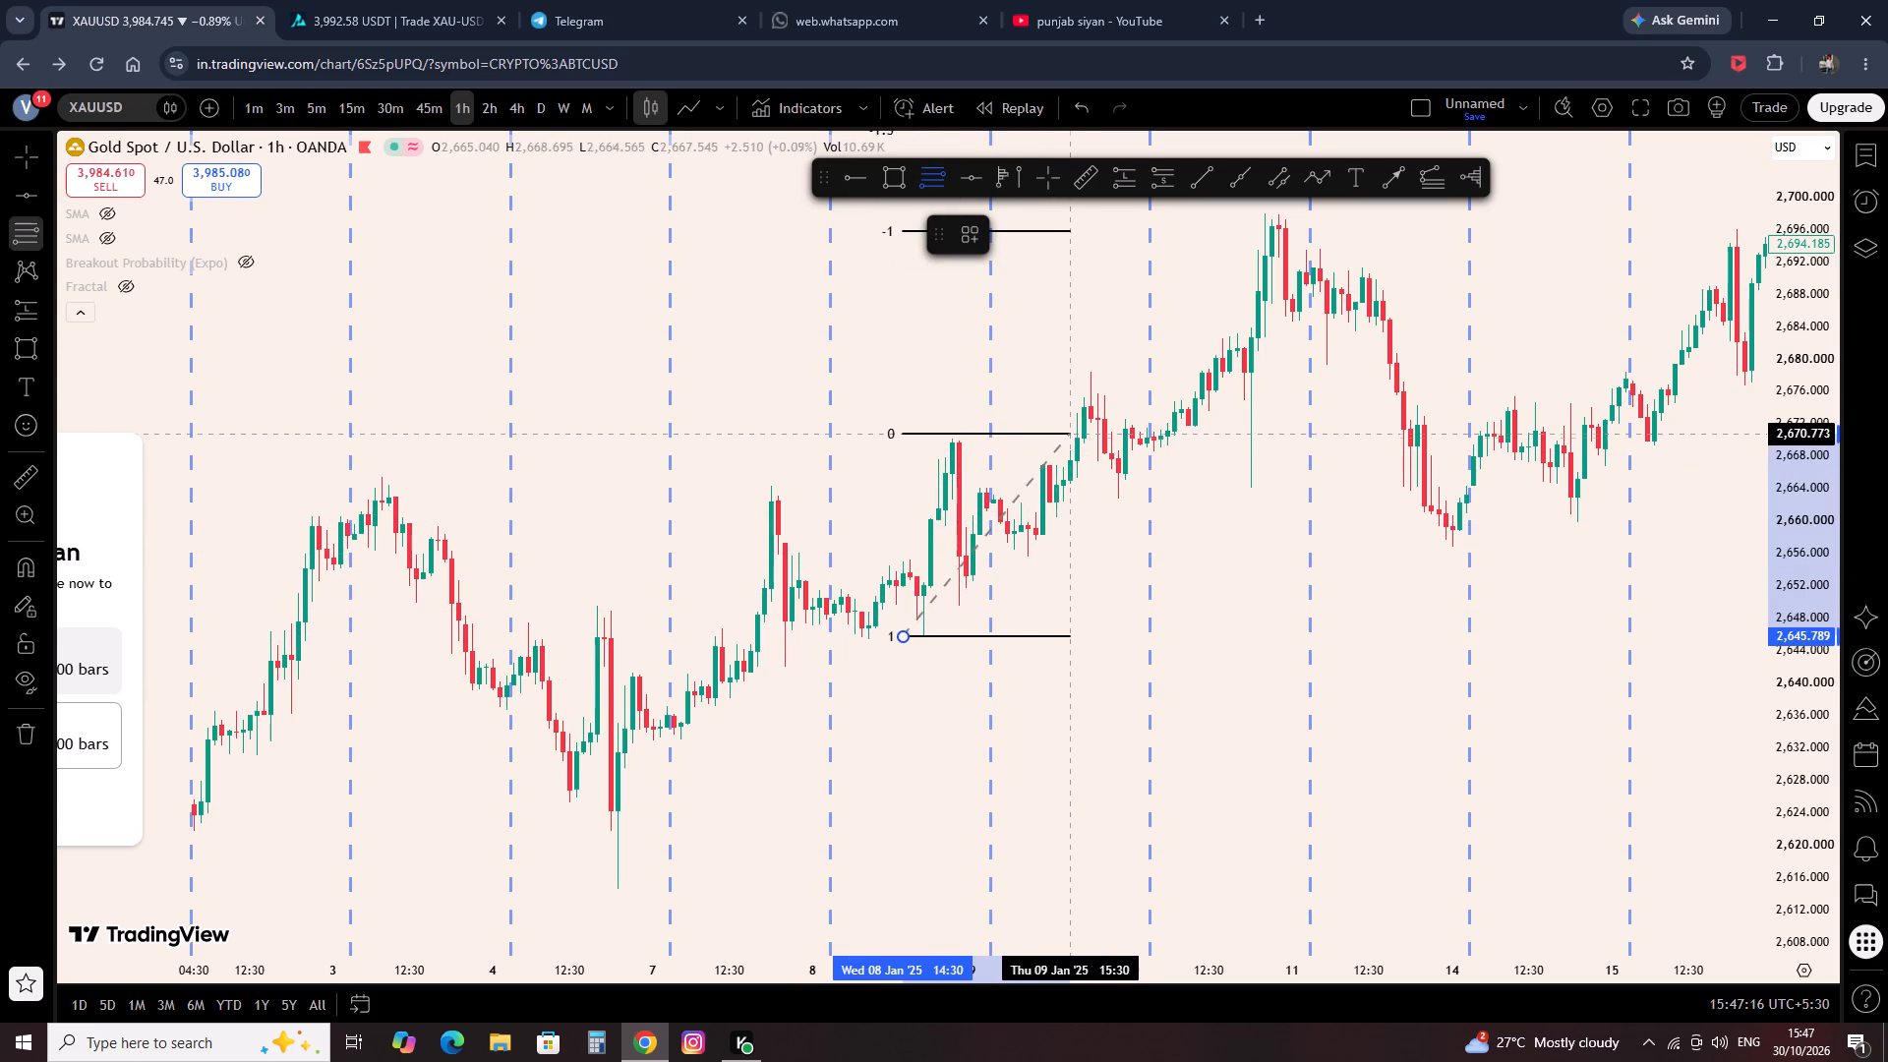
click(1096, 439)
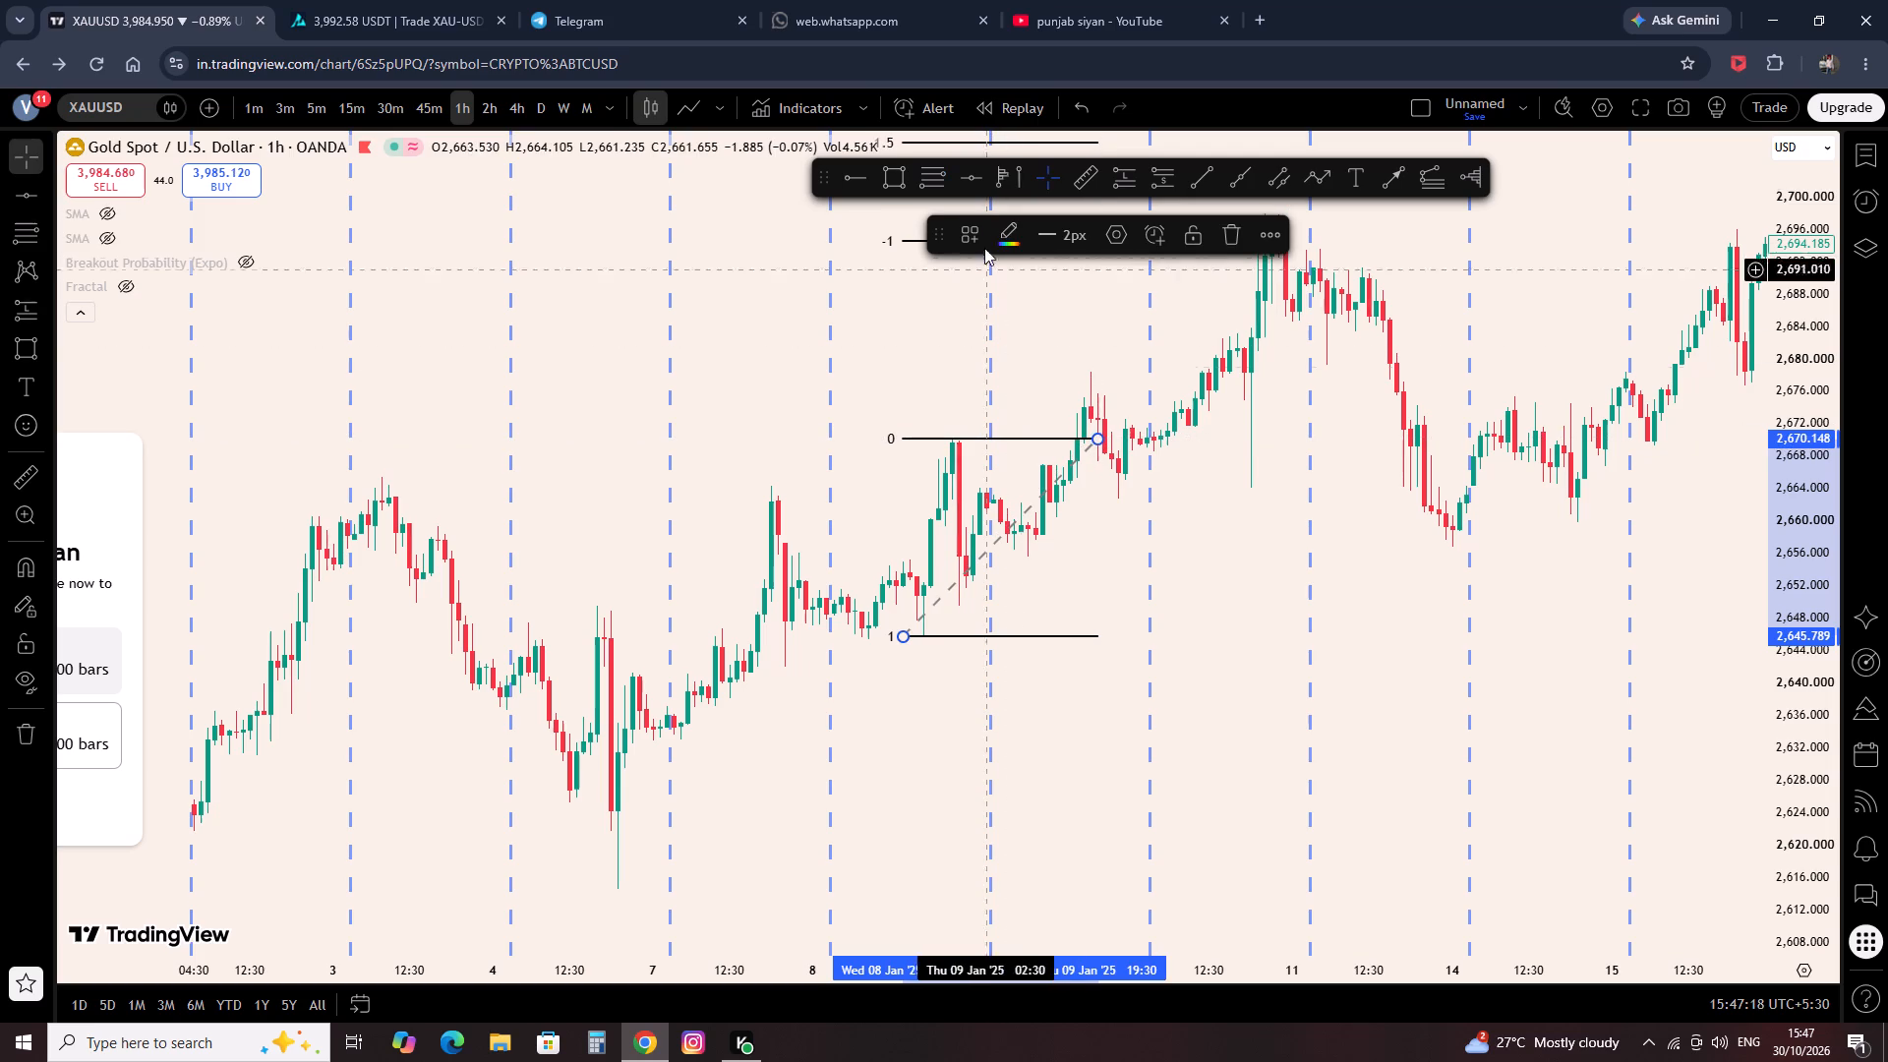
click(972, 223)
click(1032, 477)
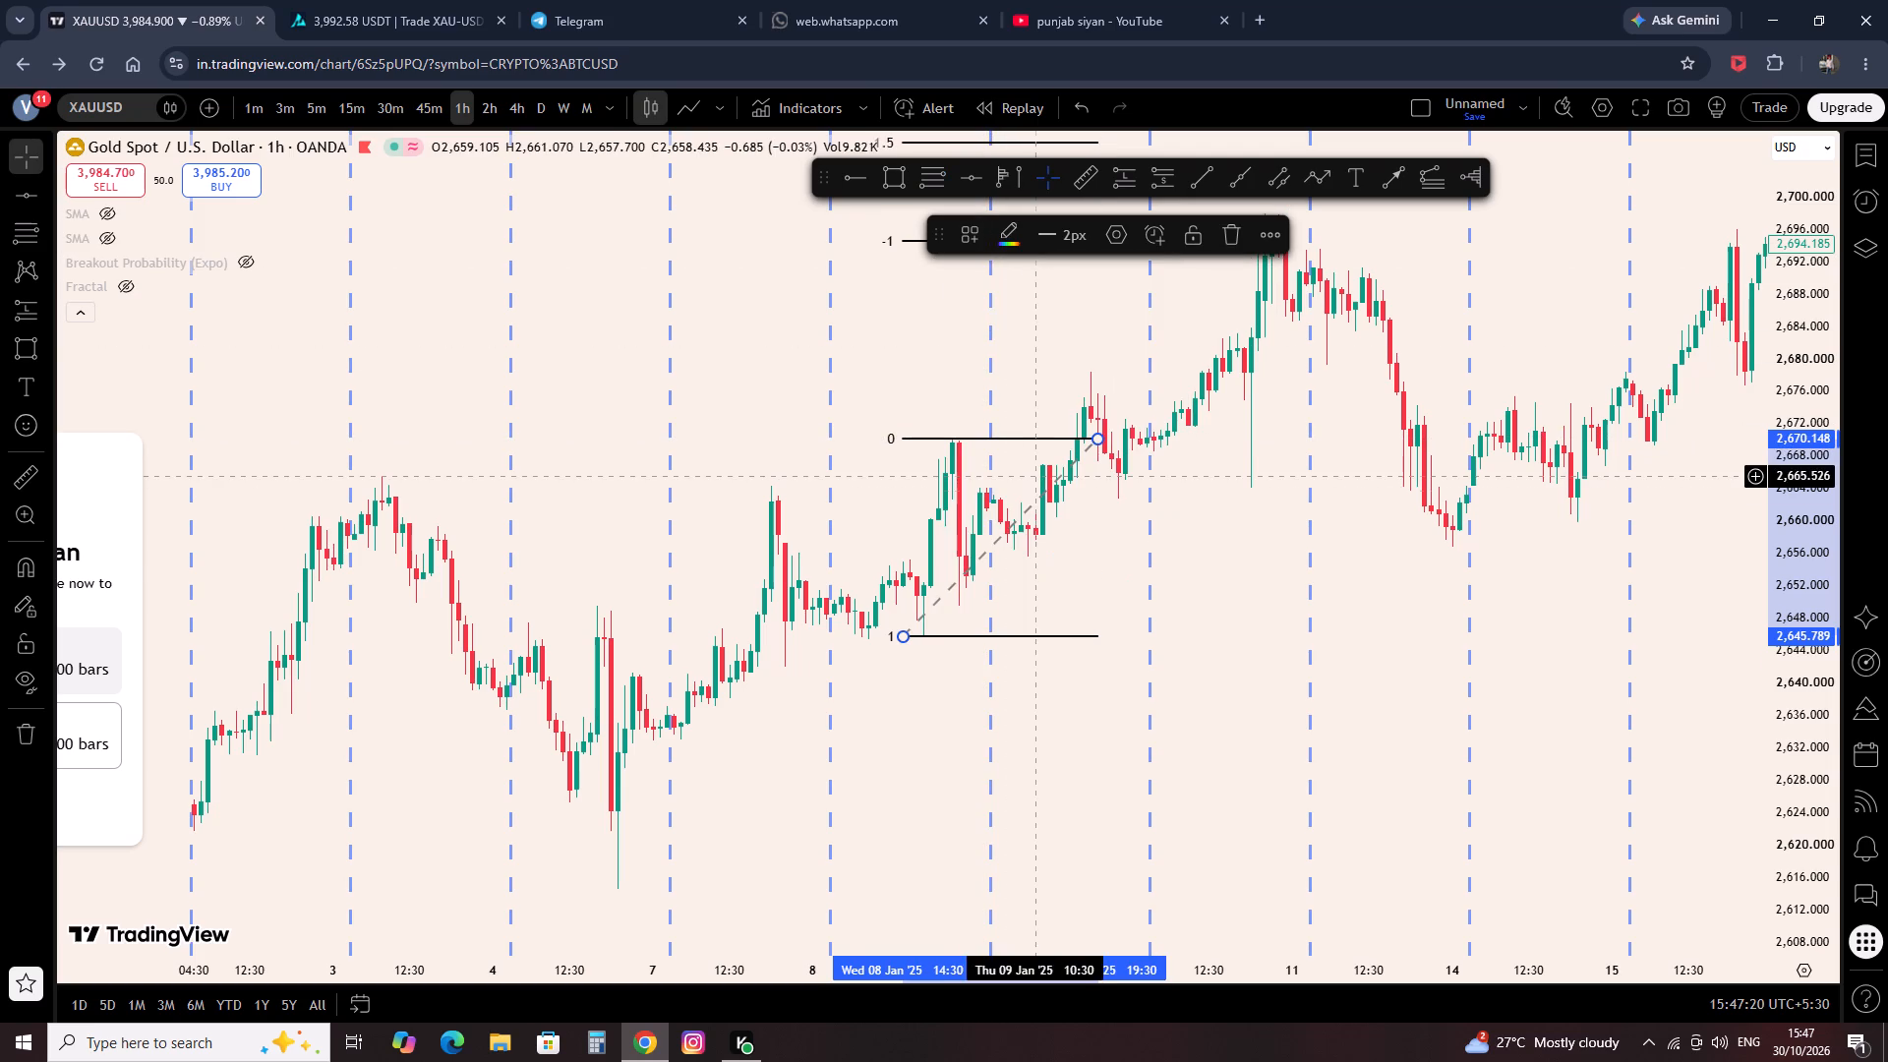
click(741, 525)
Place a long position at the 9 January open with entry about 2,658.5 and stop about 2,651.2, at the 0.786 level.
scroll(896, 522, up, 3)
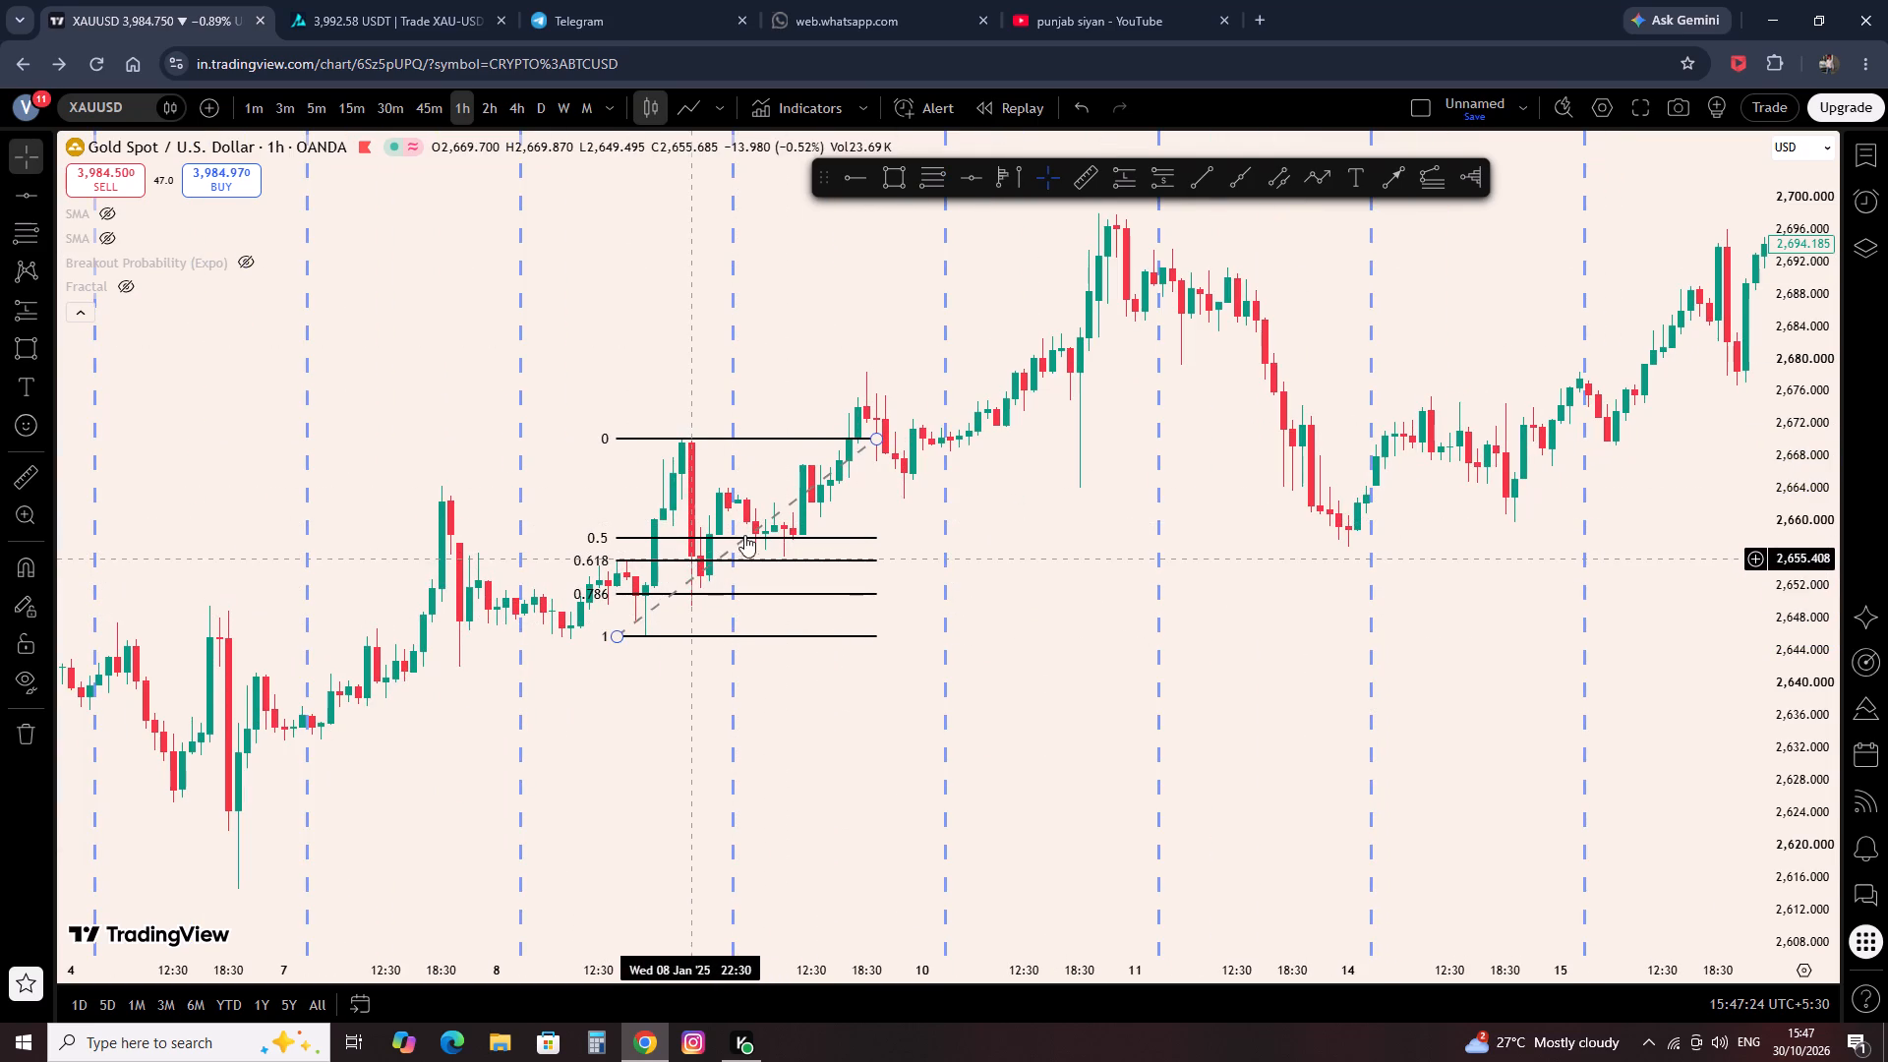
click(1123, 177)
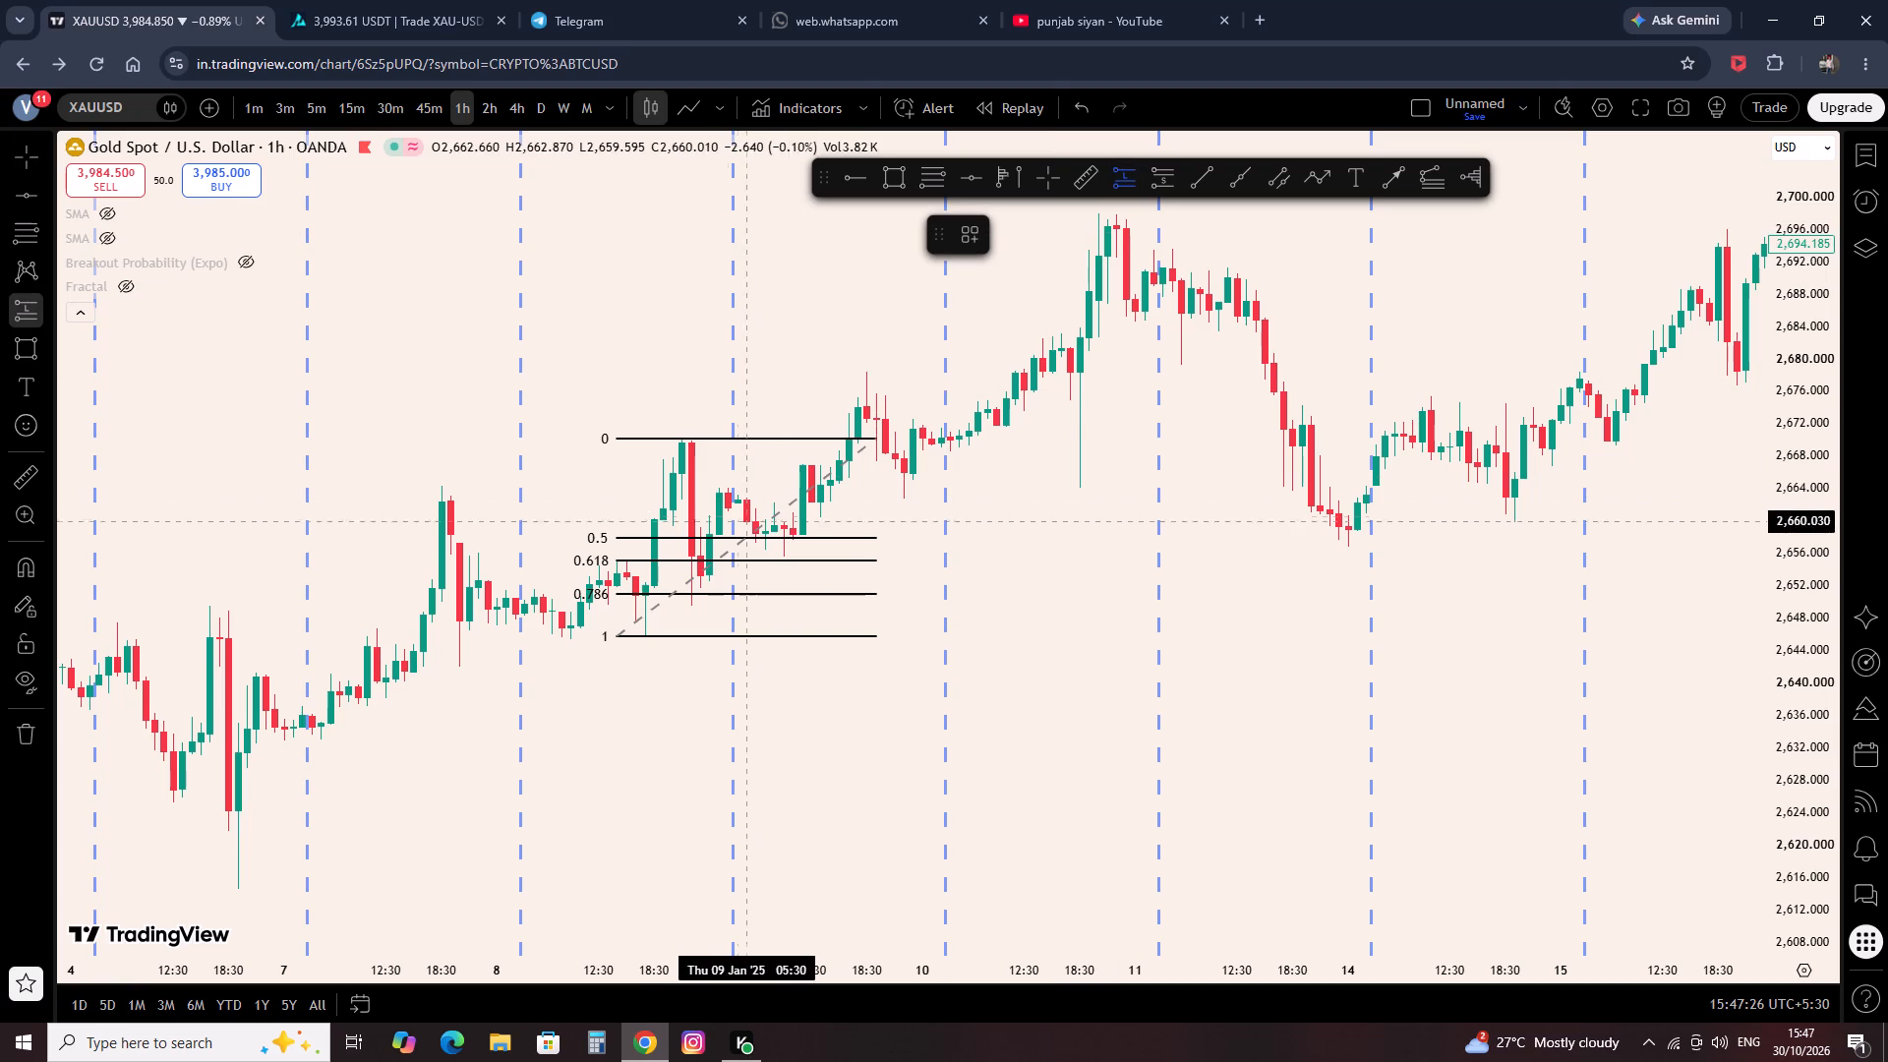
click(715, 533)
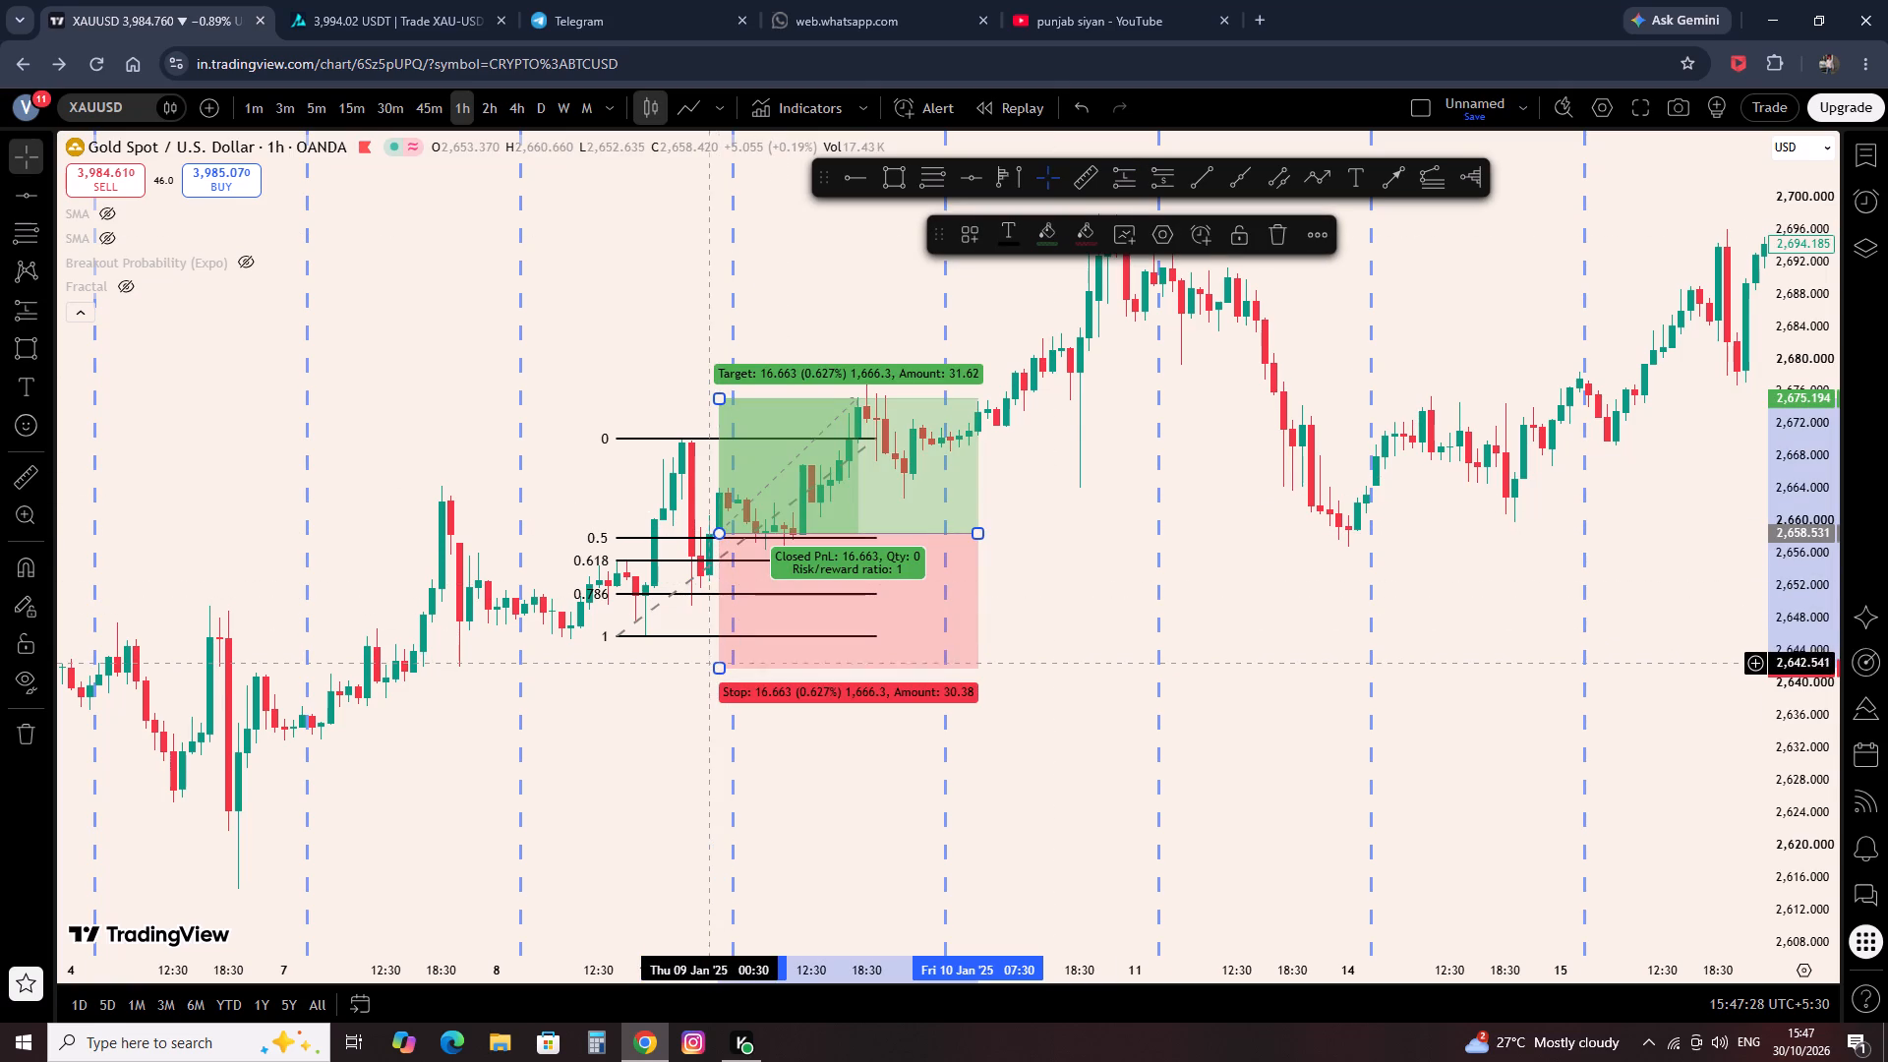
drag(722, 669, 756, 603)
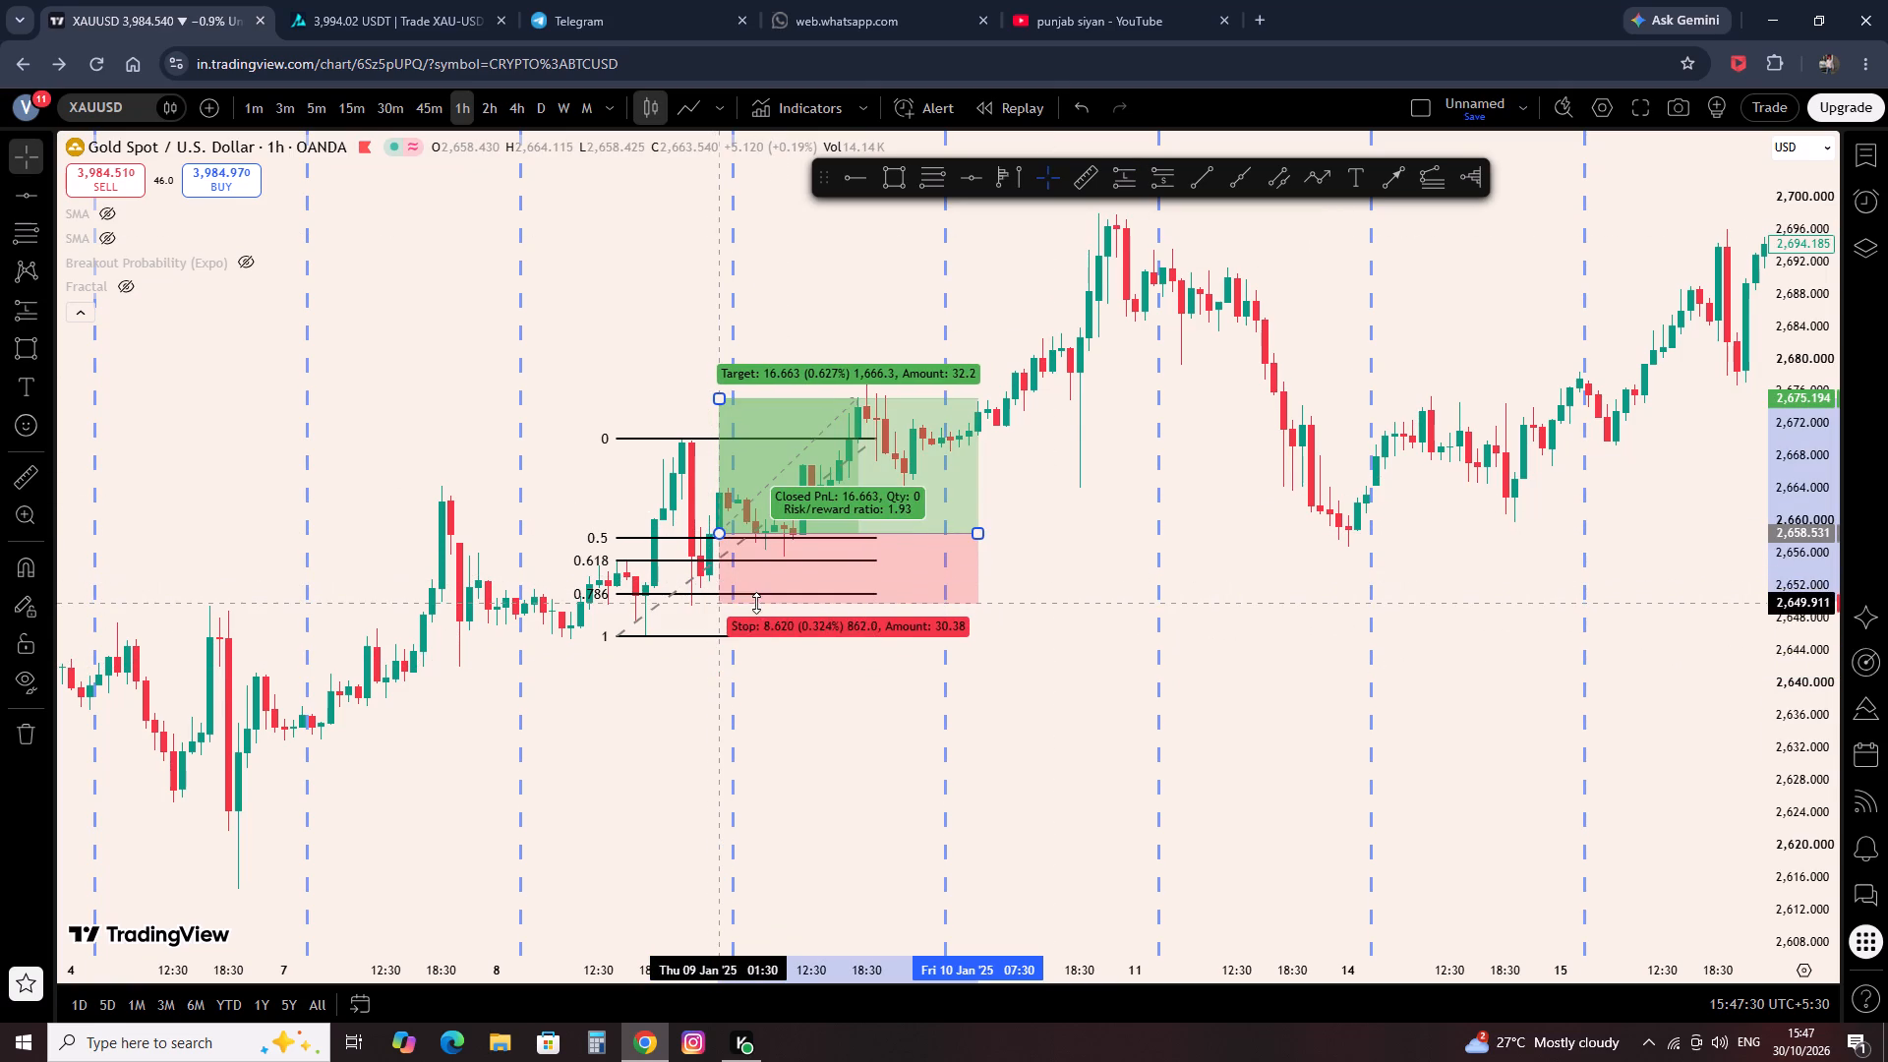
drag(756, 603, 759, 593)
click(653, 377)
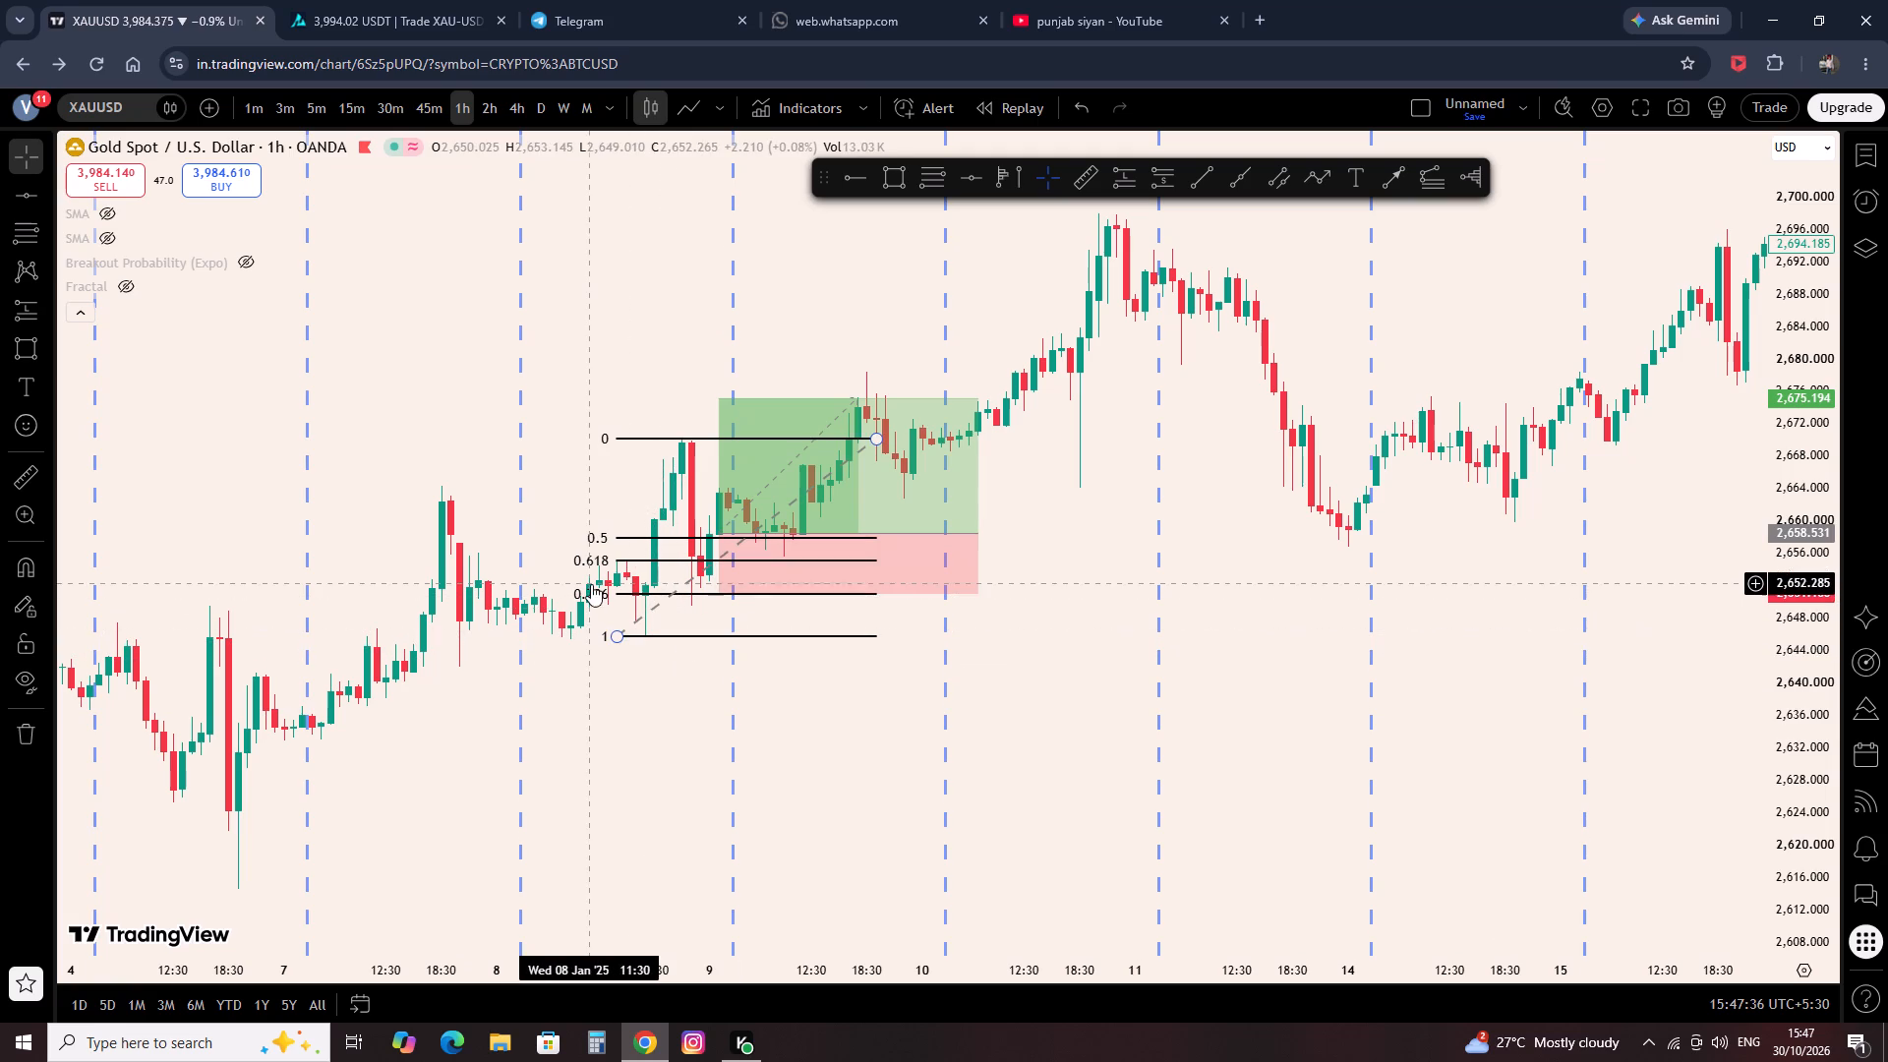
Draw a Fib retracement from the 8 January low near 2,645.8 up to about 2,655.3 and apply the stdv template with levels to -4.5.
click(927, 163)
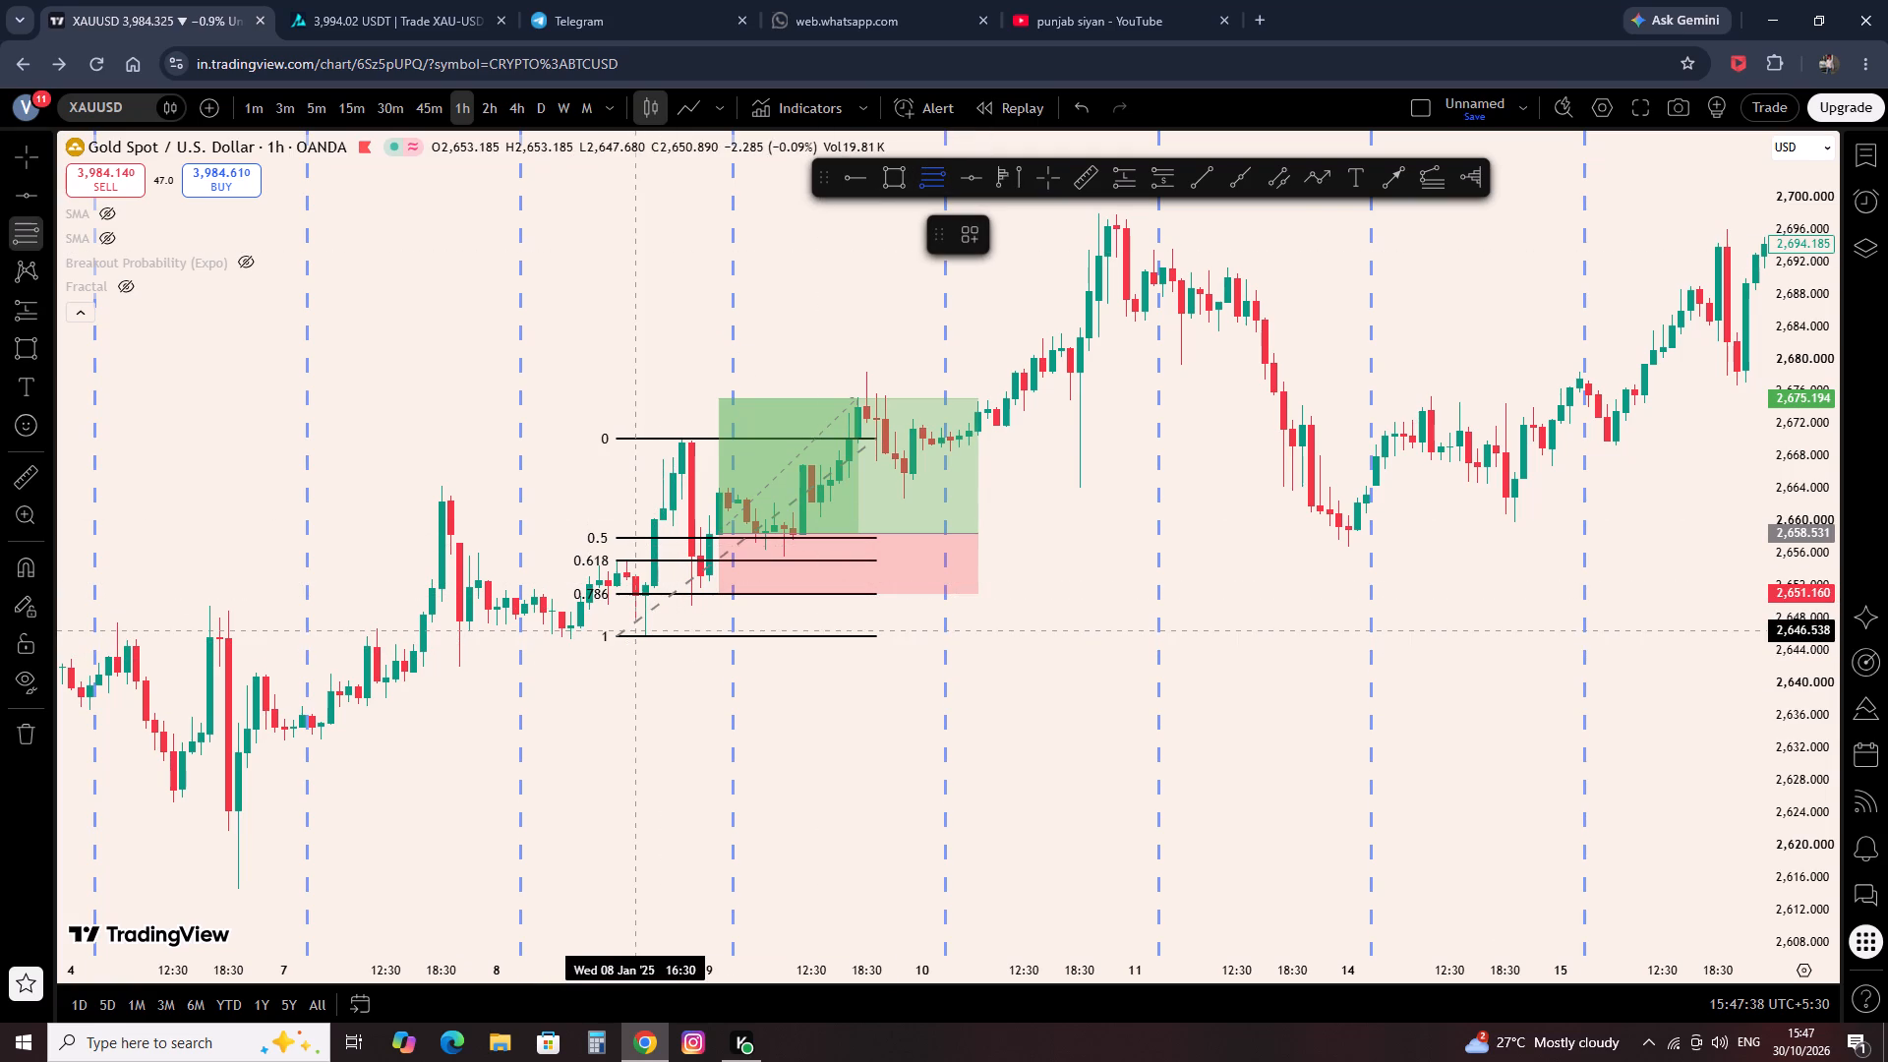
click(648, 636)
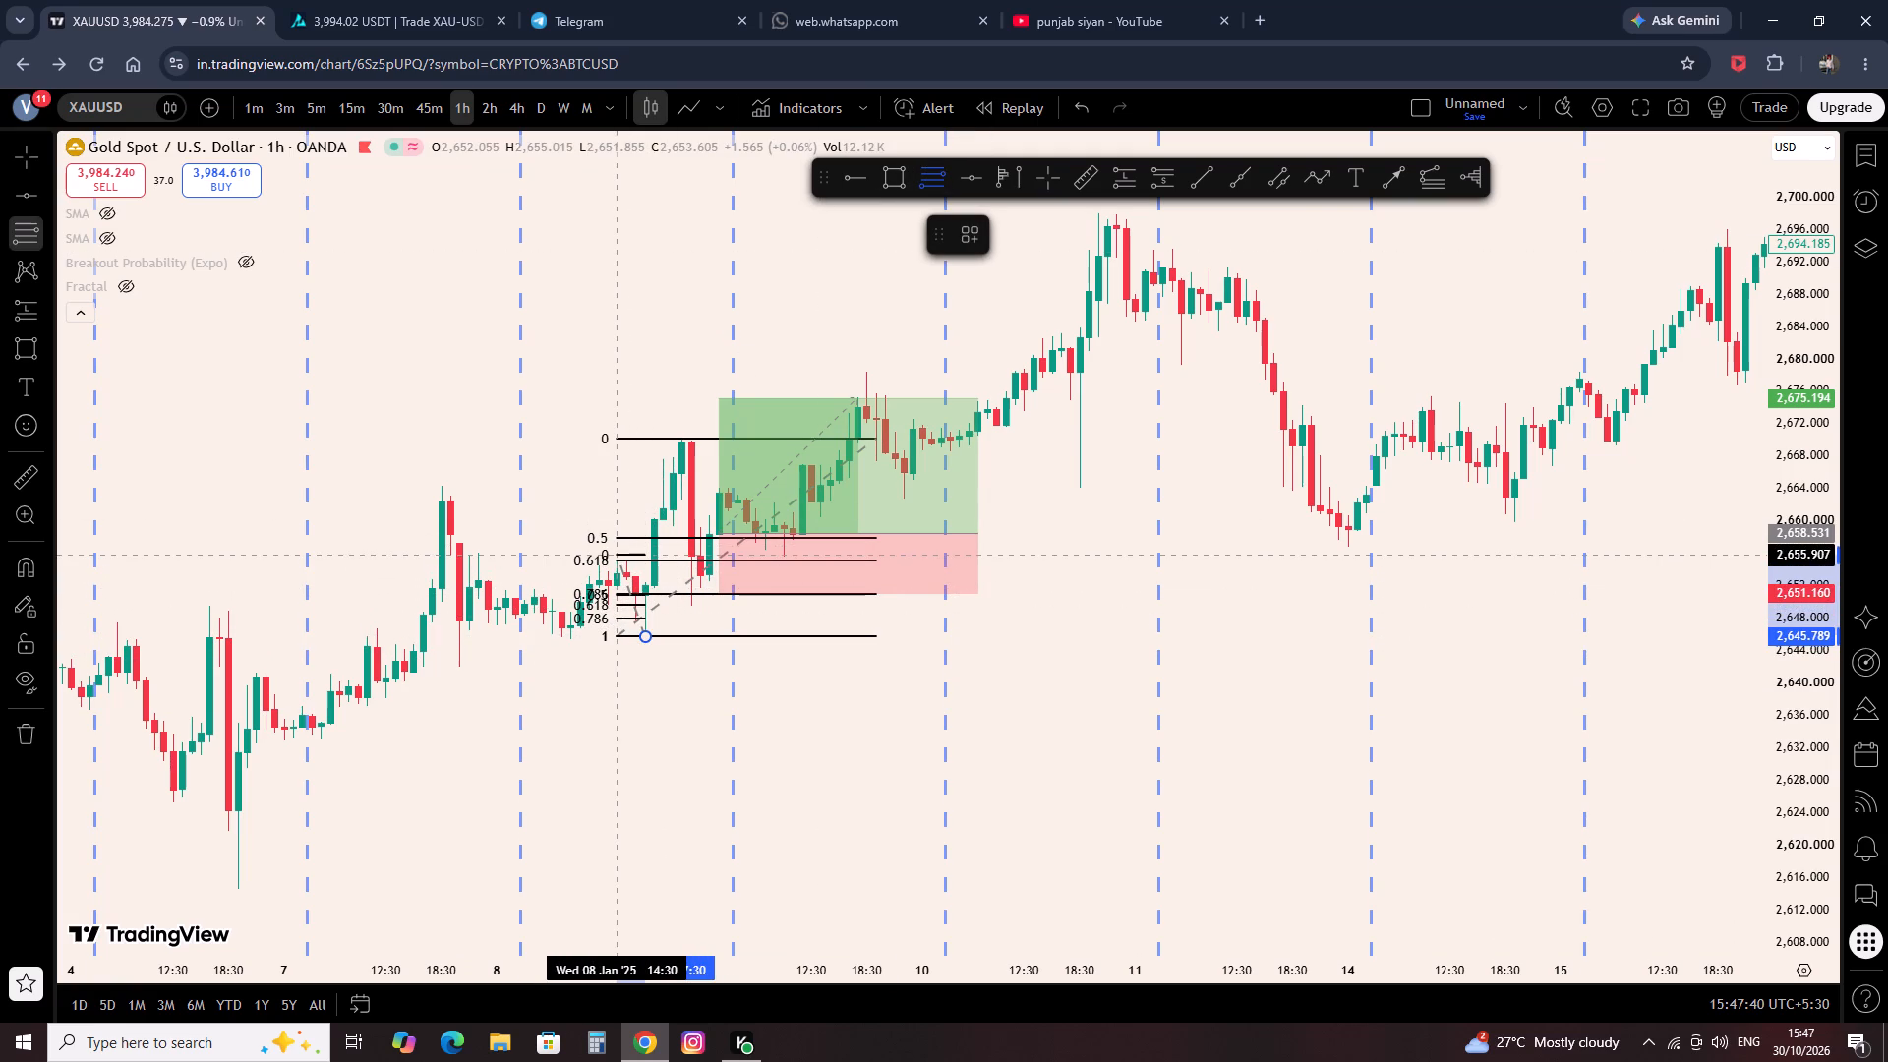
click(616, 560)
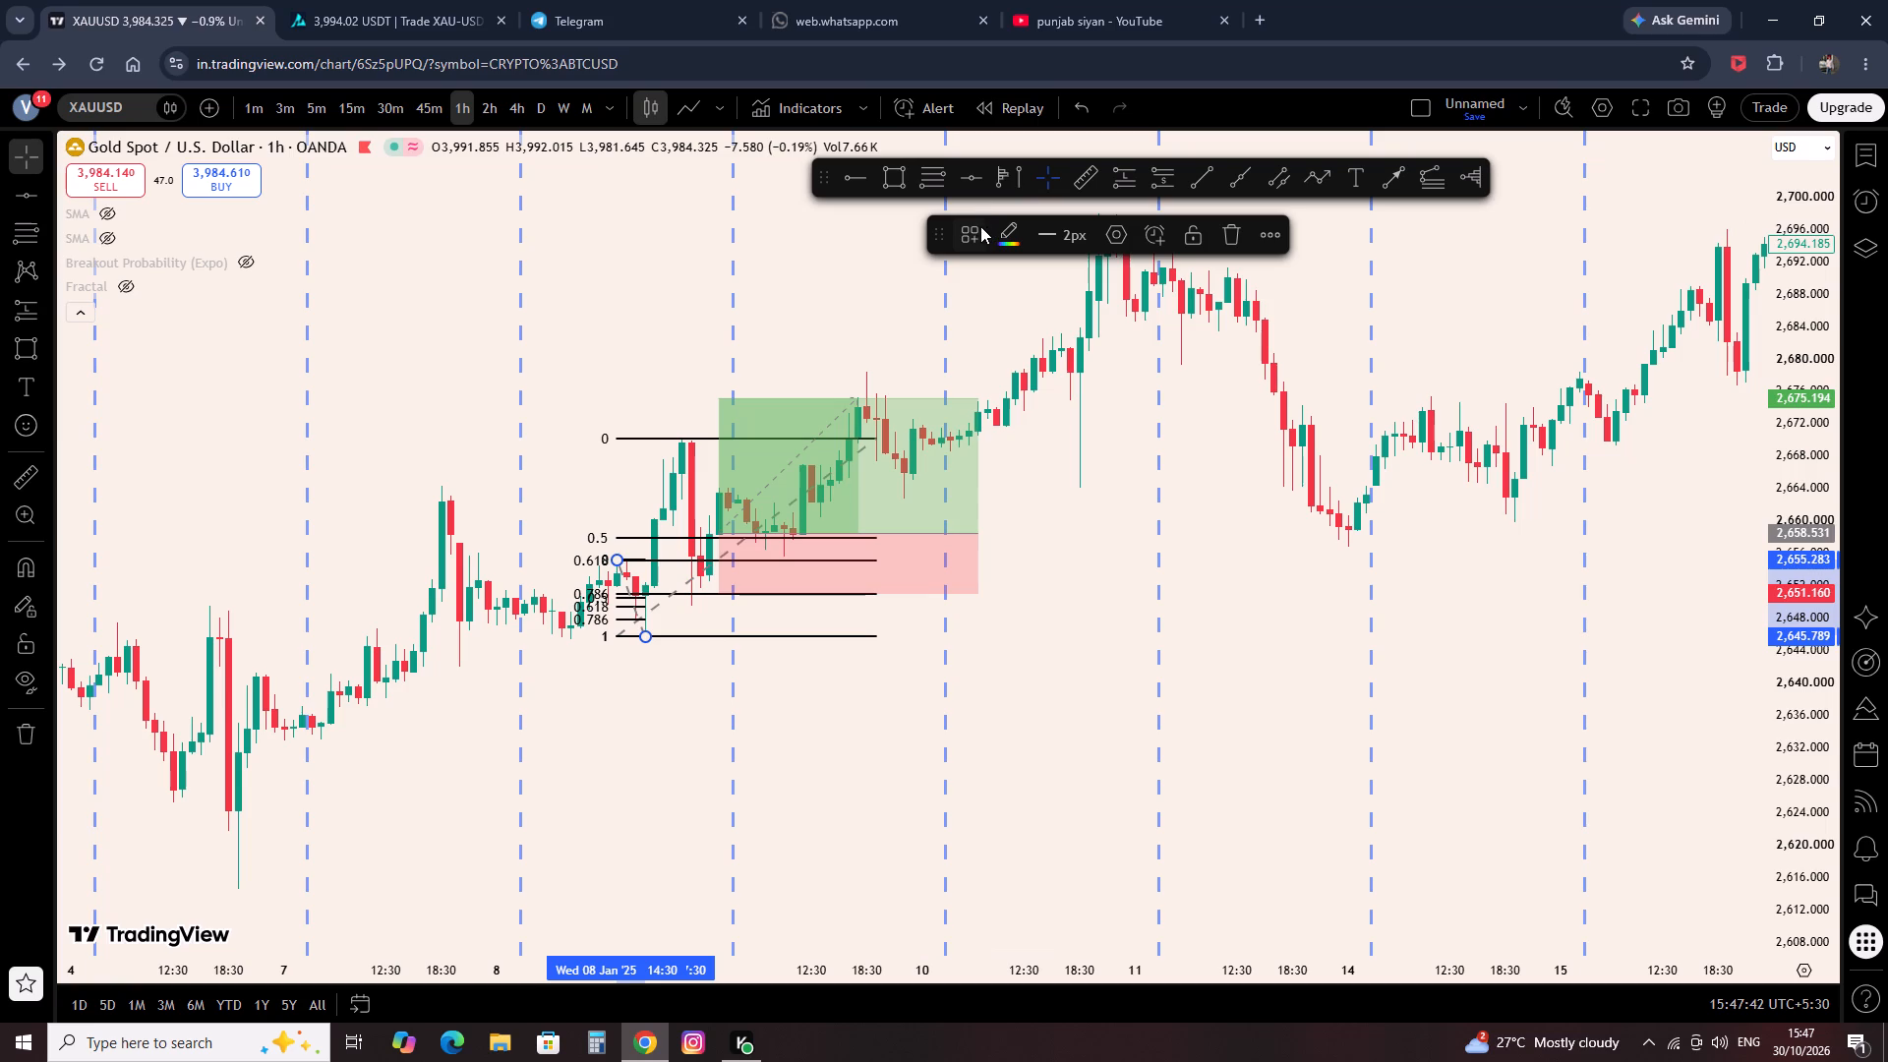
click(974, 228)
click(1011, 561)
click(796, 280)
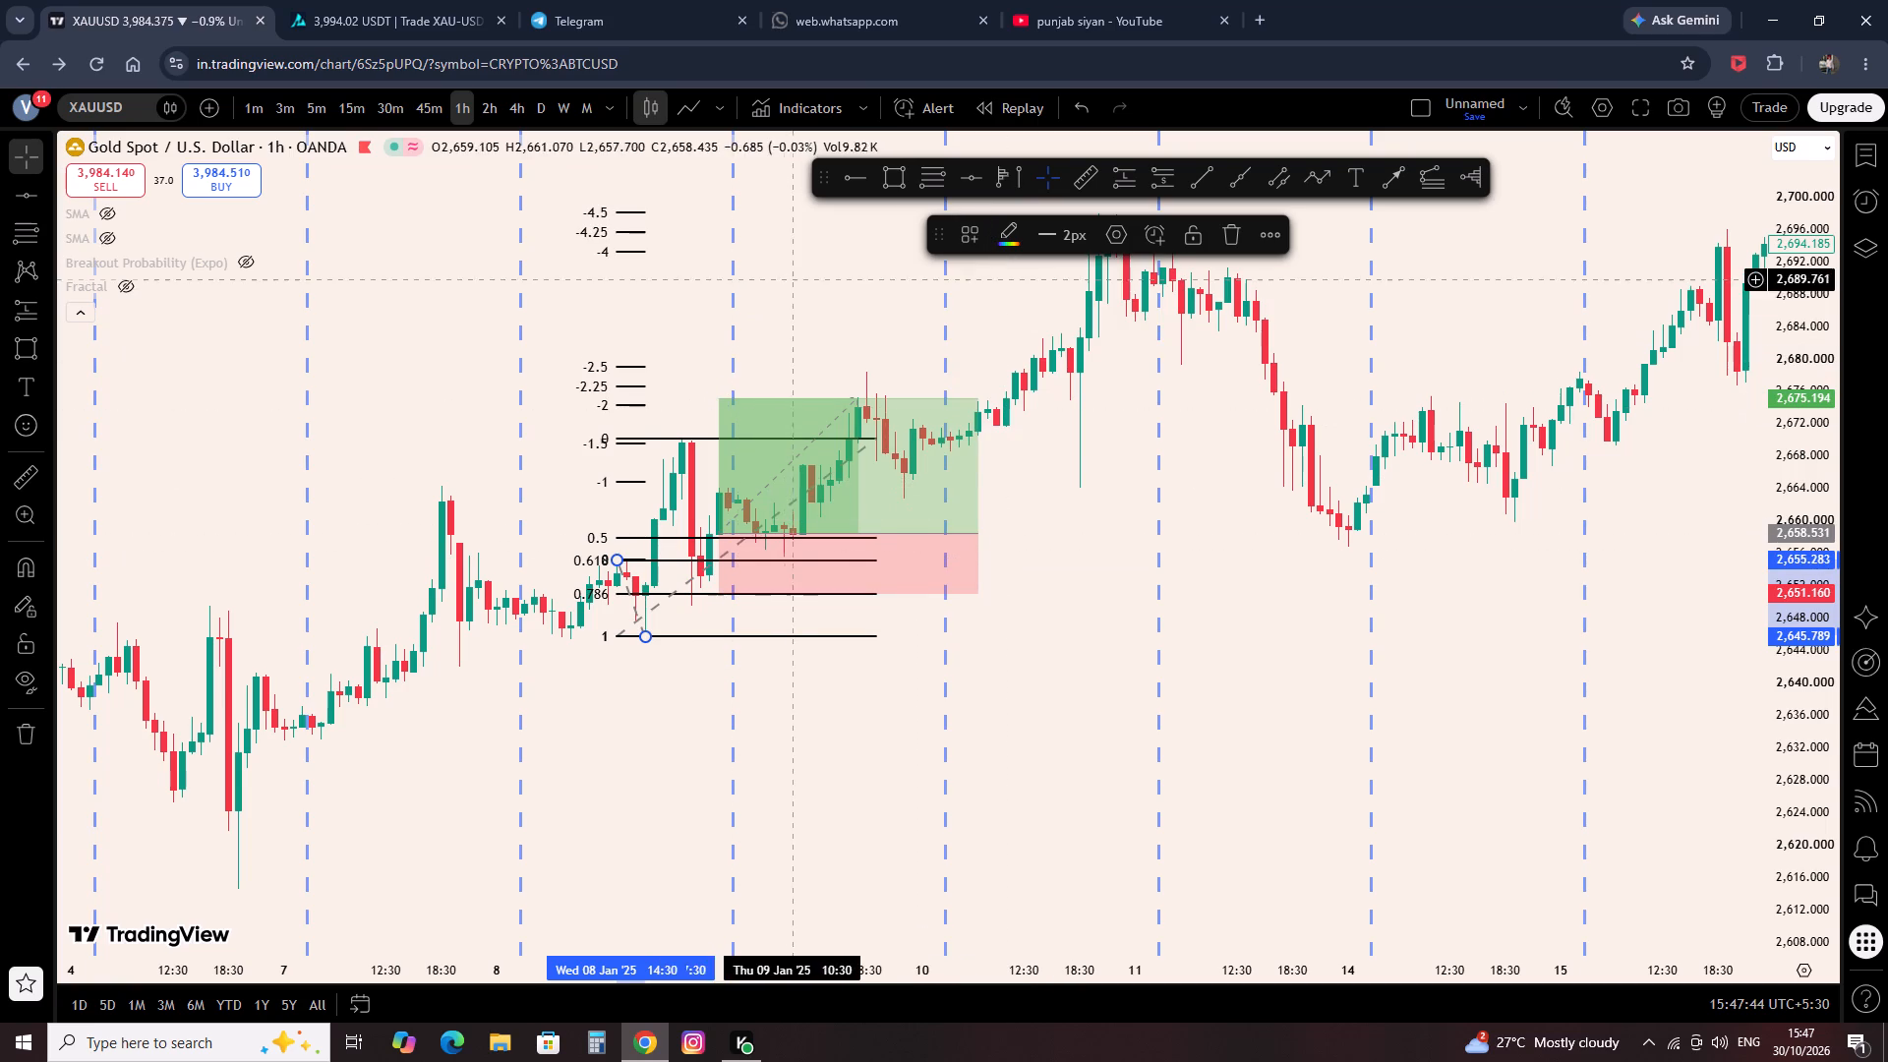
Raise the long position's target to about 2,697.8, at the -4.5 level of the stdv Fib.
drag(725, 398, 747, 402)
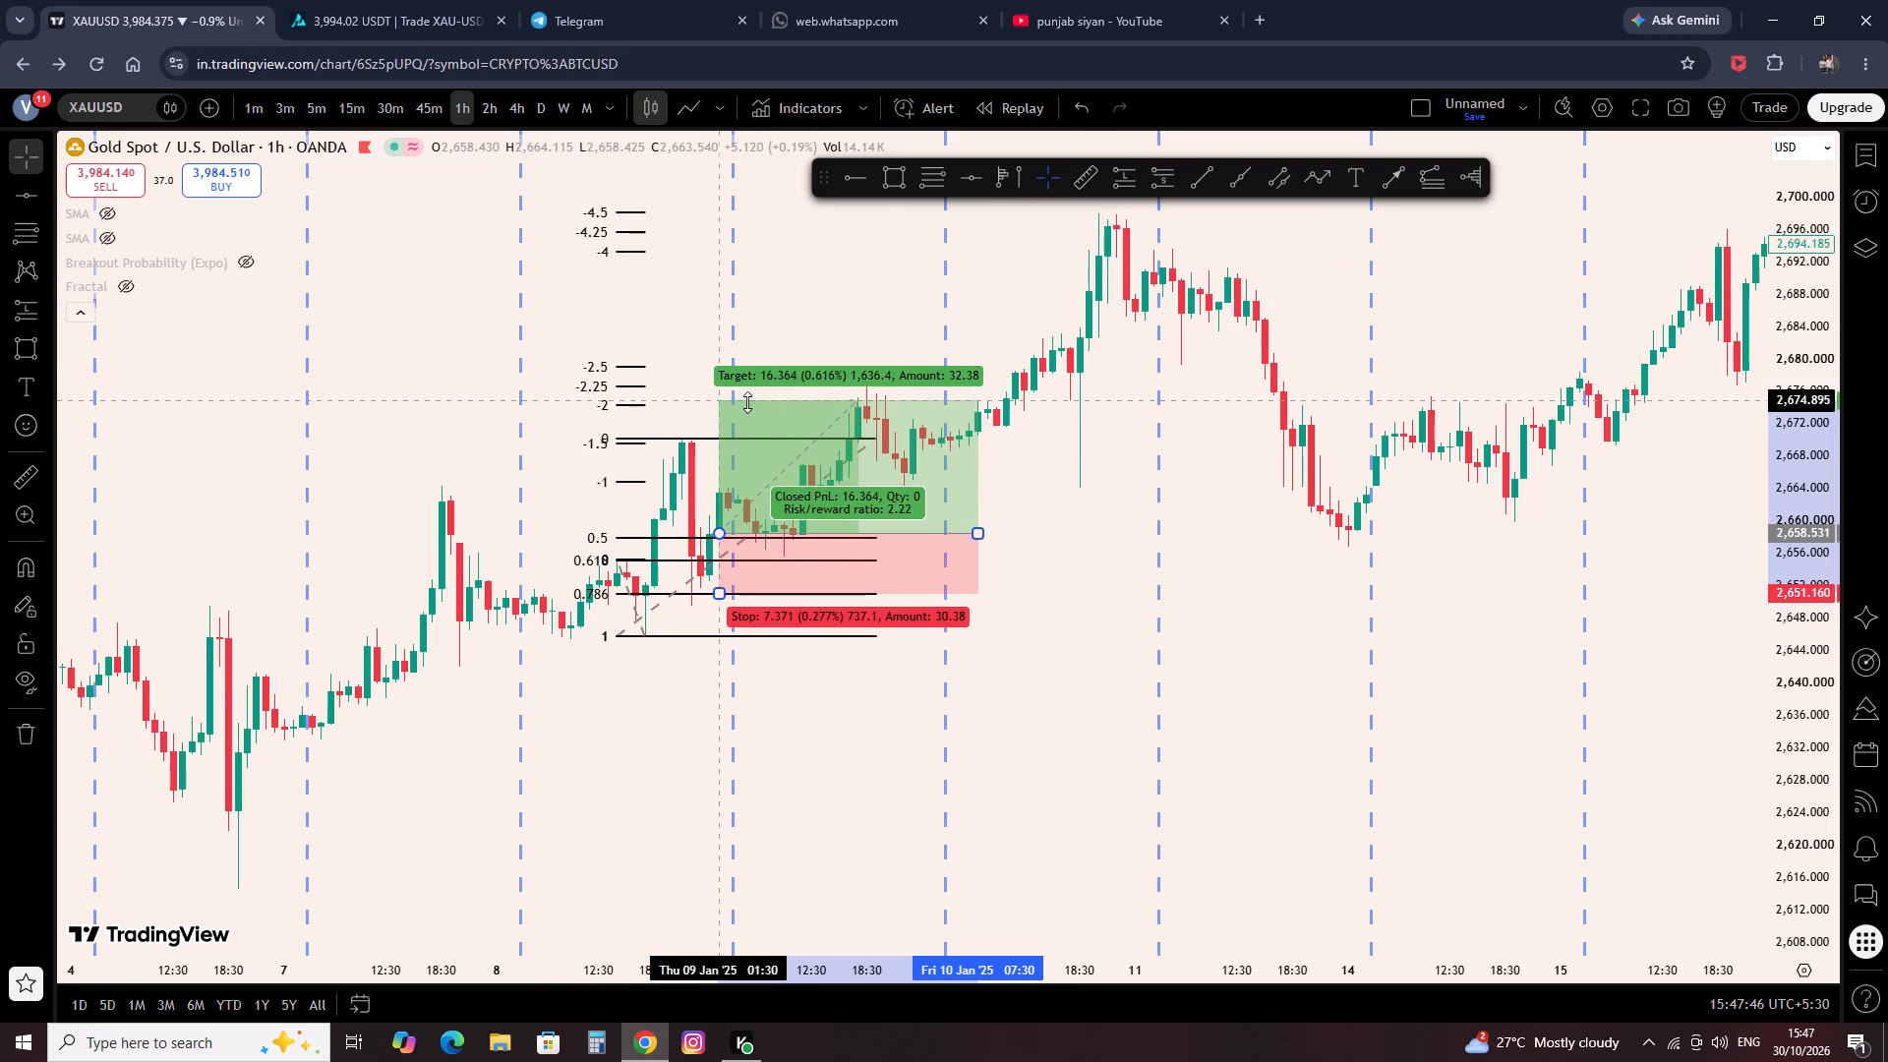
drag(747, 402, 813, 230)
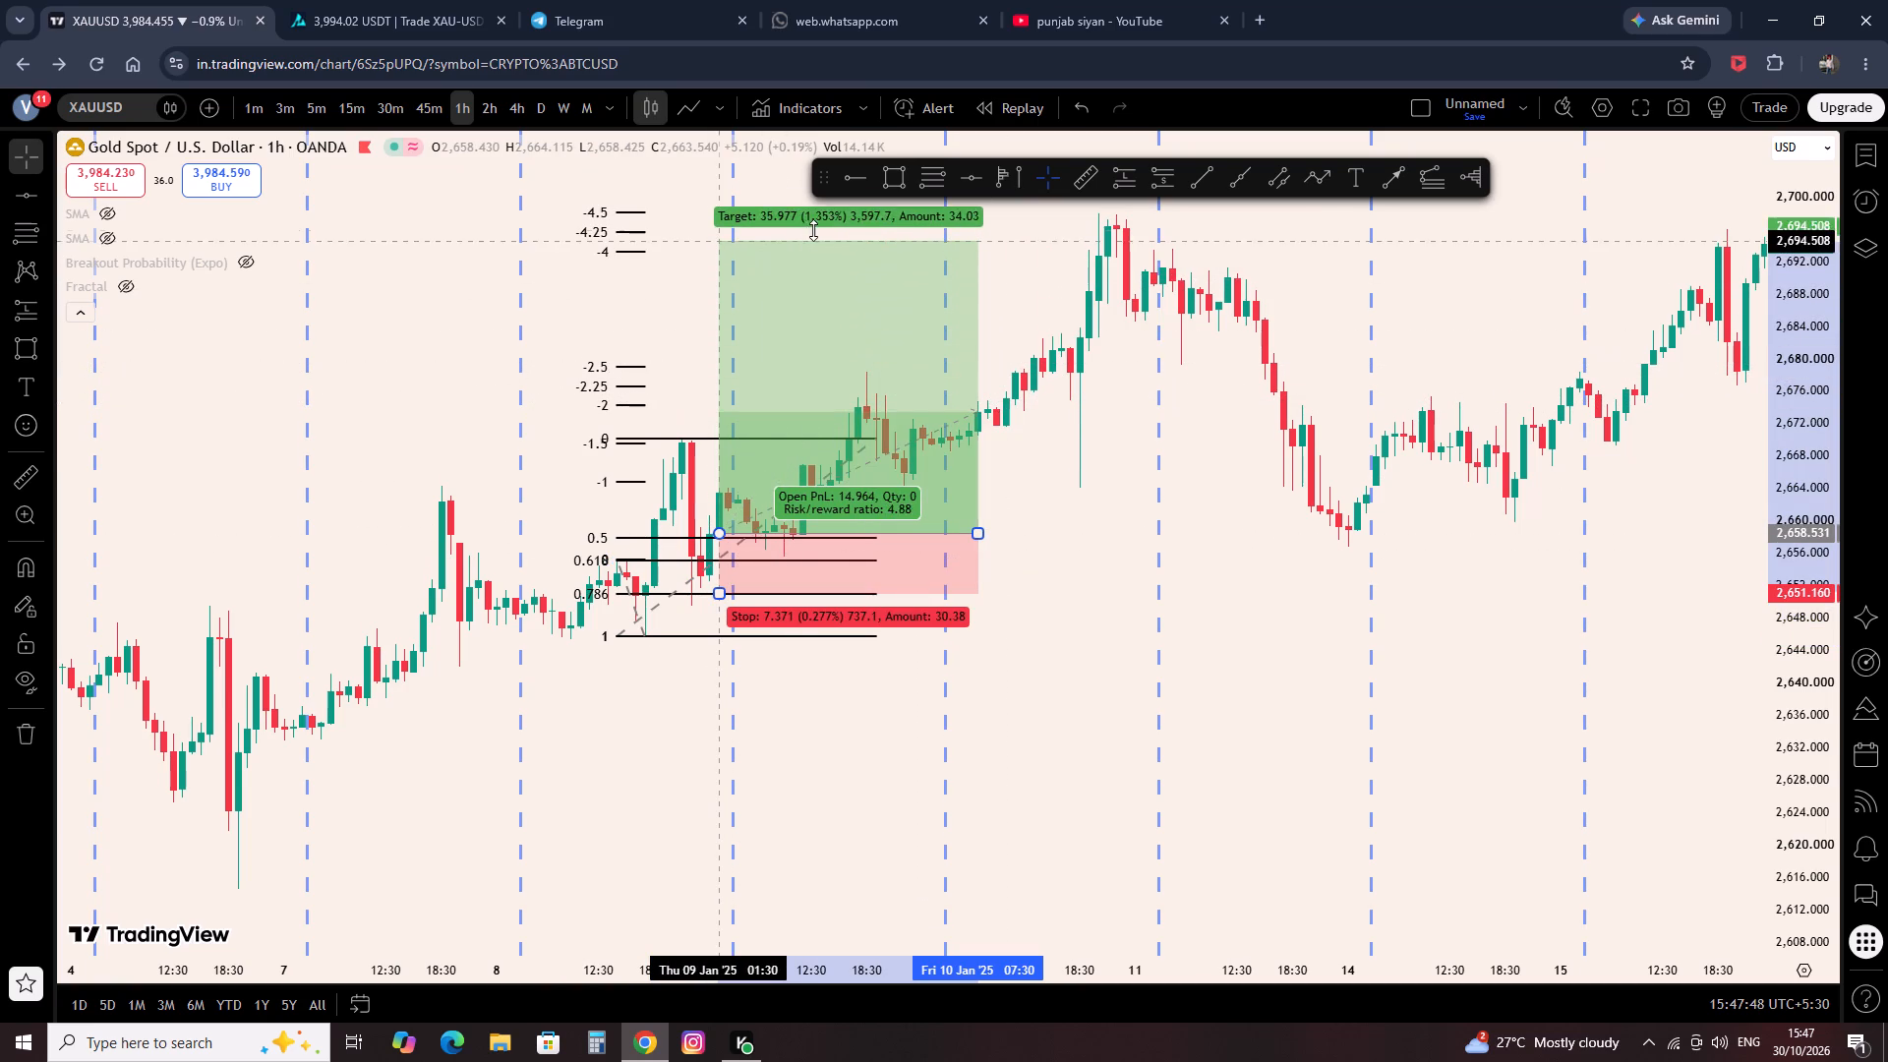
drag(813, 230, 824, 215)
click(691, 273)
Extend the long position in time to 11 January 00:30, past the 10 January high.
scroll(806, 324, down, 3)
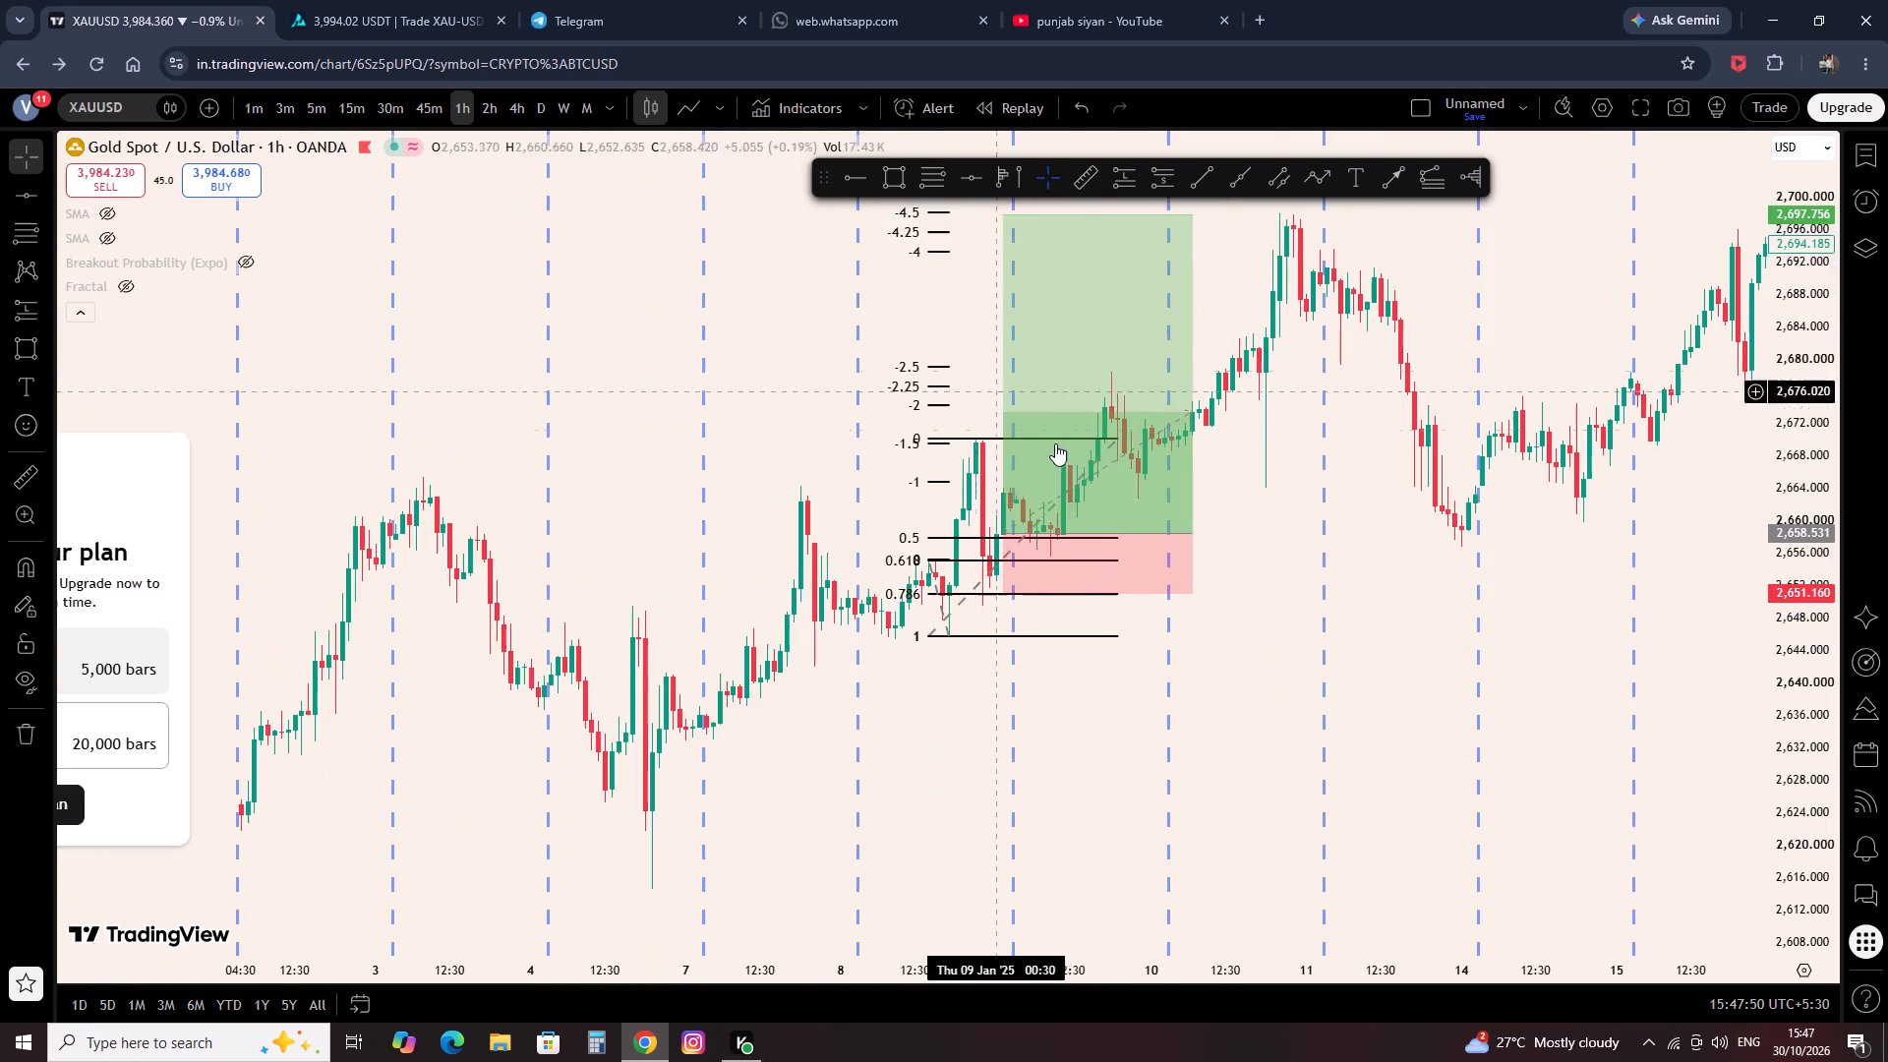
click(1104, 456)
click(1333, 542)
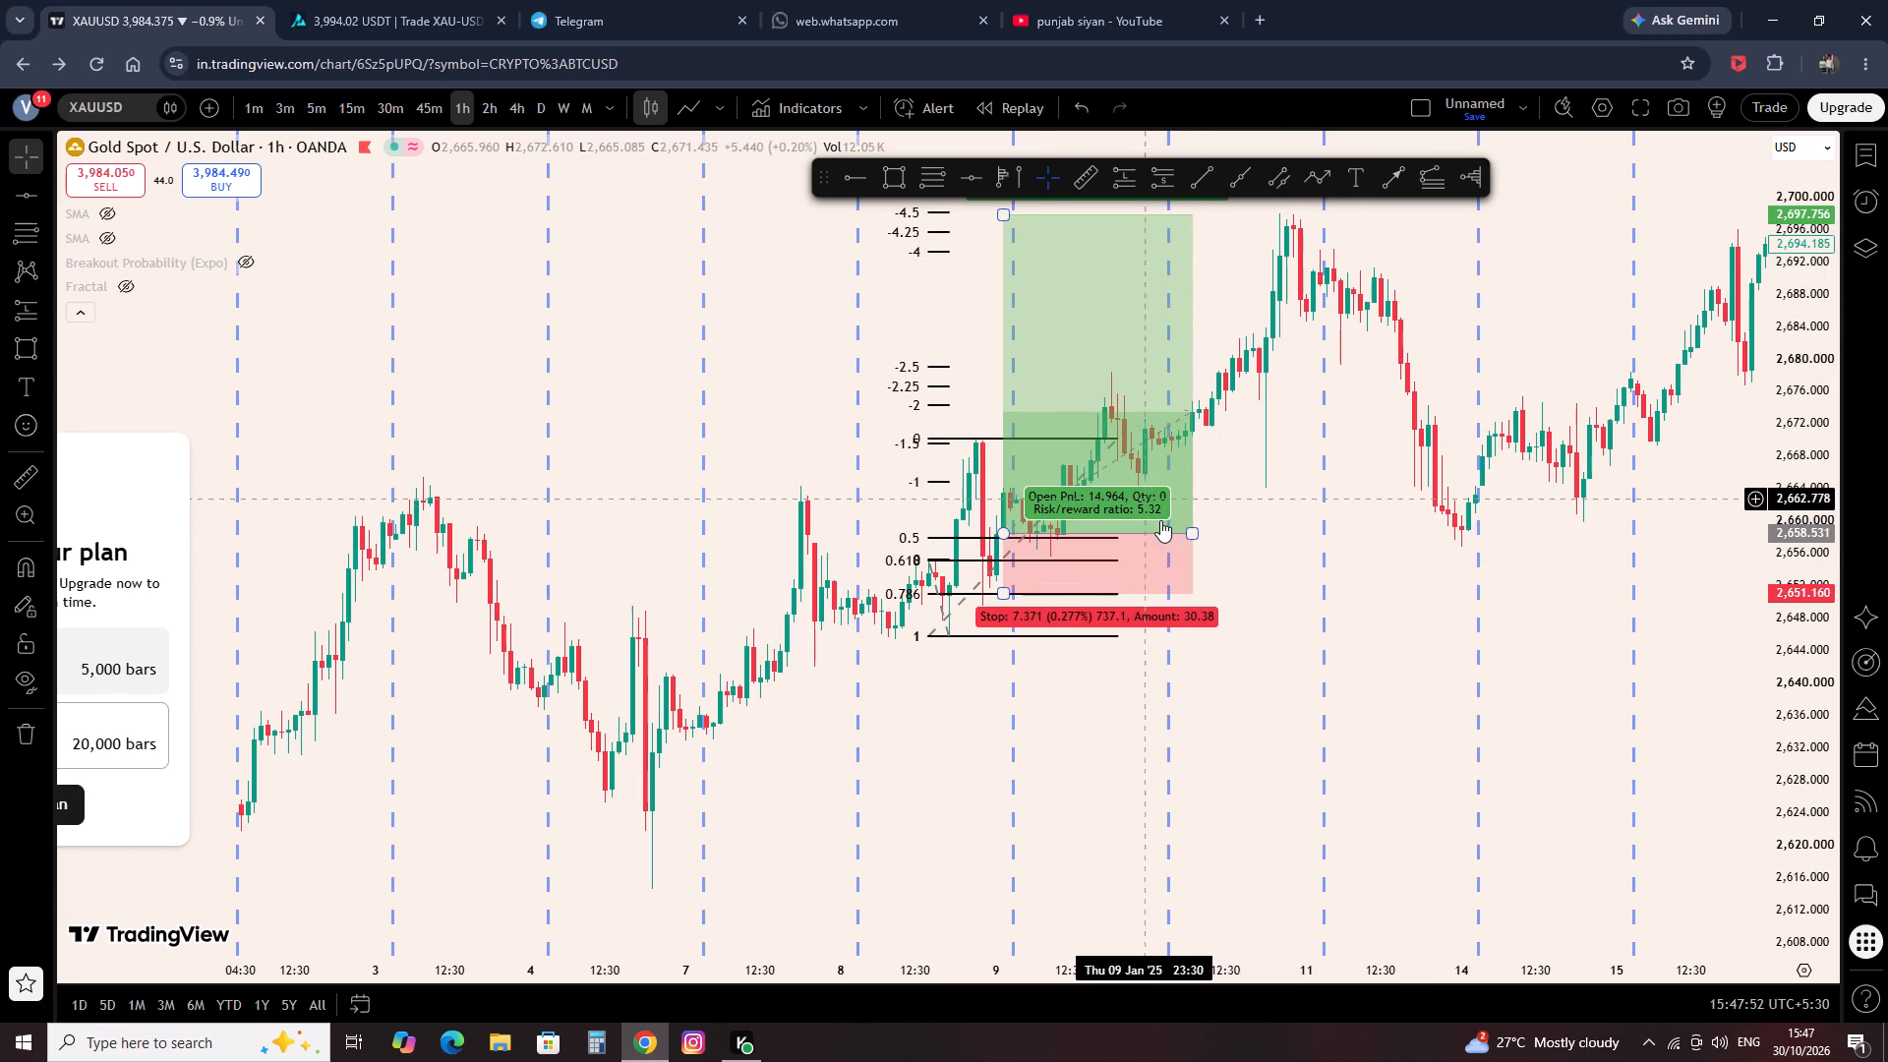
drag(1191, 538, 1309, 551)
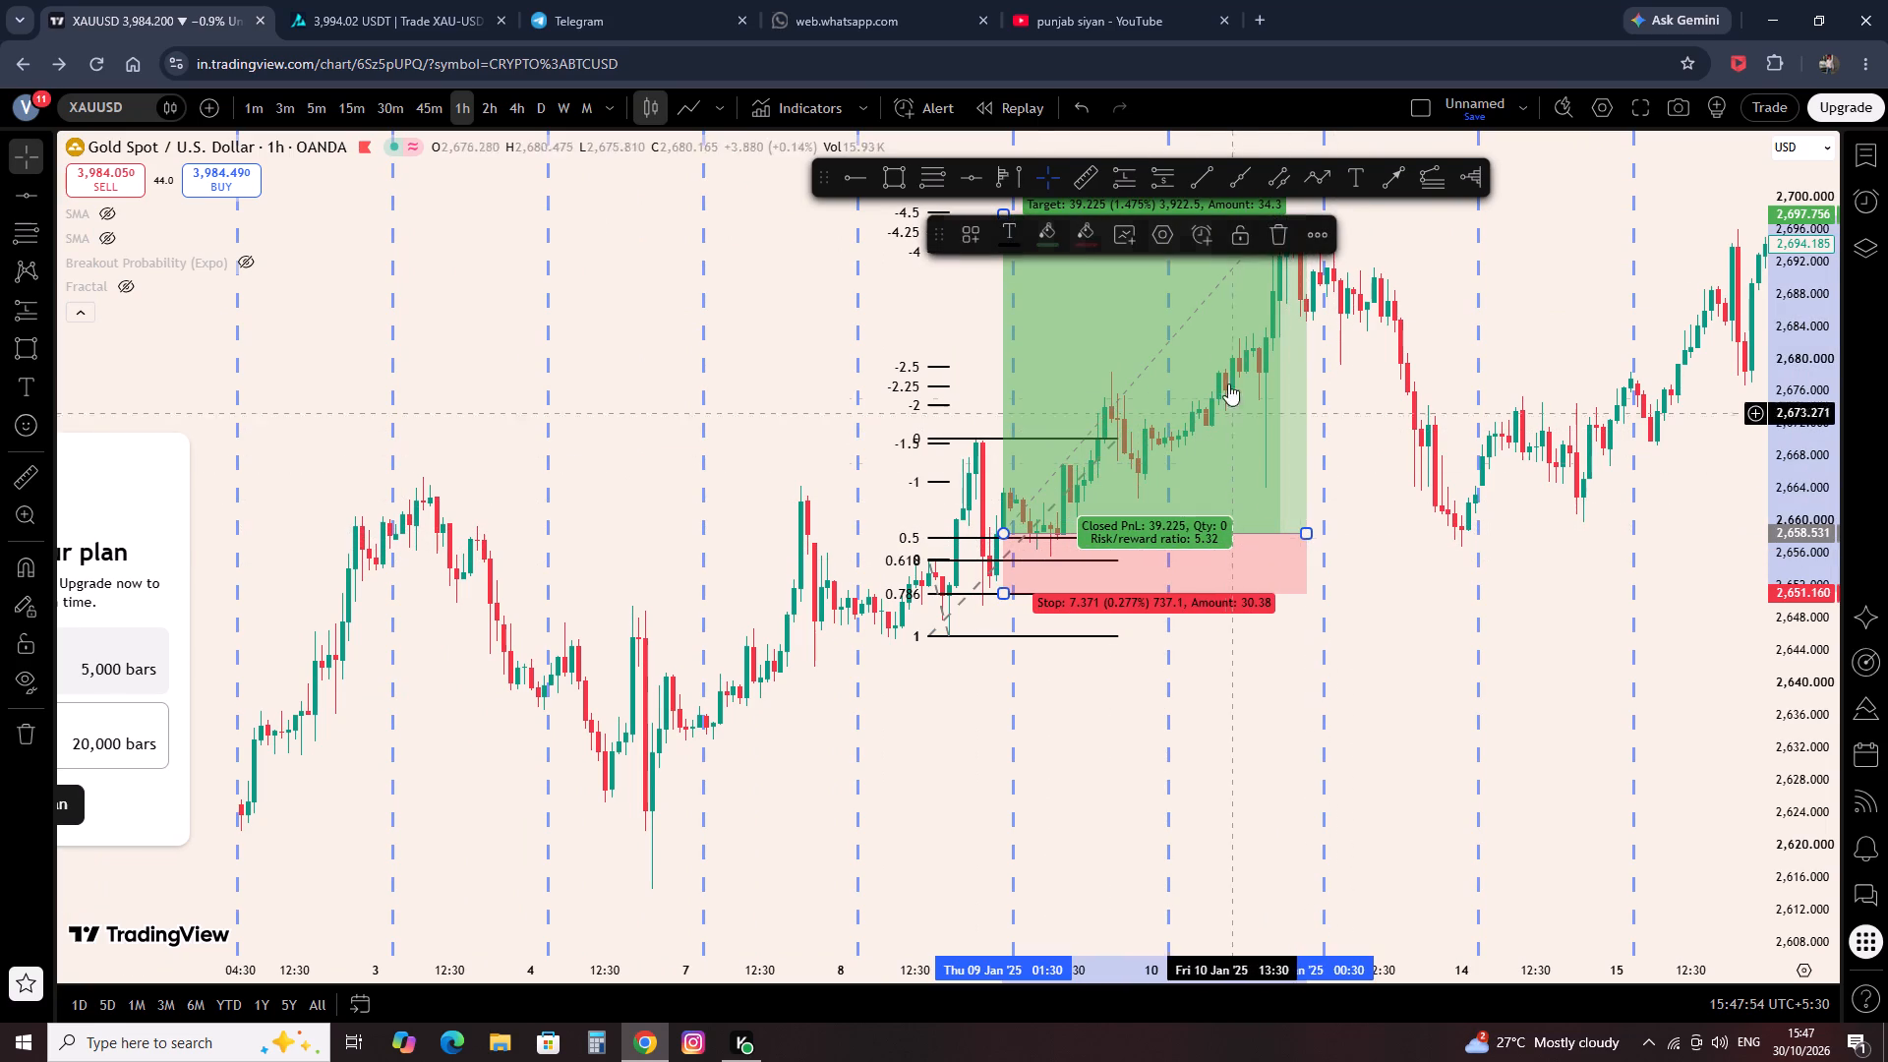
click(830, 337)
Delete the stdv and optimal-entry Fib retracements on the 8 January swing, keeping the long position.
scroll(1163, 446, down, 3)
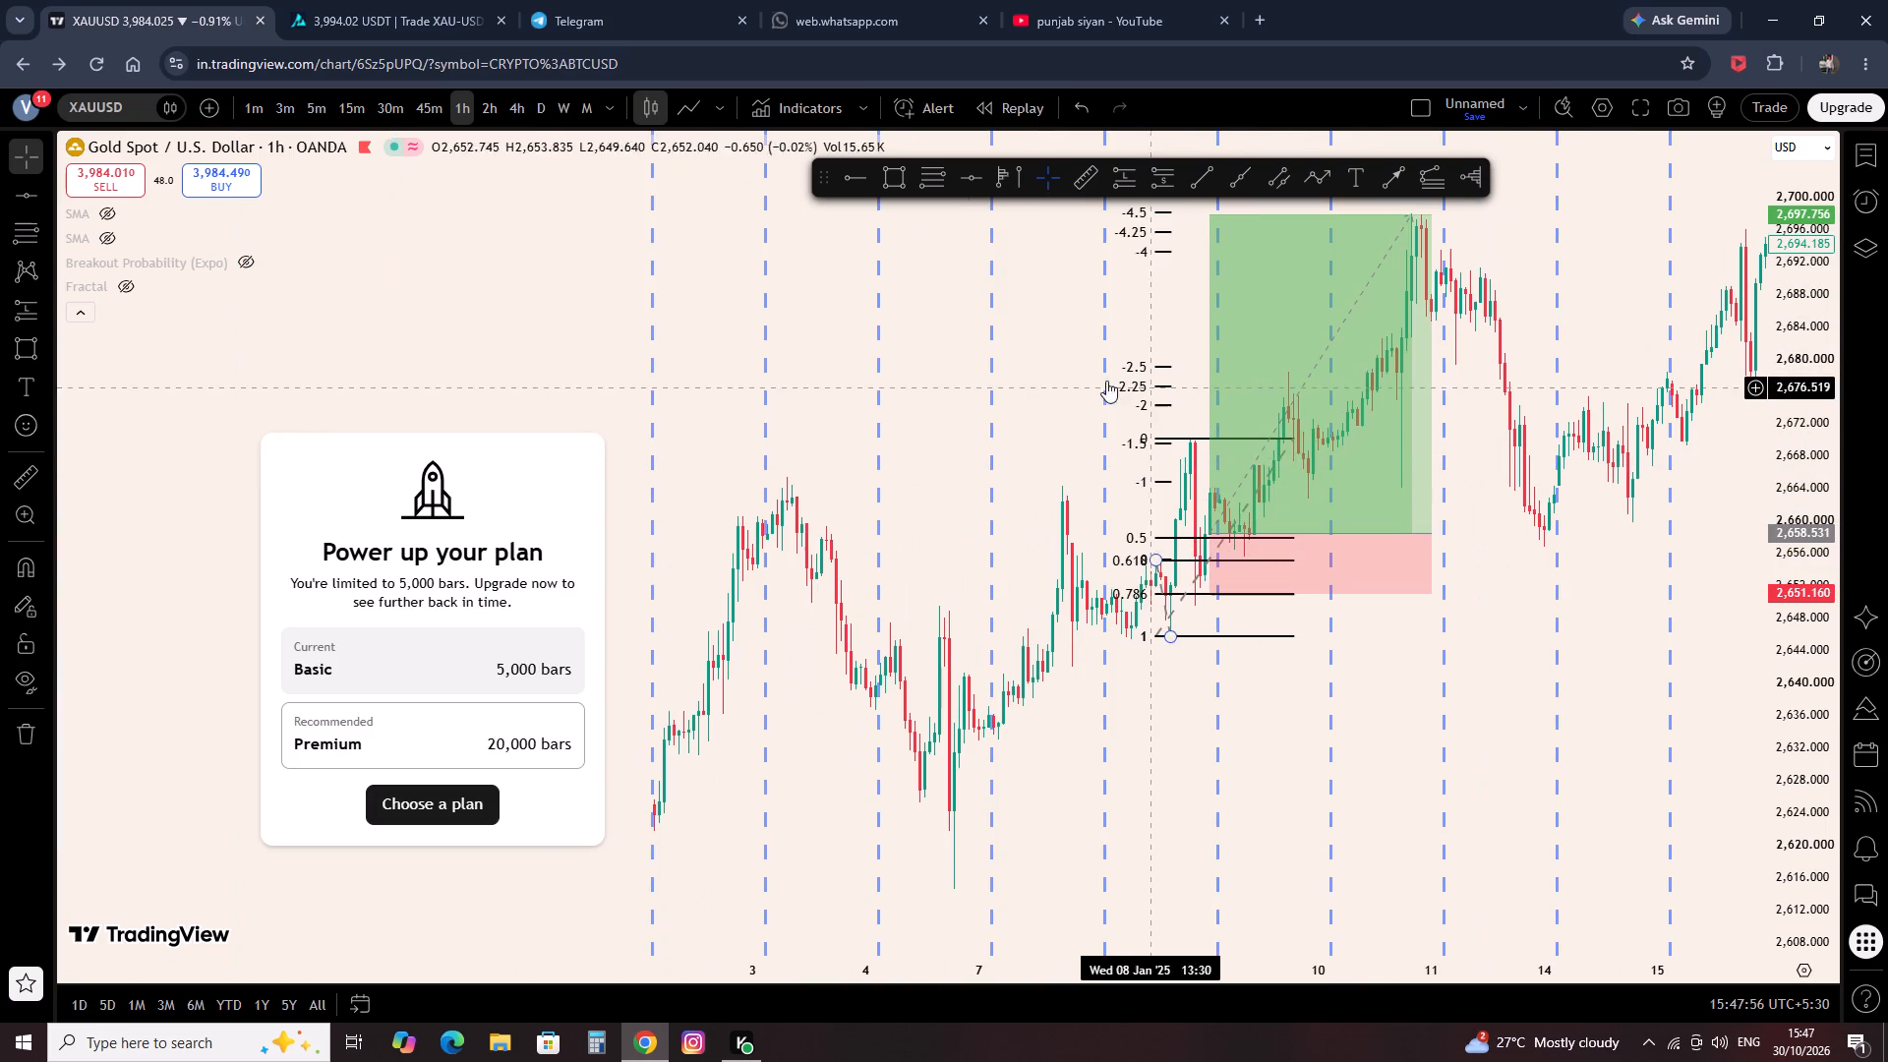
click(1163, 384)
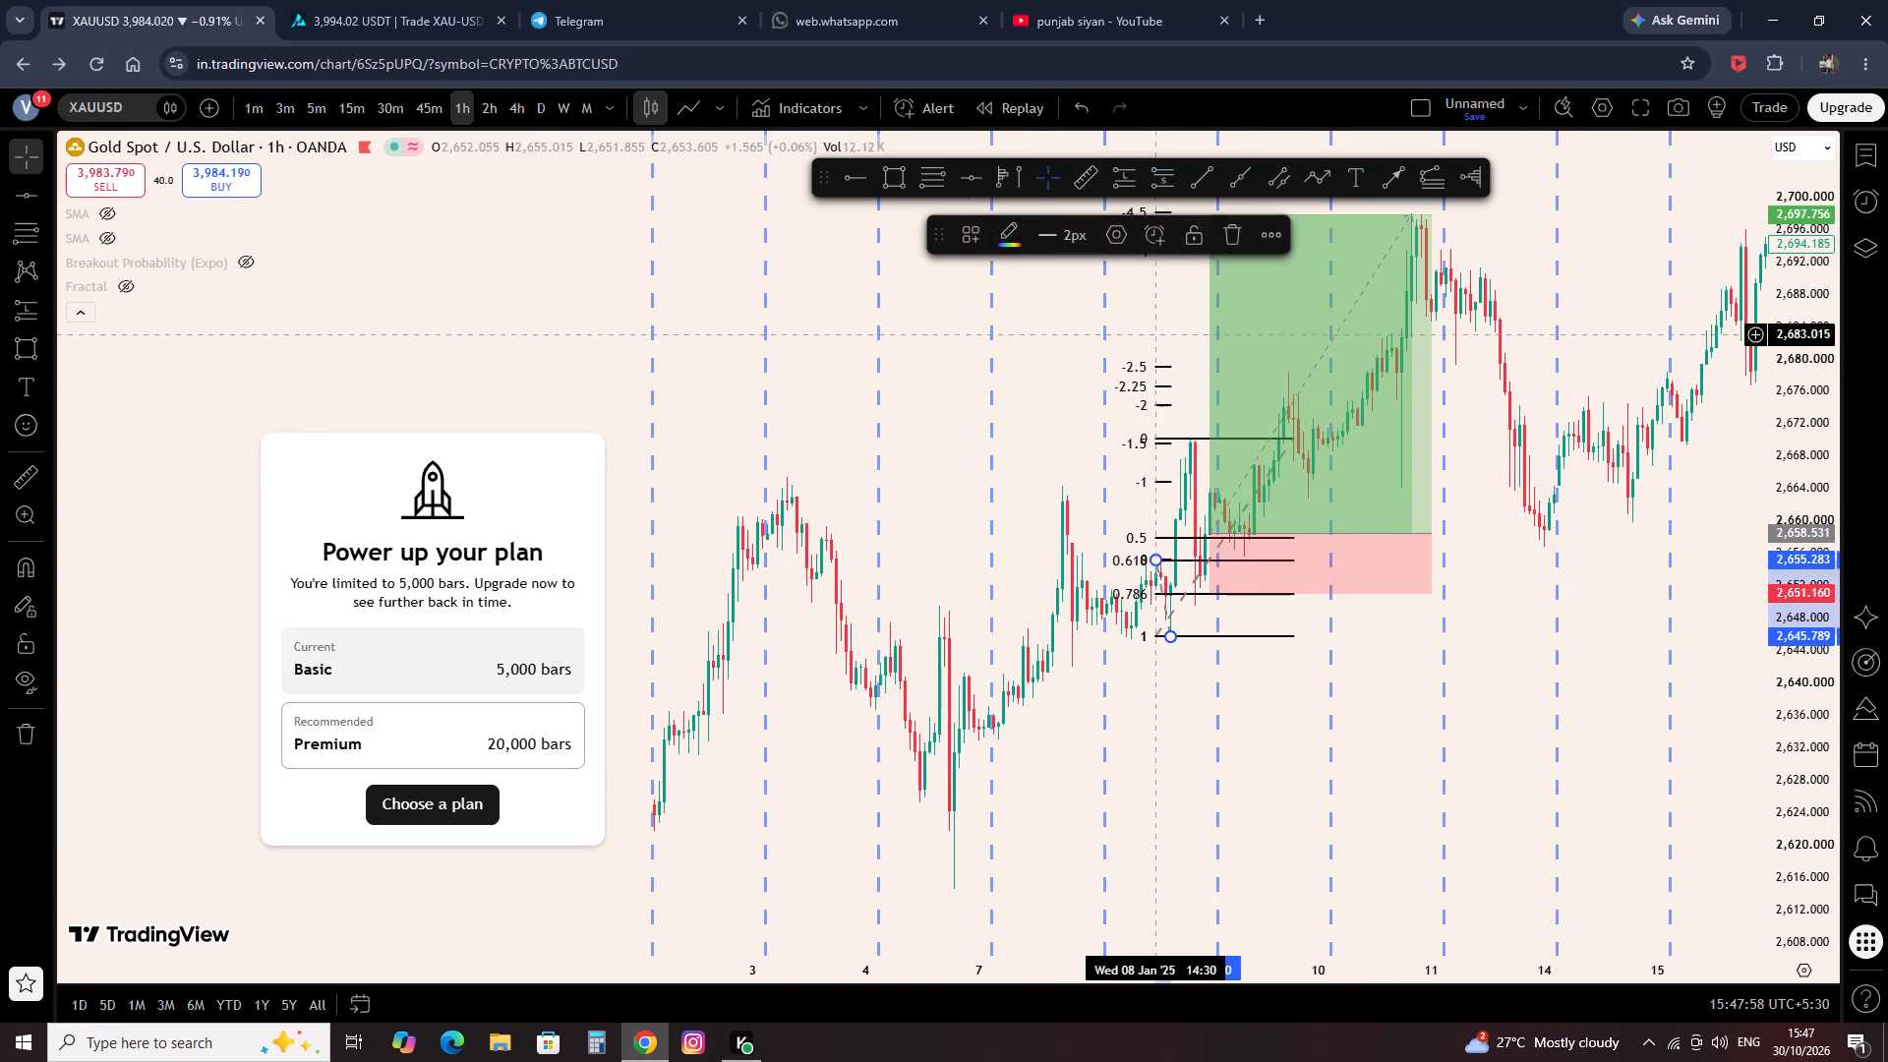
click(1225, 246)
scroll(1191, 485, up, 2)
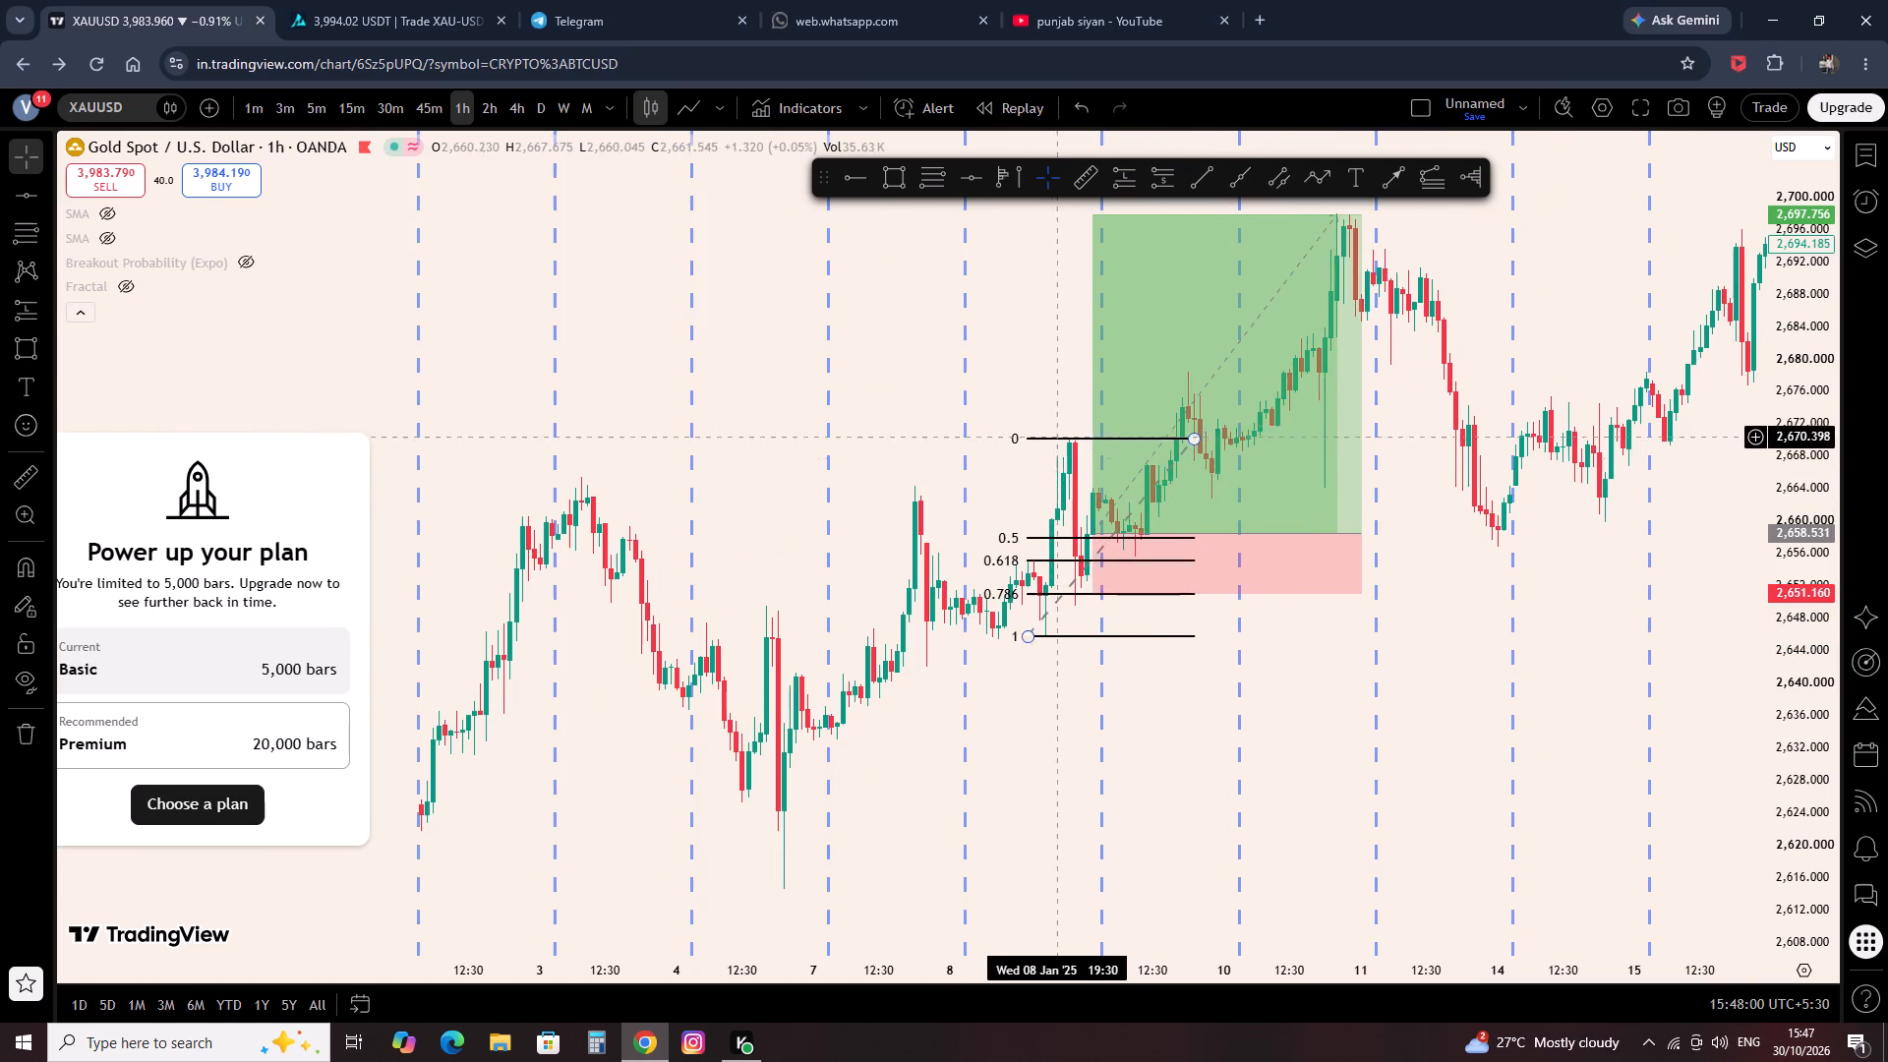
click(1038, 438)
key(Delete)
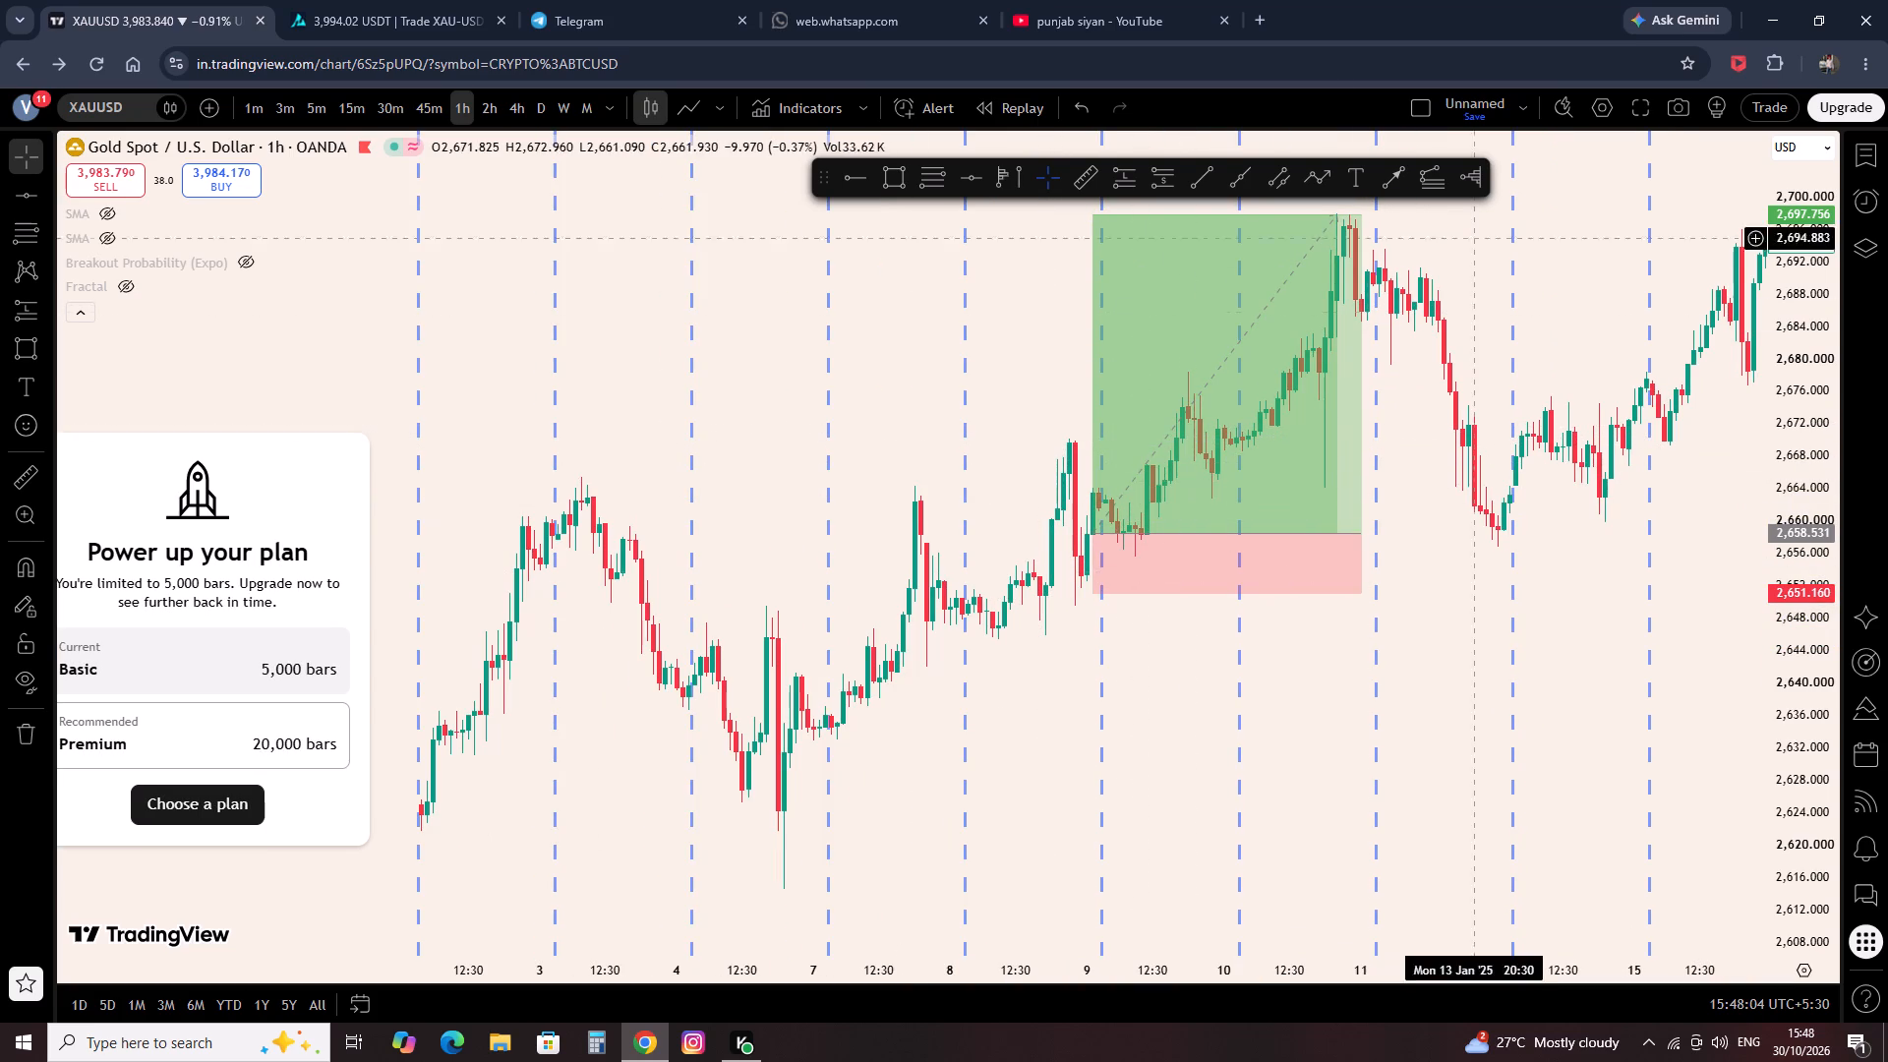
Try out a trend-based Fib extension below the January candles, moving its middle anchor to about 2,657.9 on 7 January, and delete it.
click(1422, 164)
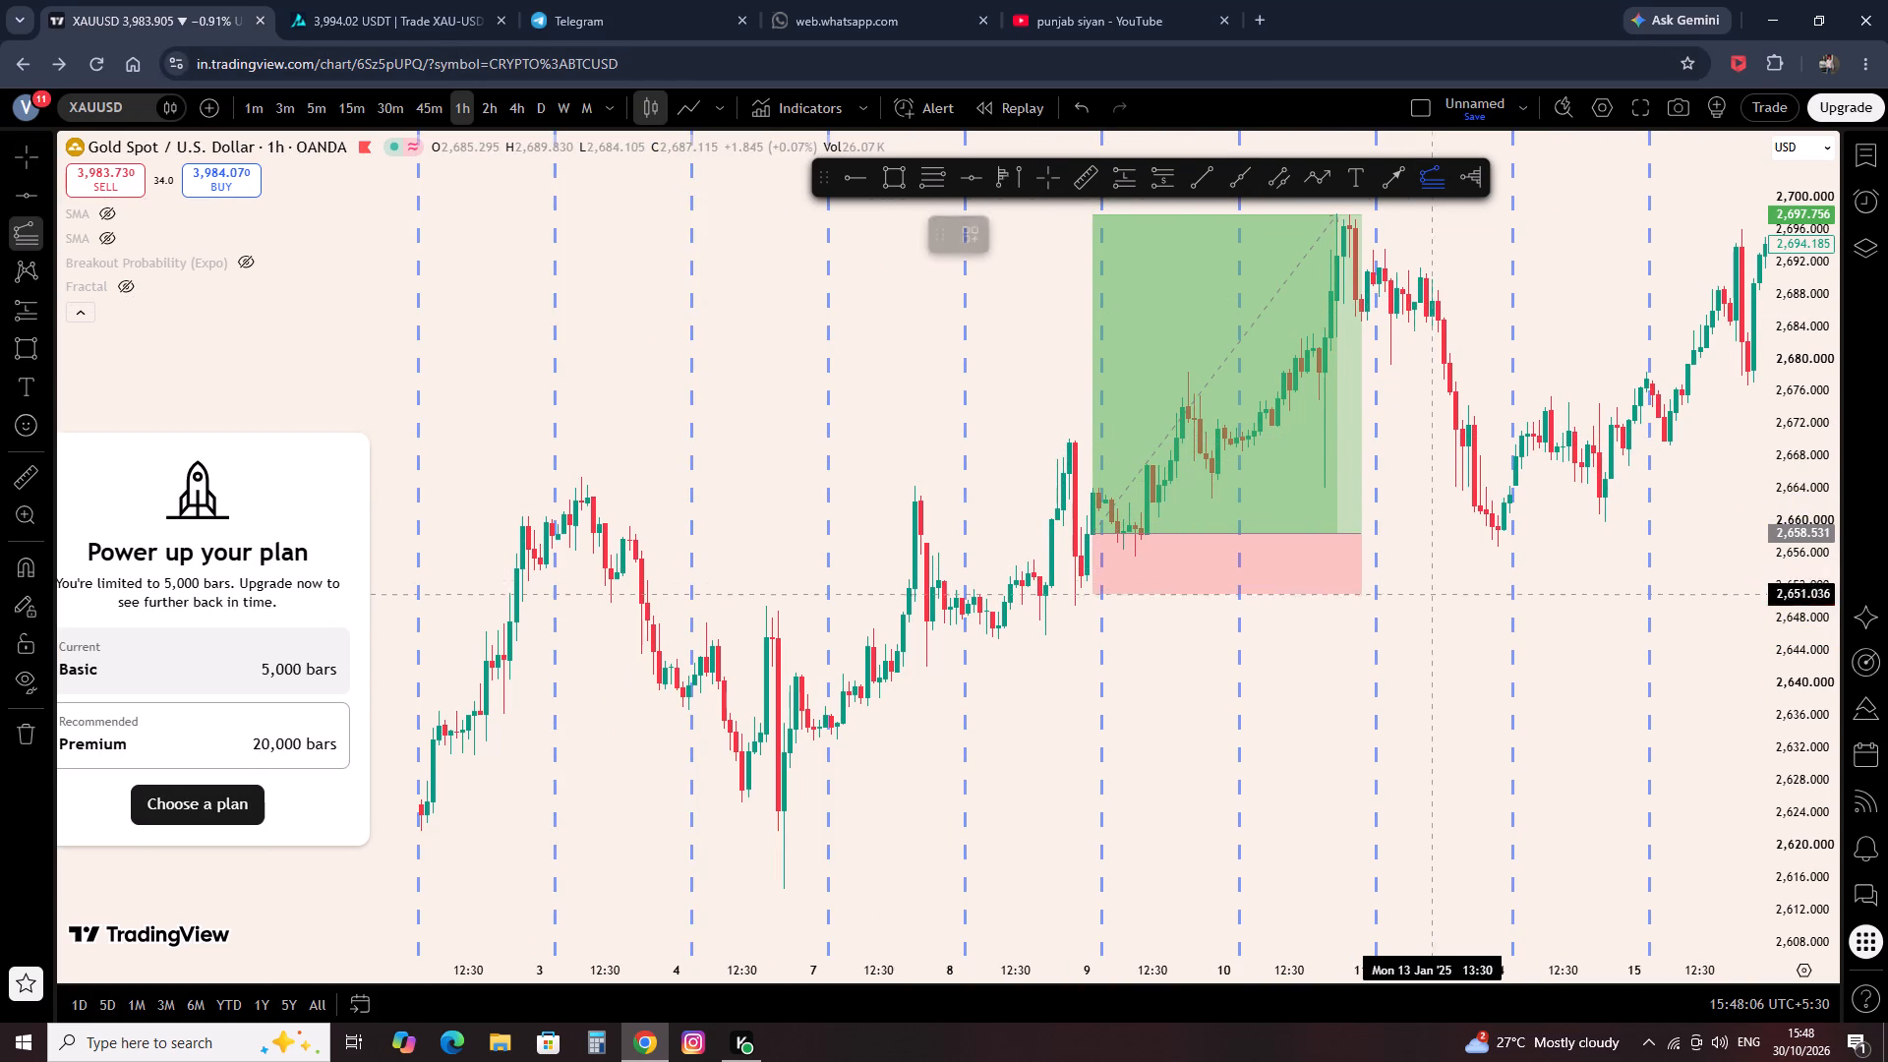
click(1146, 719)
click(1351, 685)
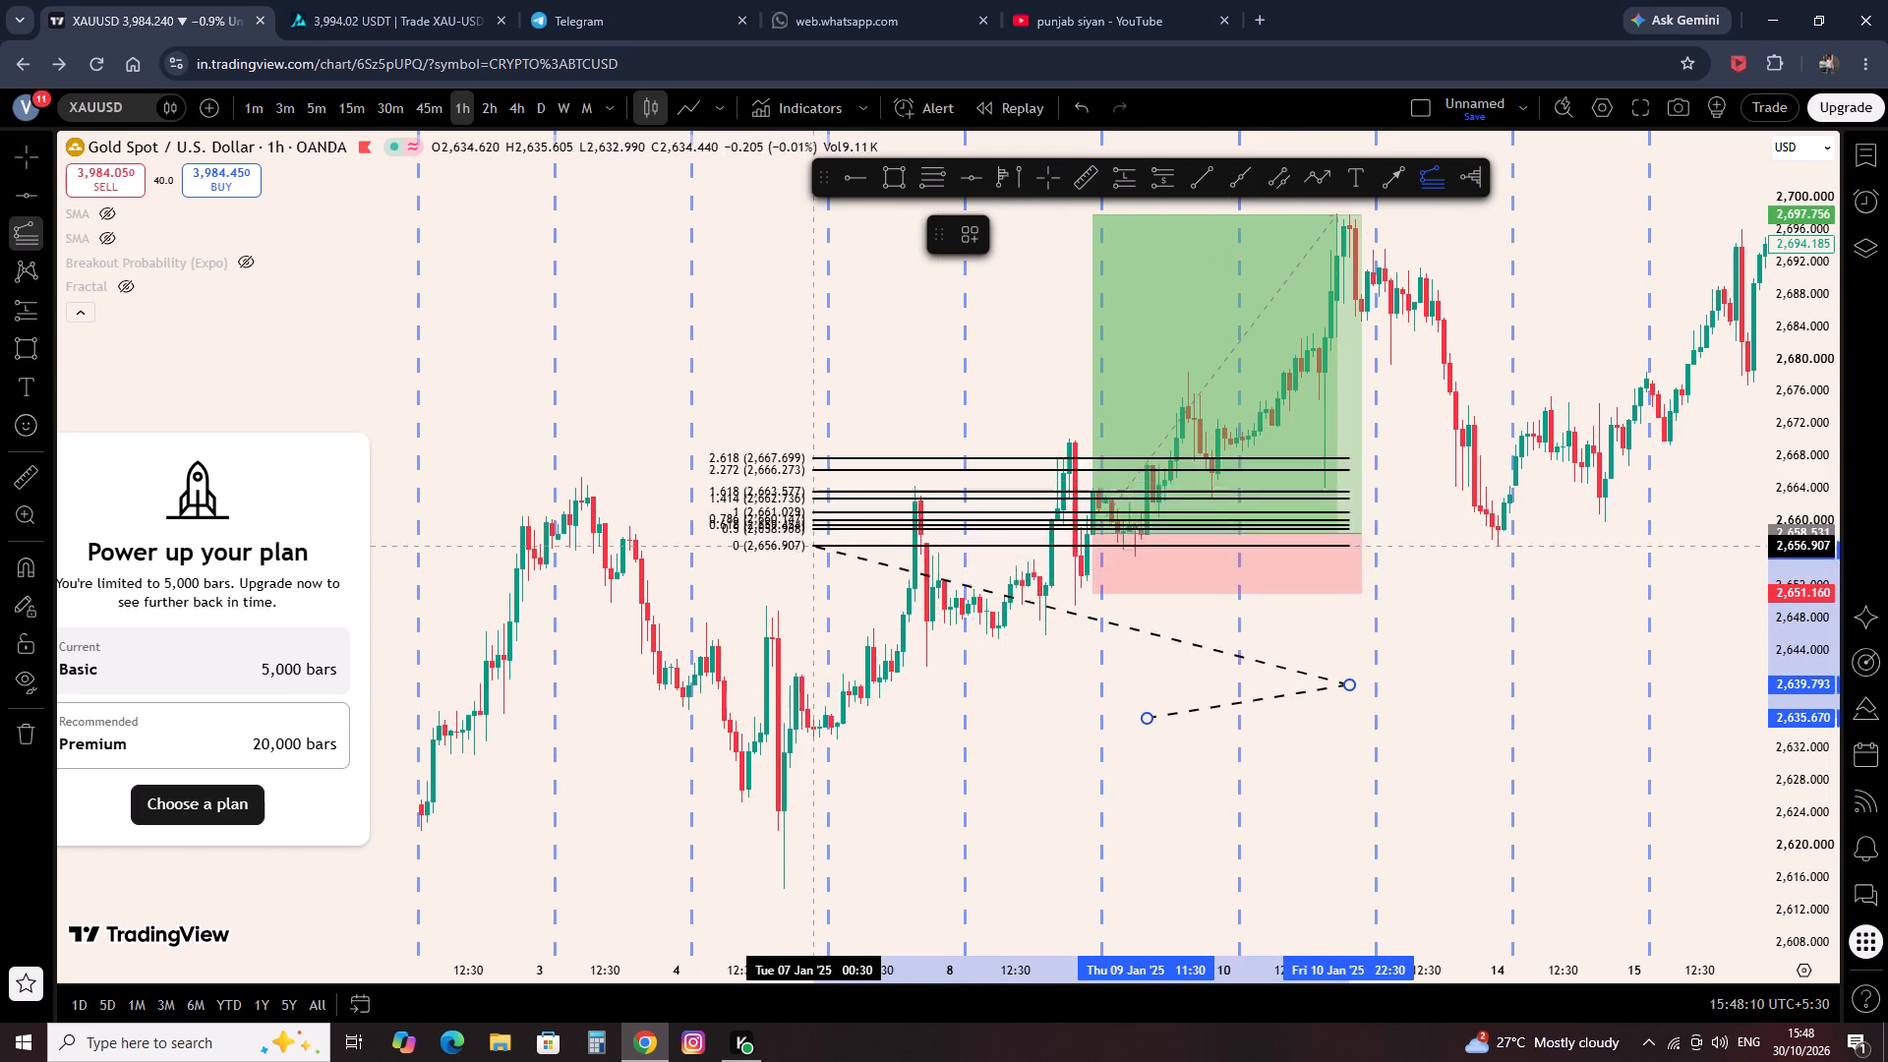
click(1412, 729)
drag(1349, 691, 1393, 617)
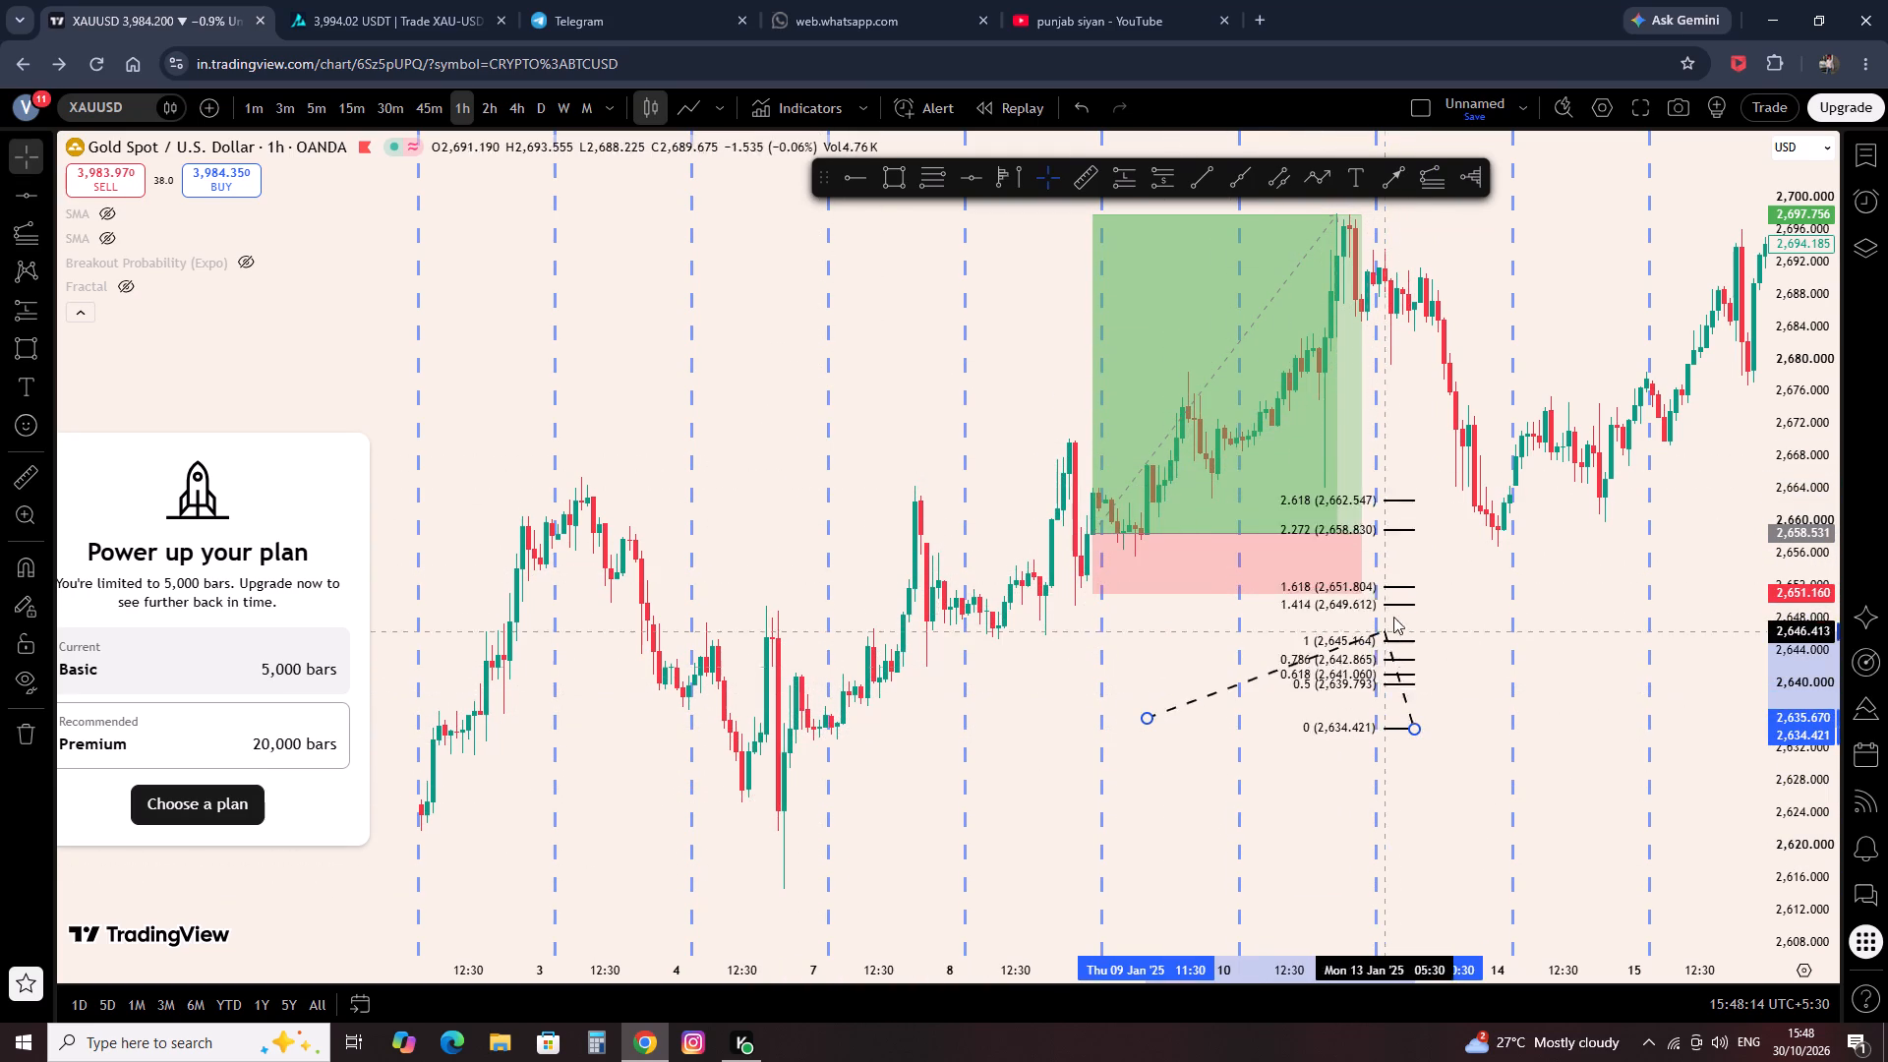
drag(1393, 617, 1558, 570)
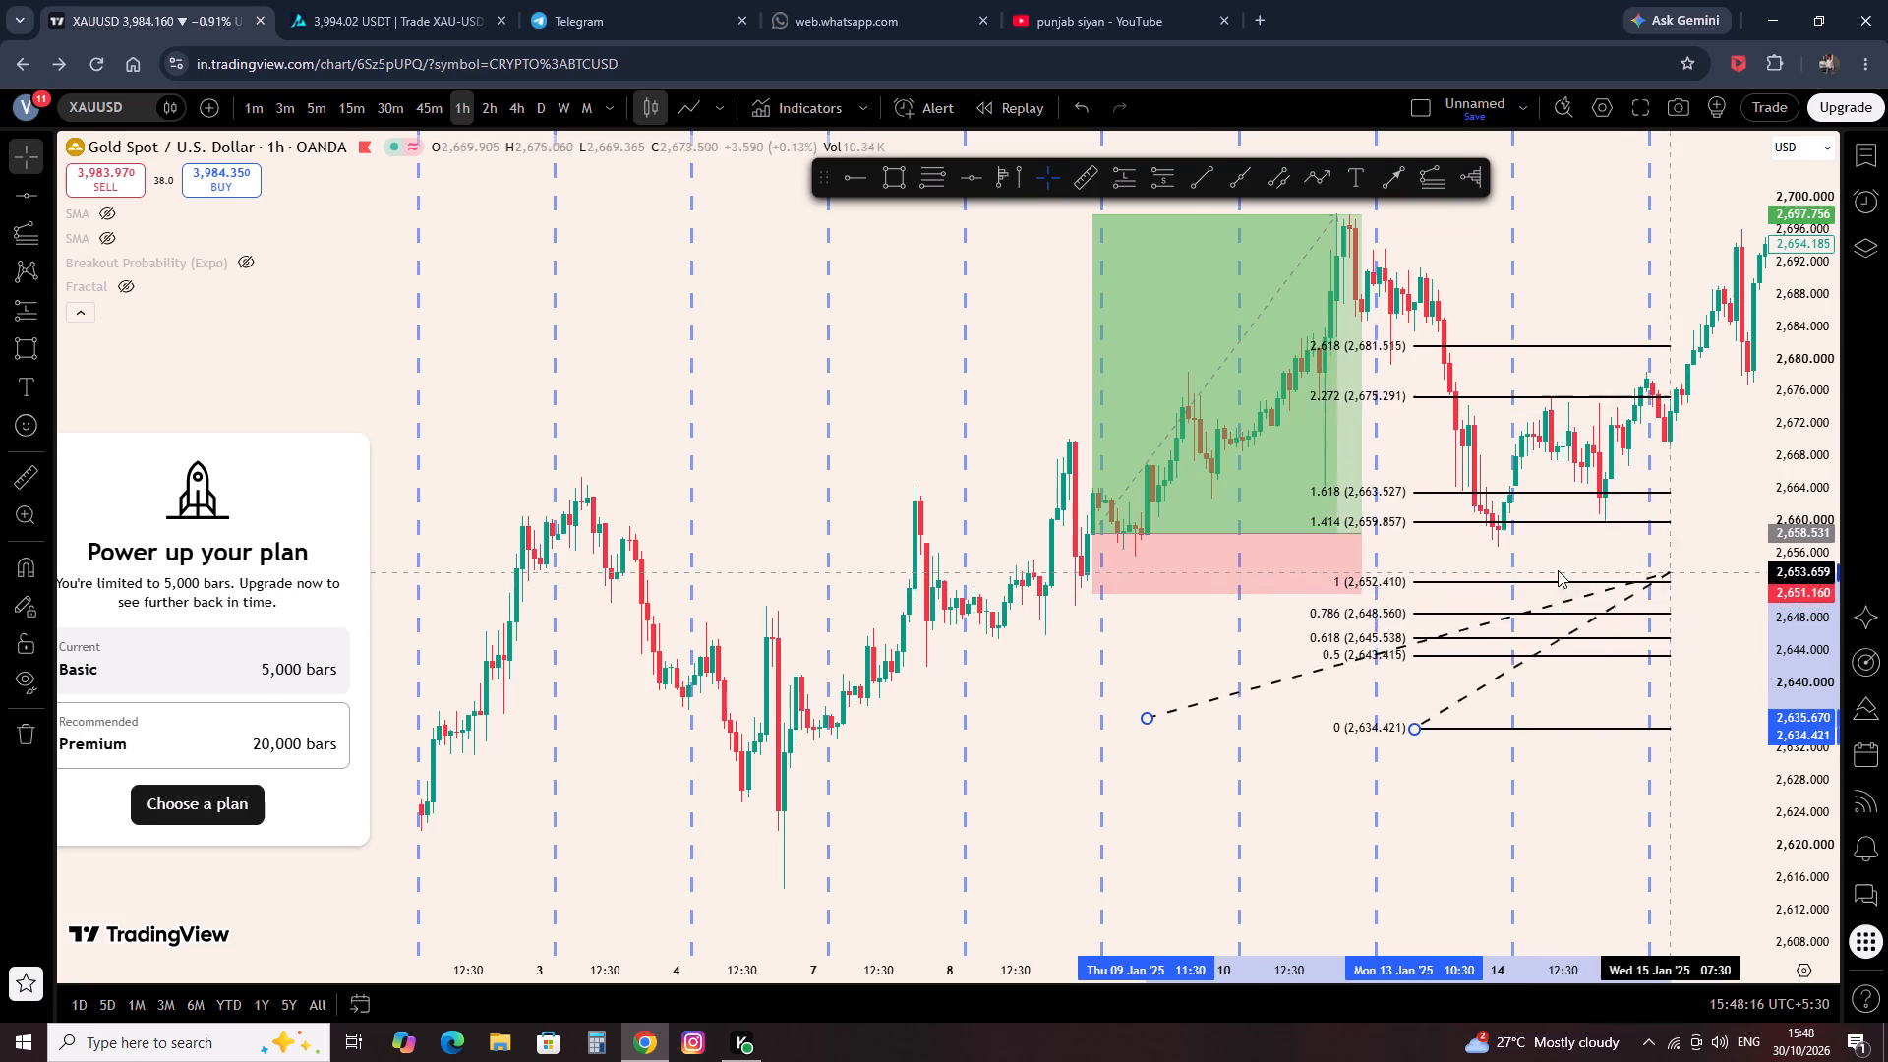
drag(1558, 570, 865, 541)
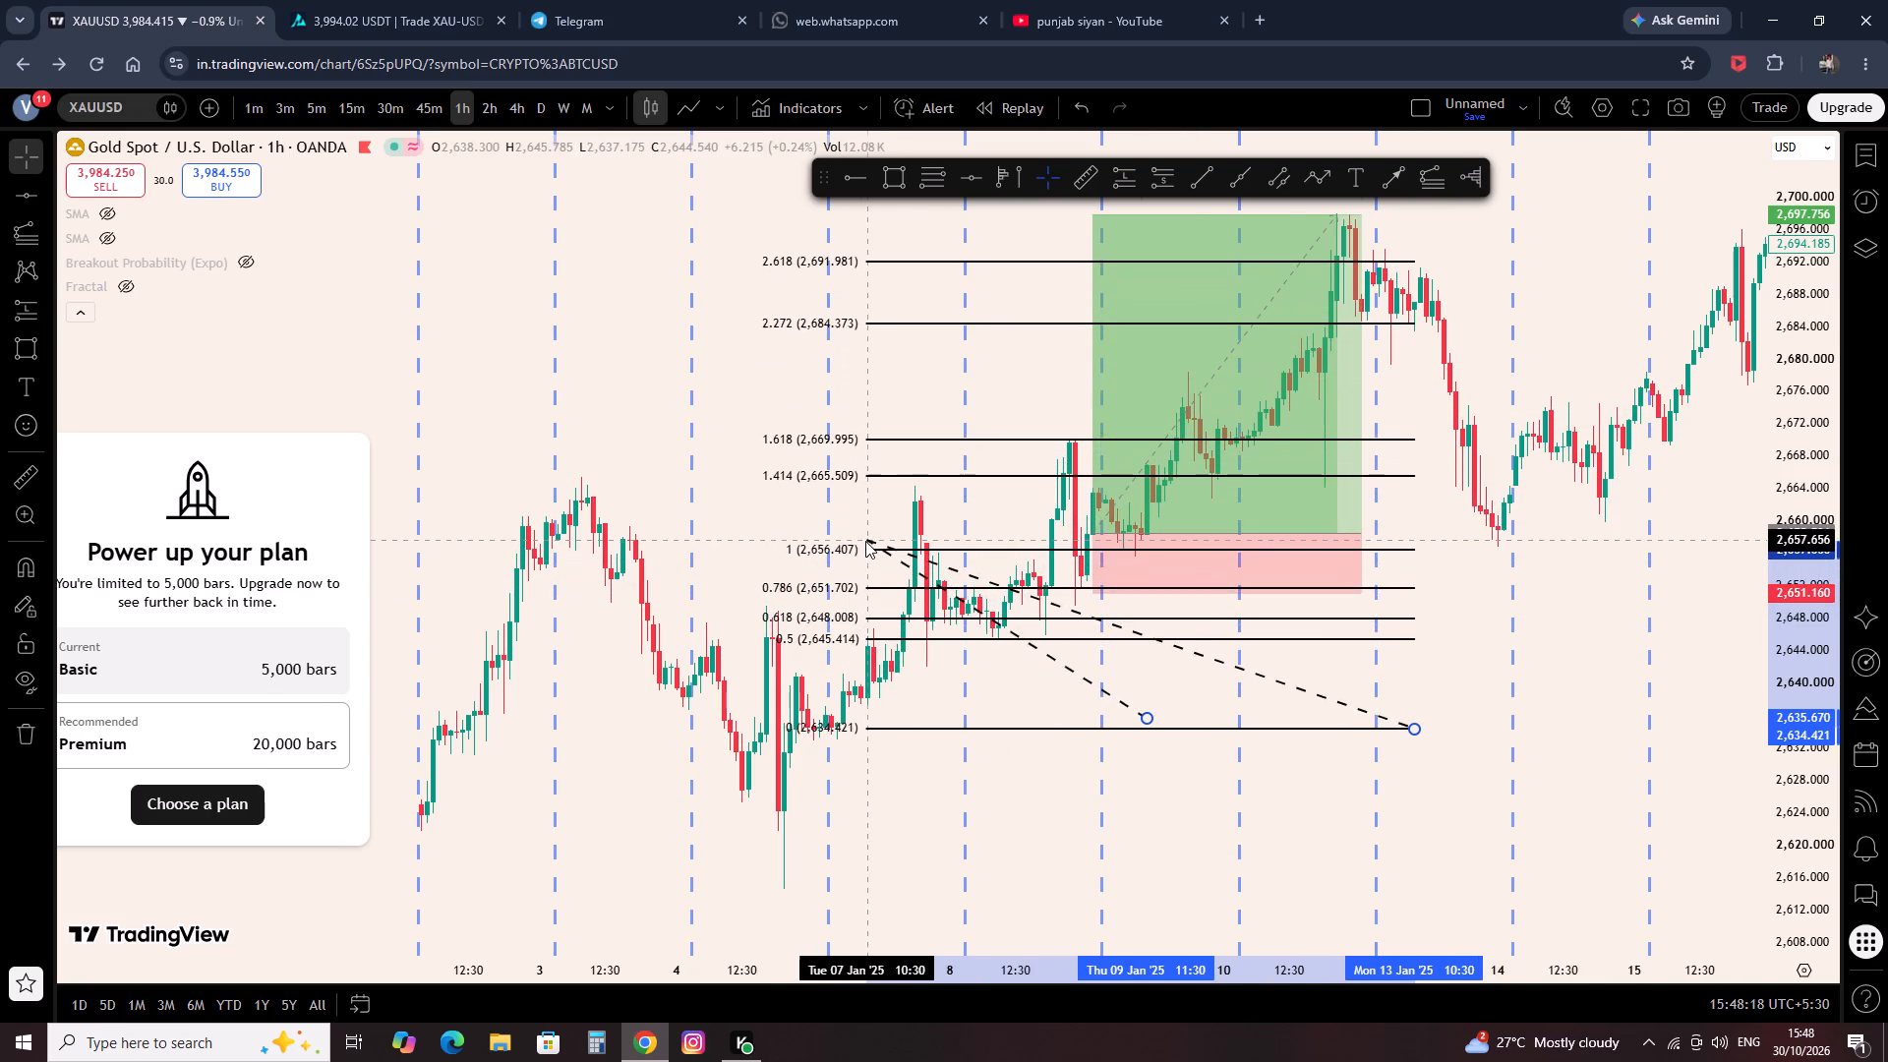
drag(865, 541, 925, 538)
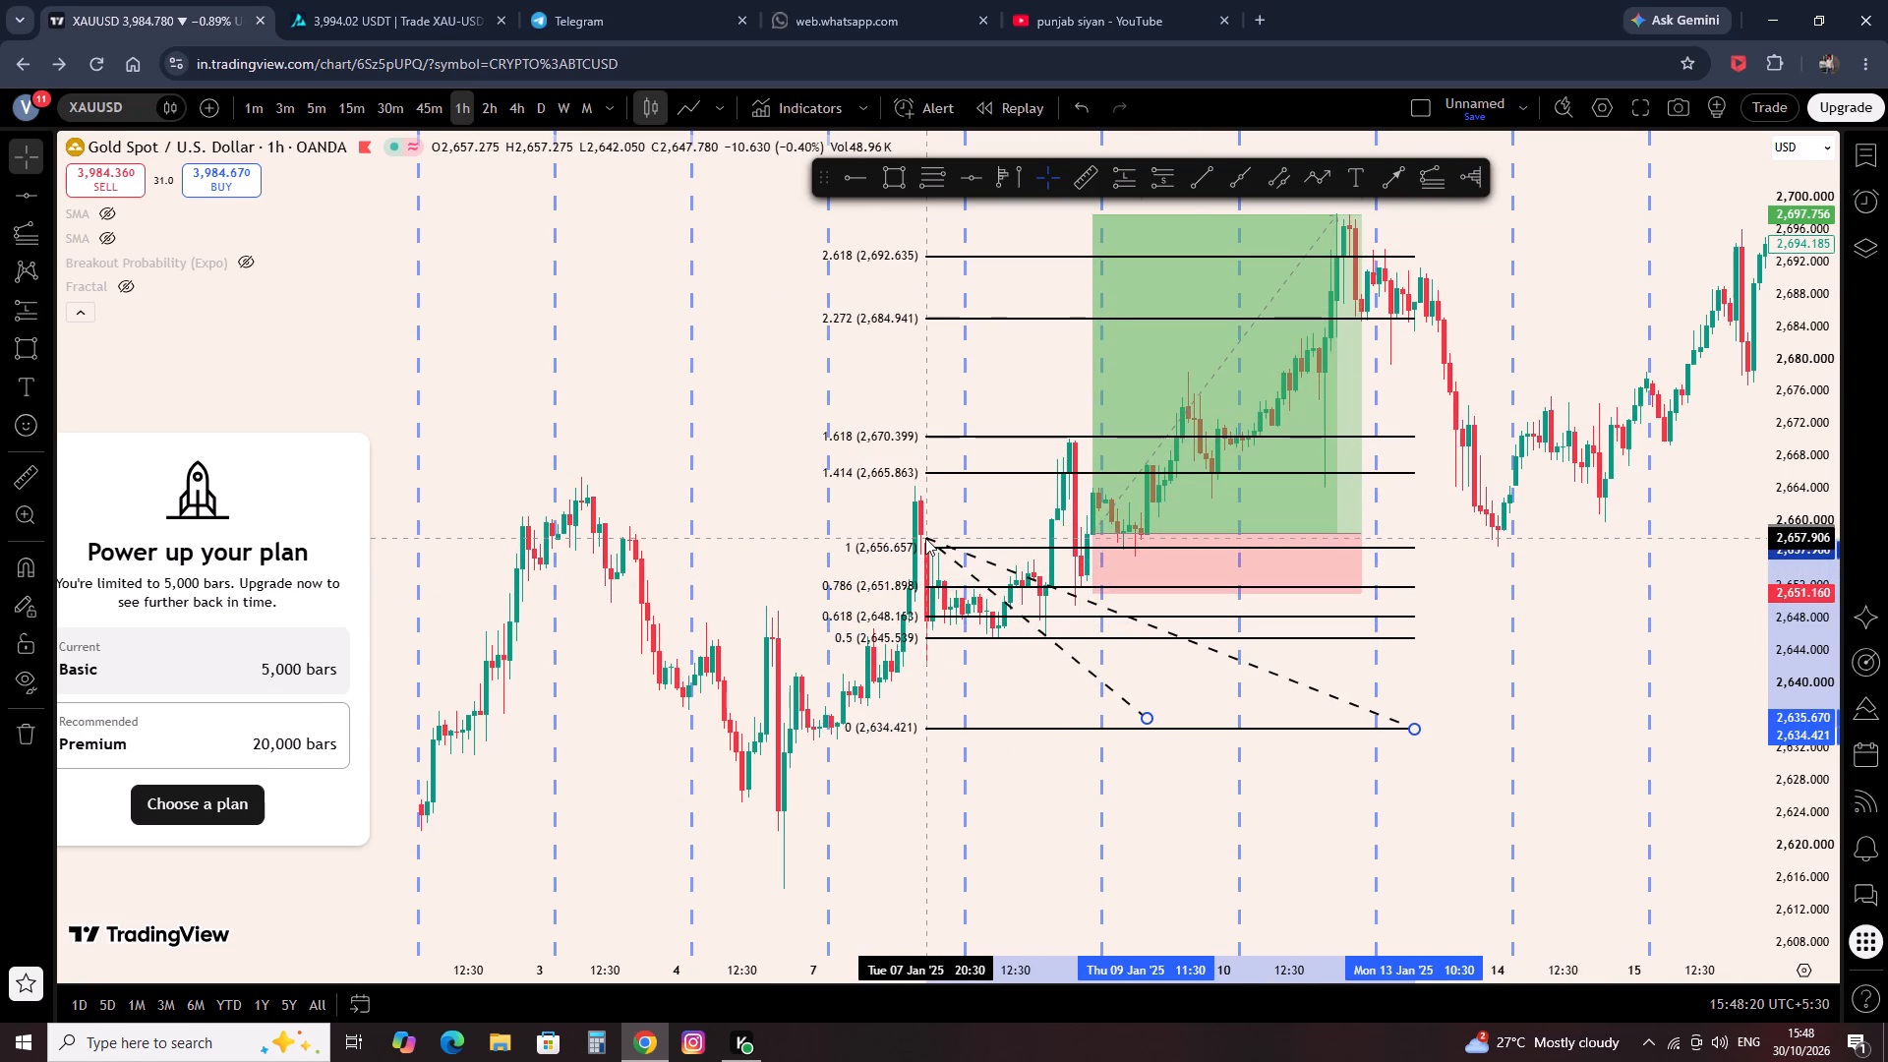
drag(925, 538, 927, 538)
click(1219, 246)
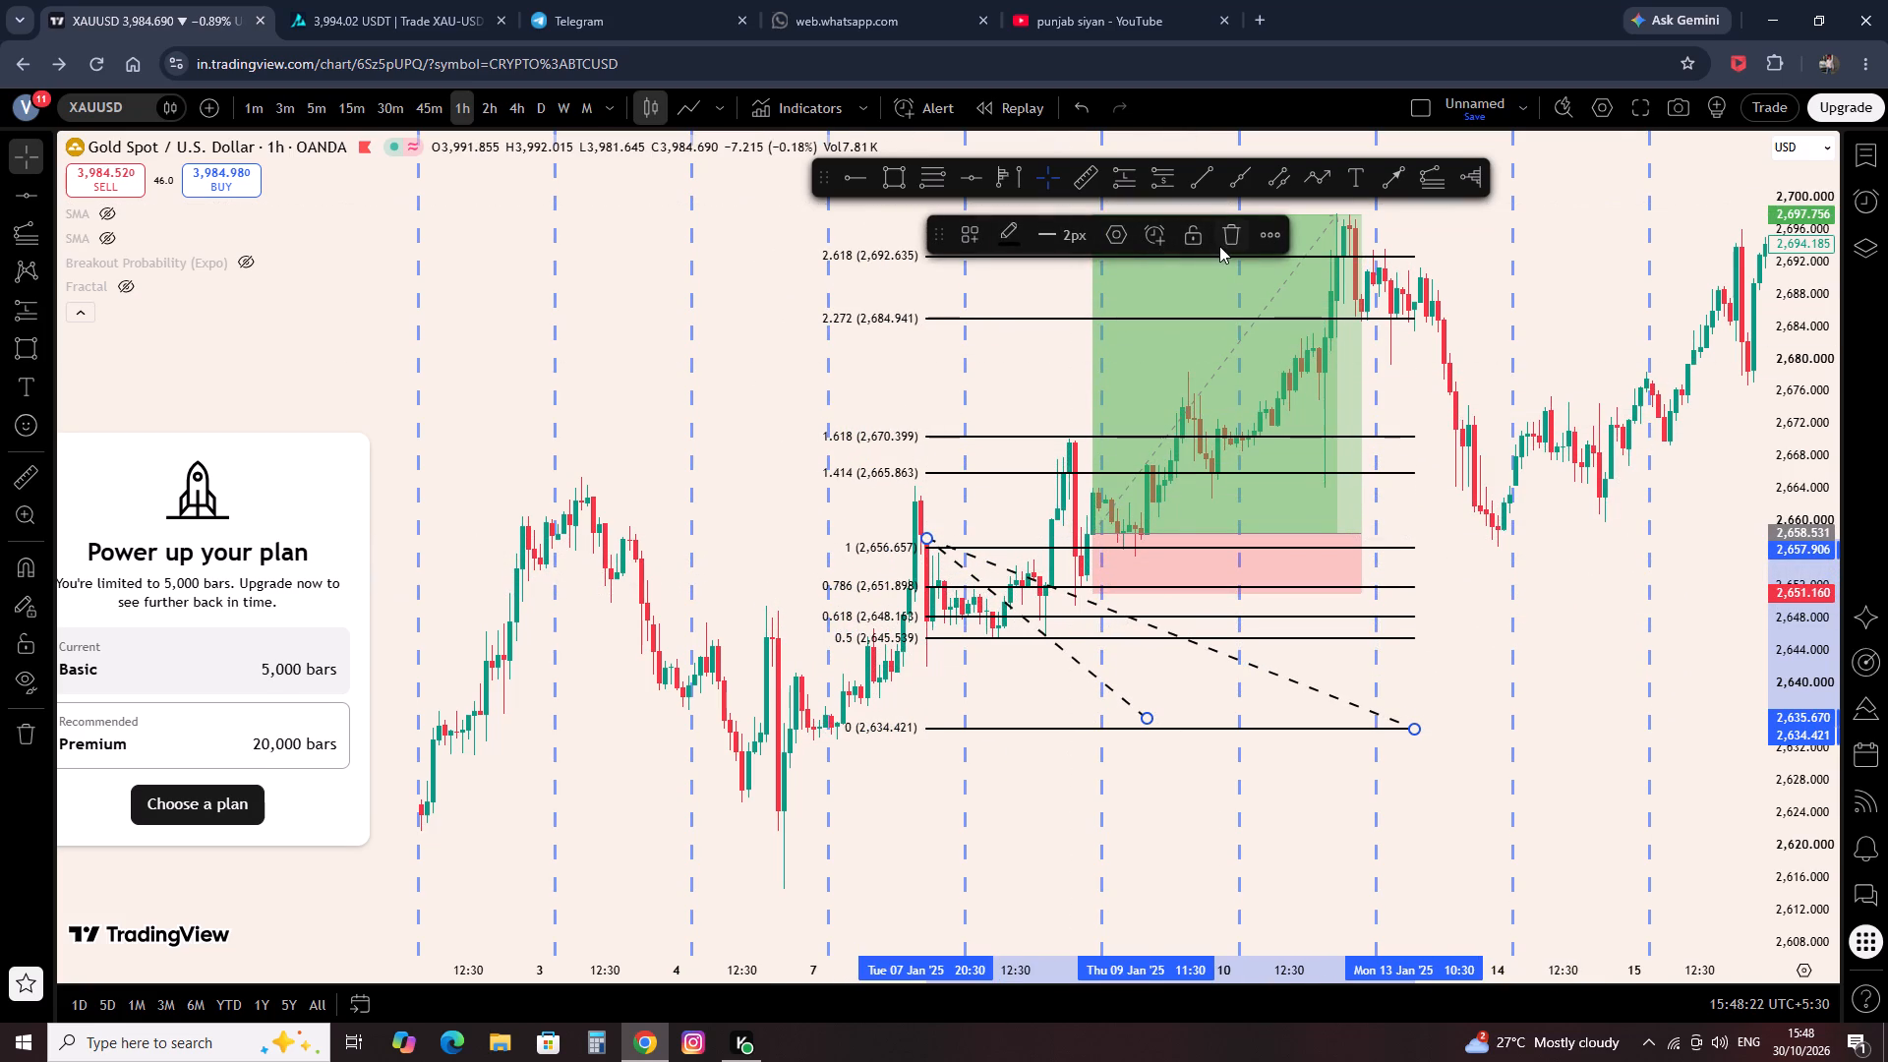
Draw a trend-based Fib extension from the 8 January low near 2,645.8 to the high near 2,670.4, ending at about 2,645.3 on 9 January.
scroll(933, 548, up, 1)
click(957, 694)
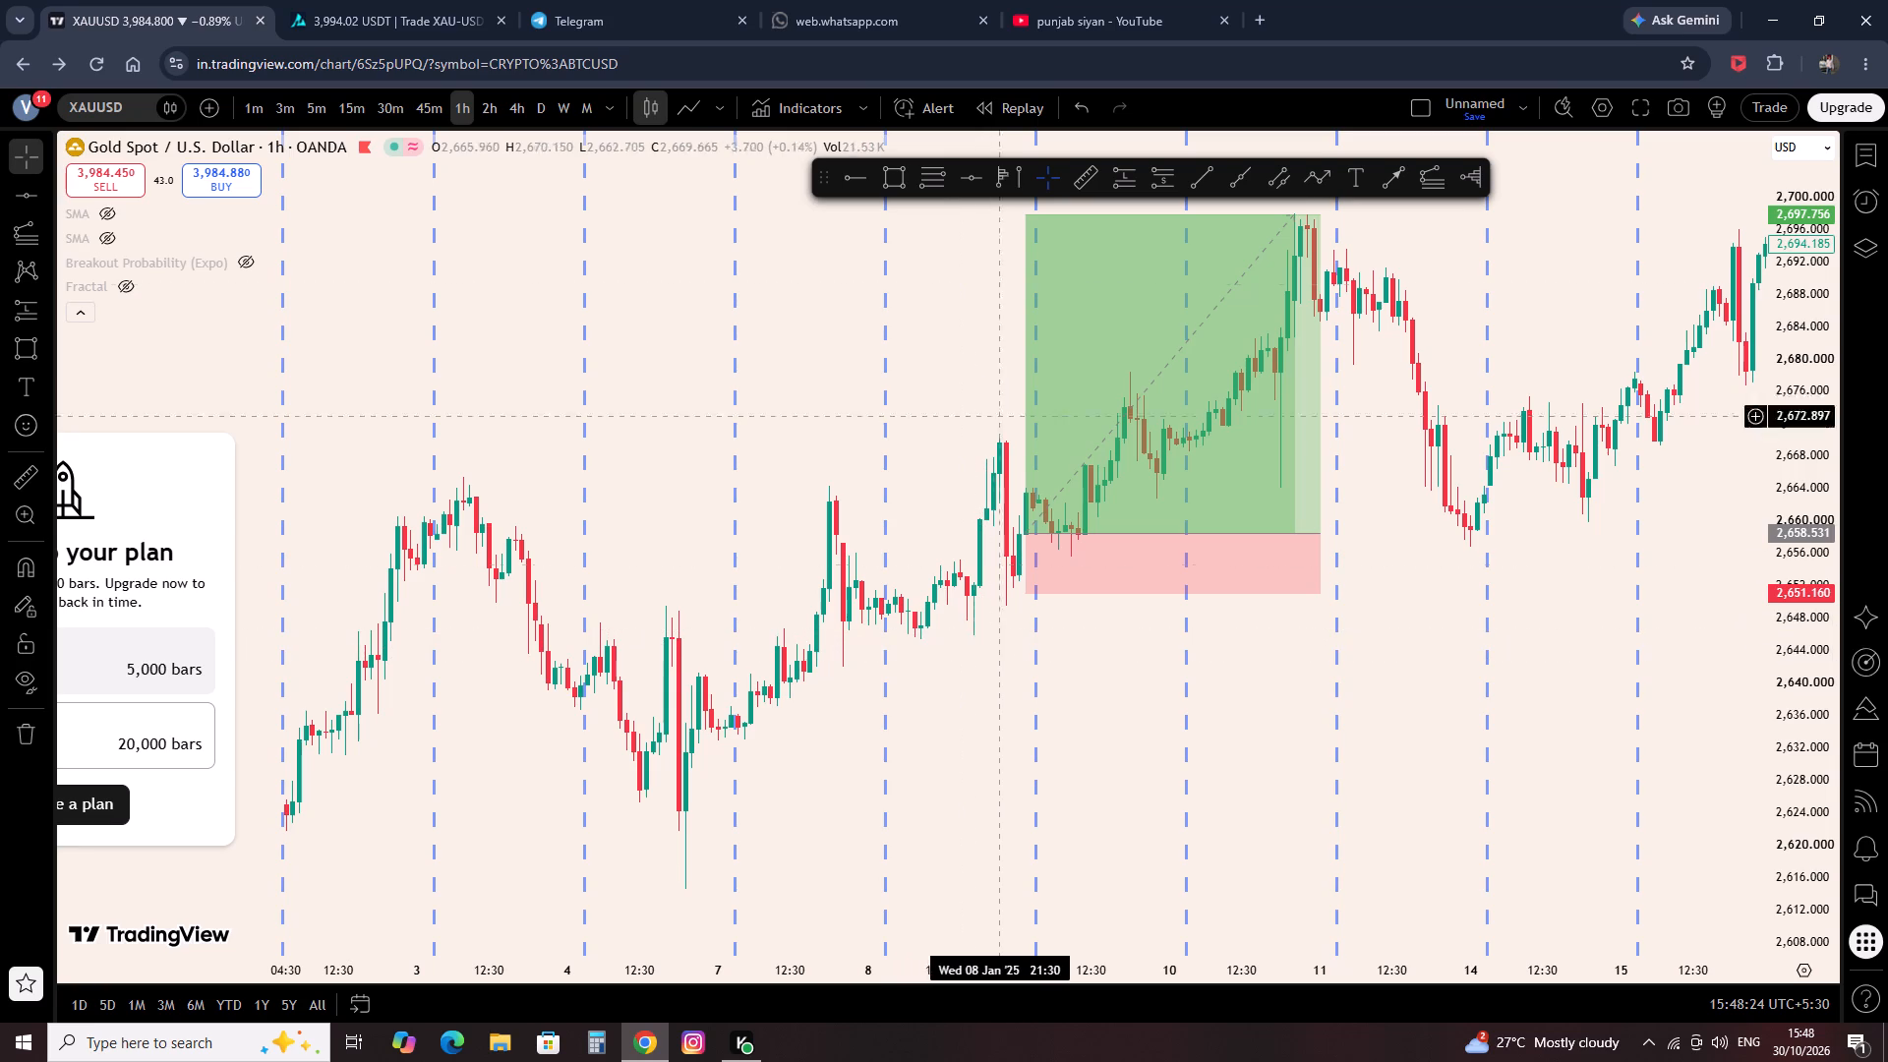
click(1430, 181)
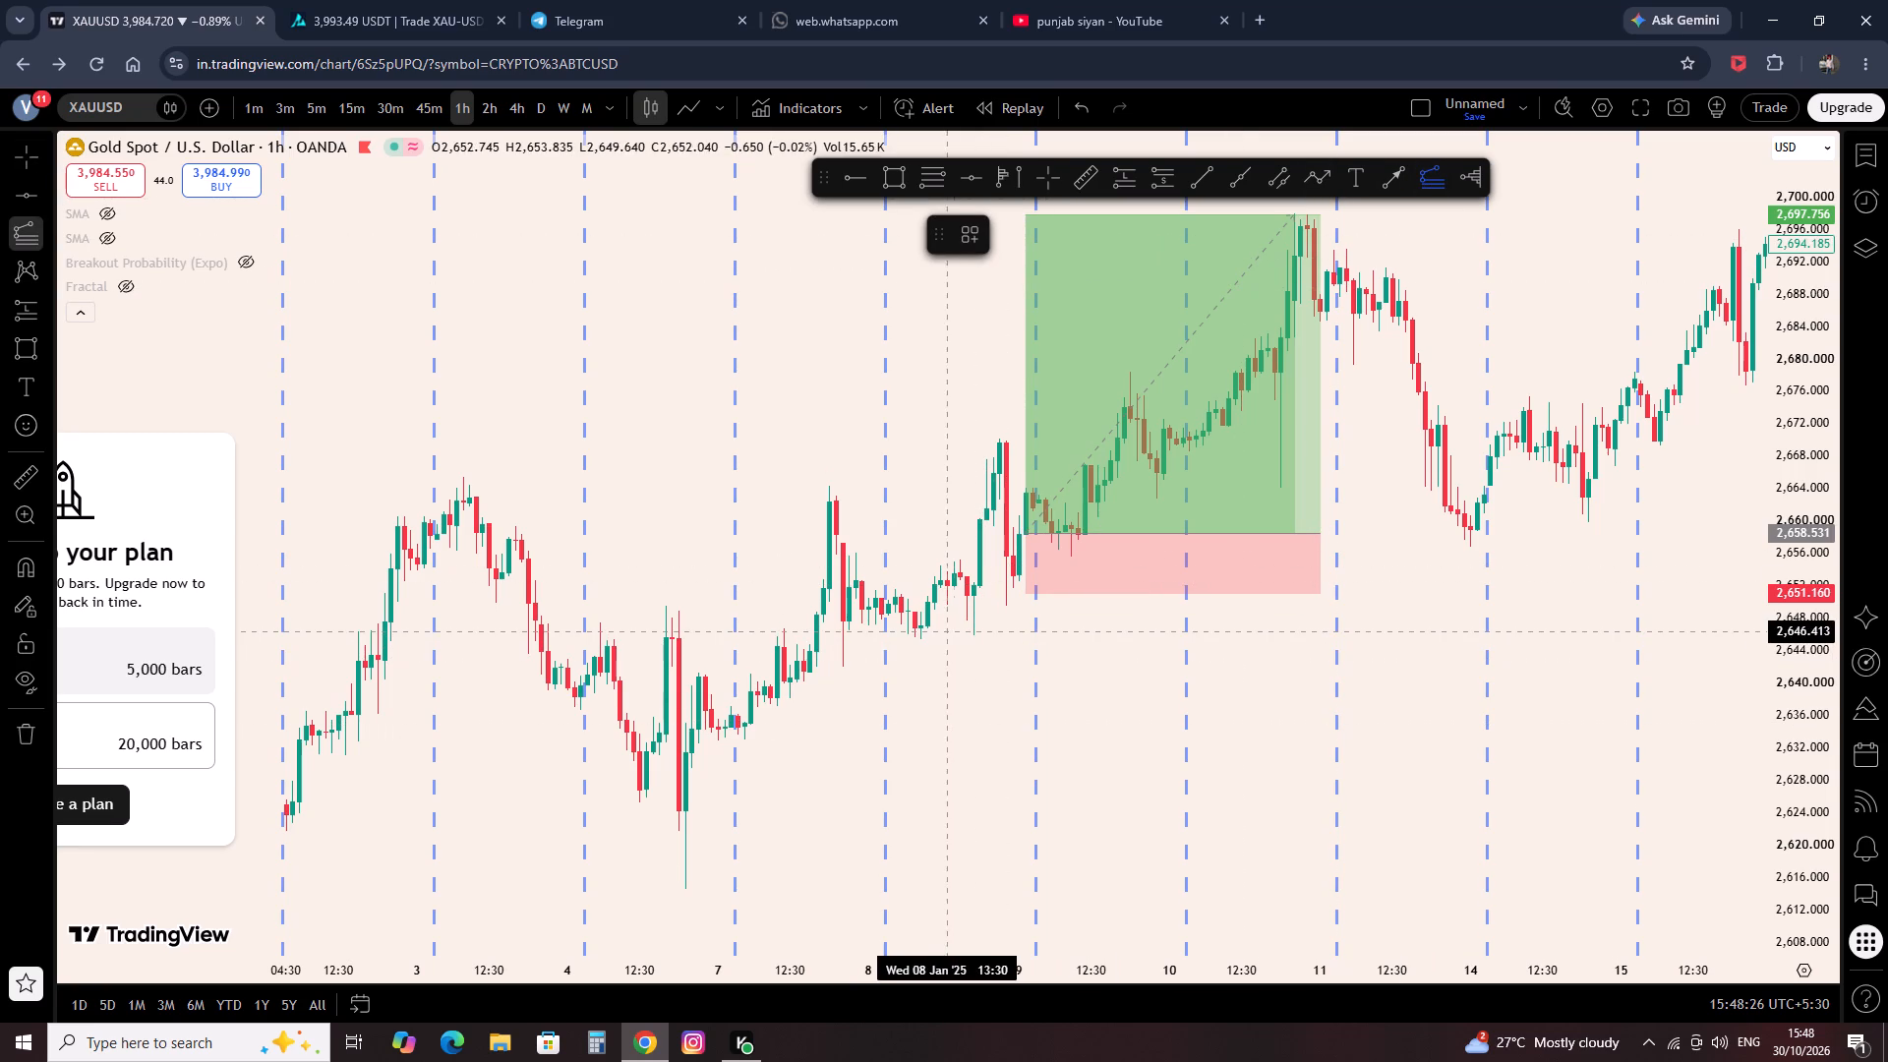
click(971, 636)
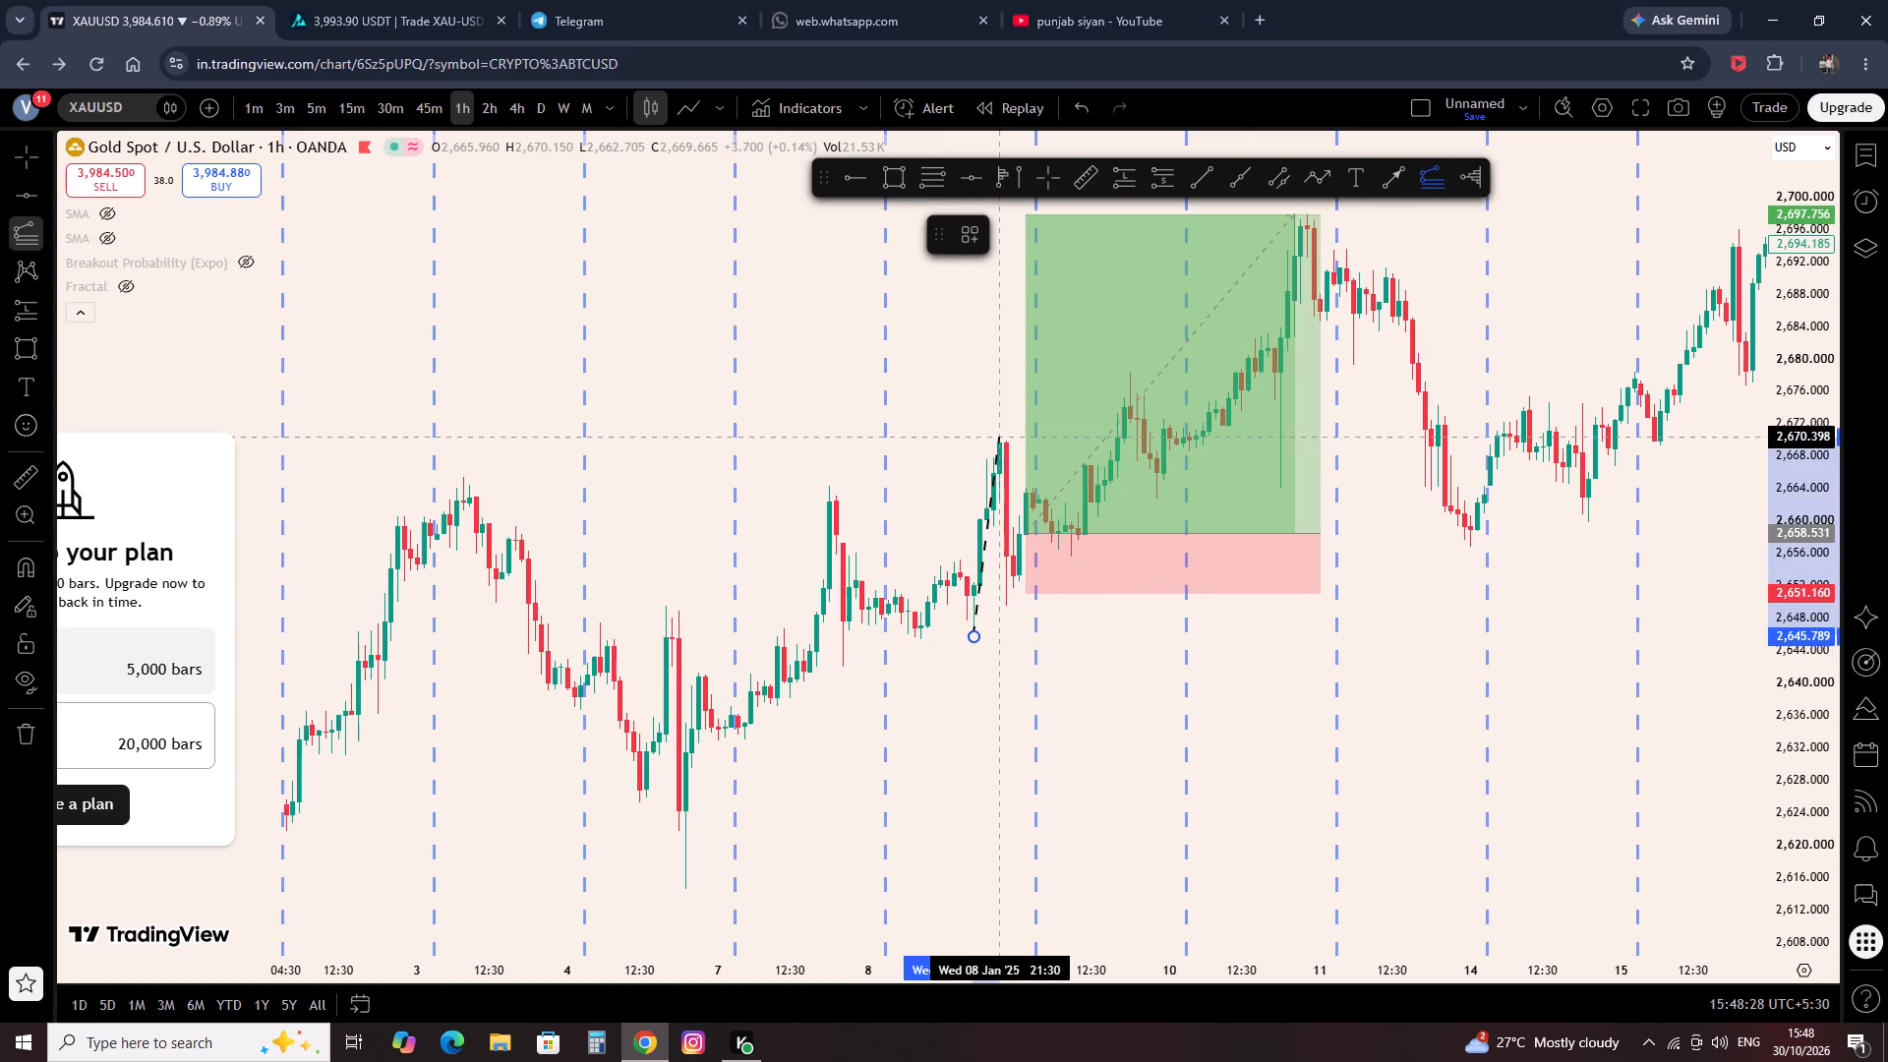
click(1001, 437)
click(1143, 640)
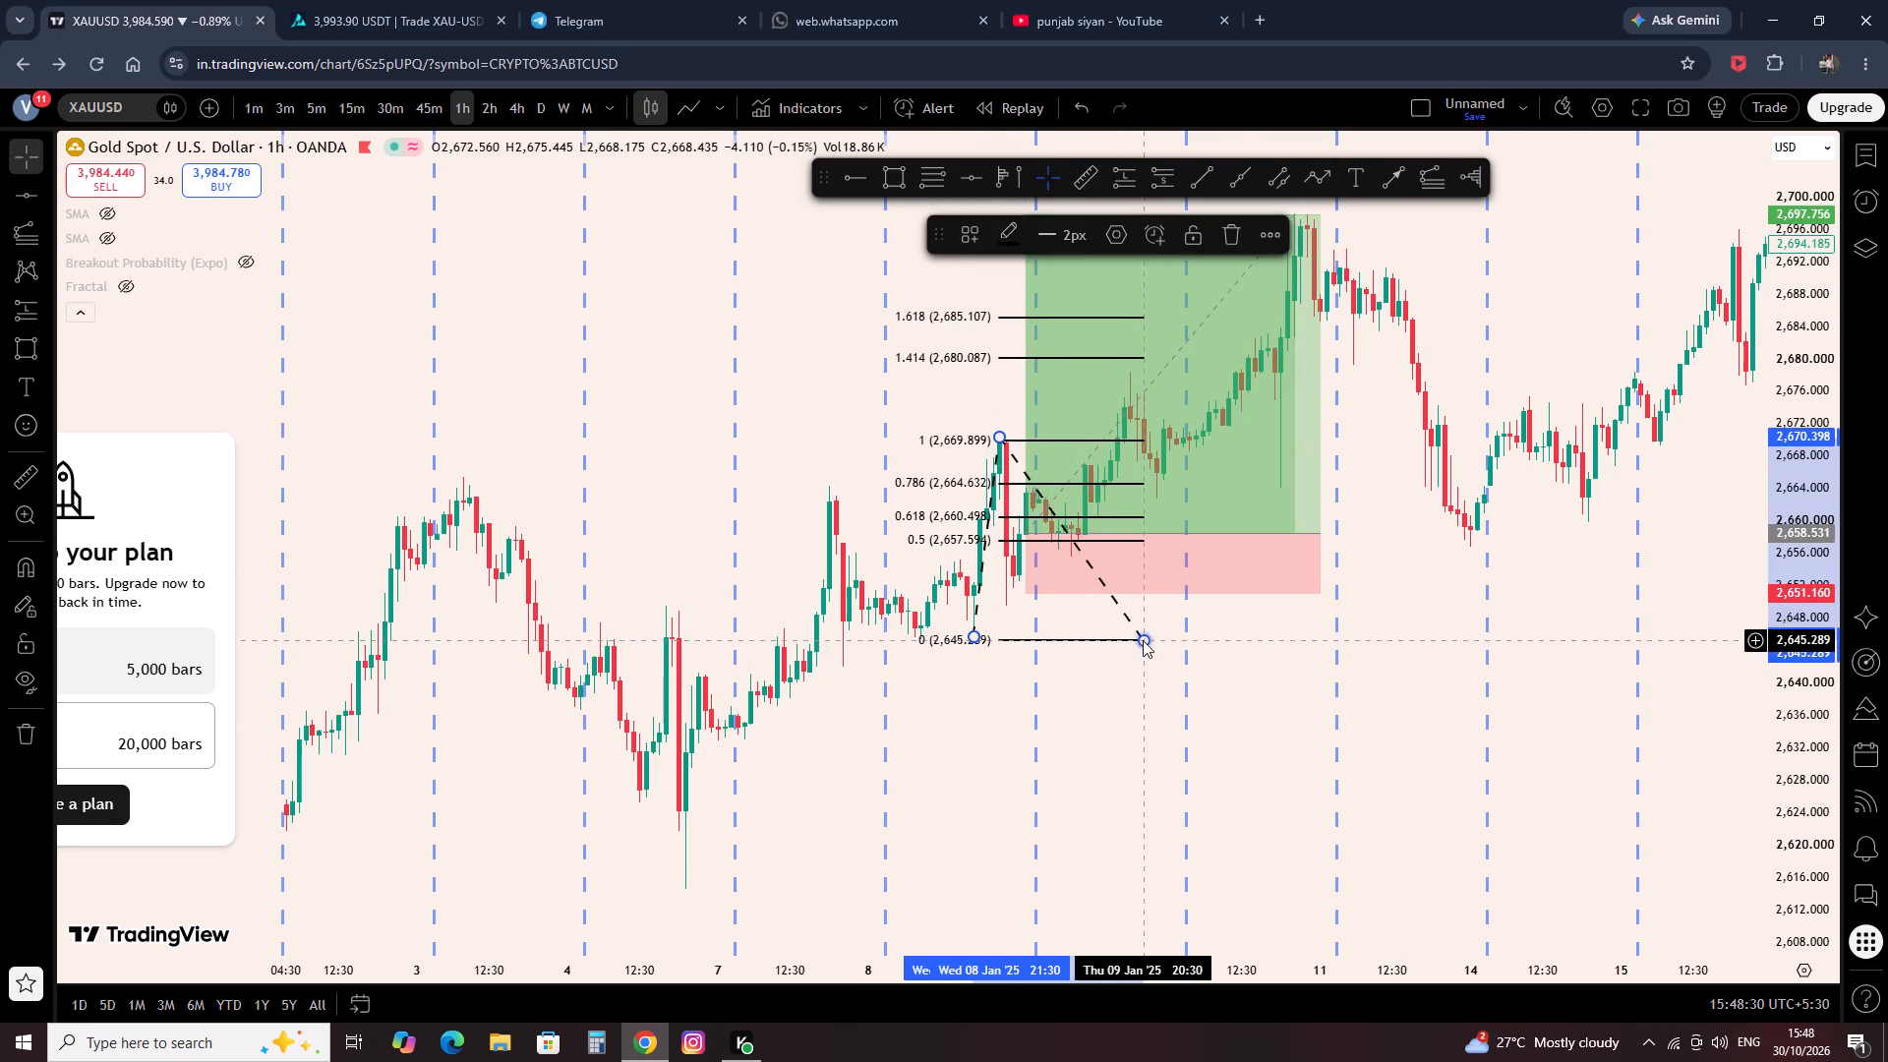
click(1237, 707)
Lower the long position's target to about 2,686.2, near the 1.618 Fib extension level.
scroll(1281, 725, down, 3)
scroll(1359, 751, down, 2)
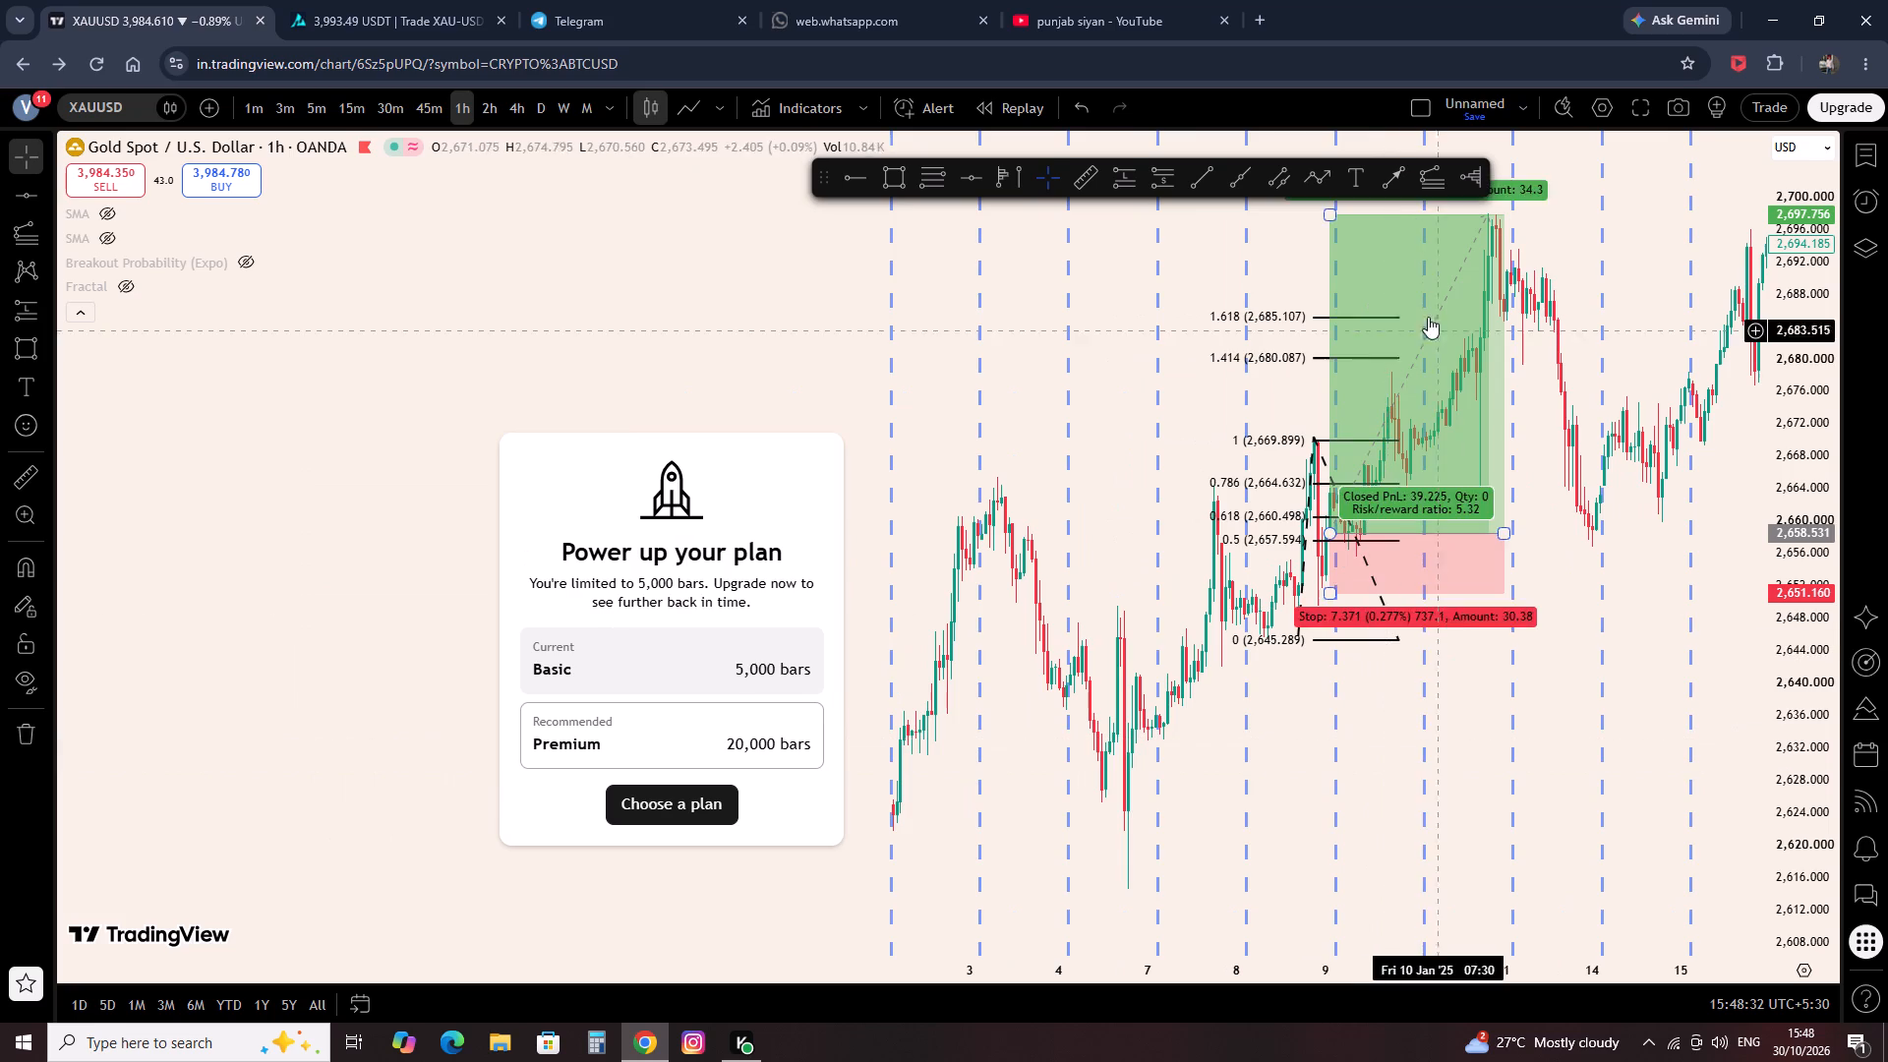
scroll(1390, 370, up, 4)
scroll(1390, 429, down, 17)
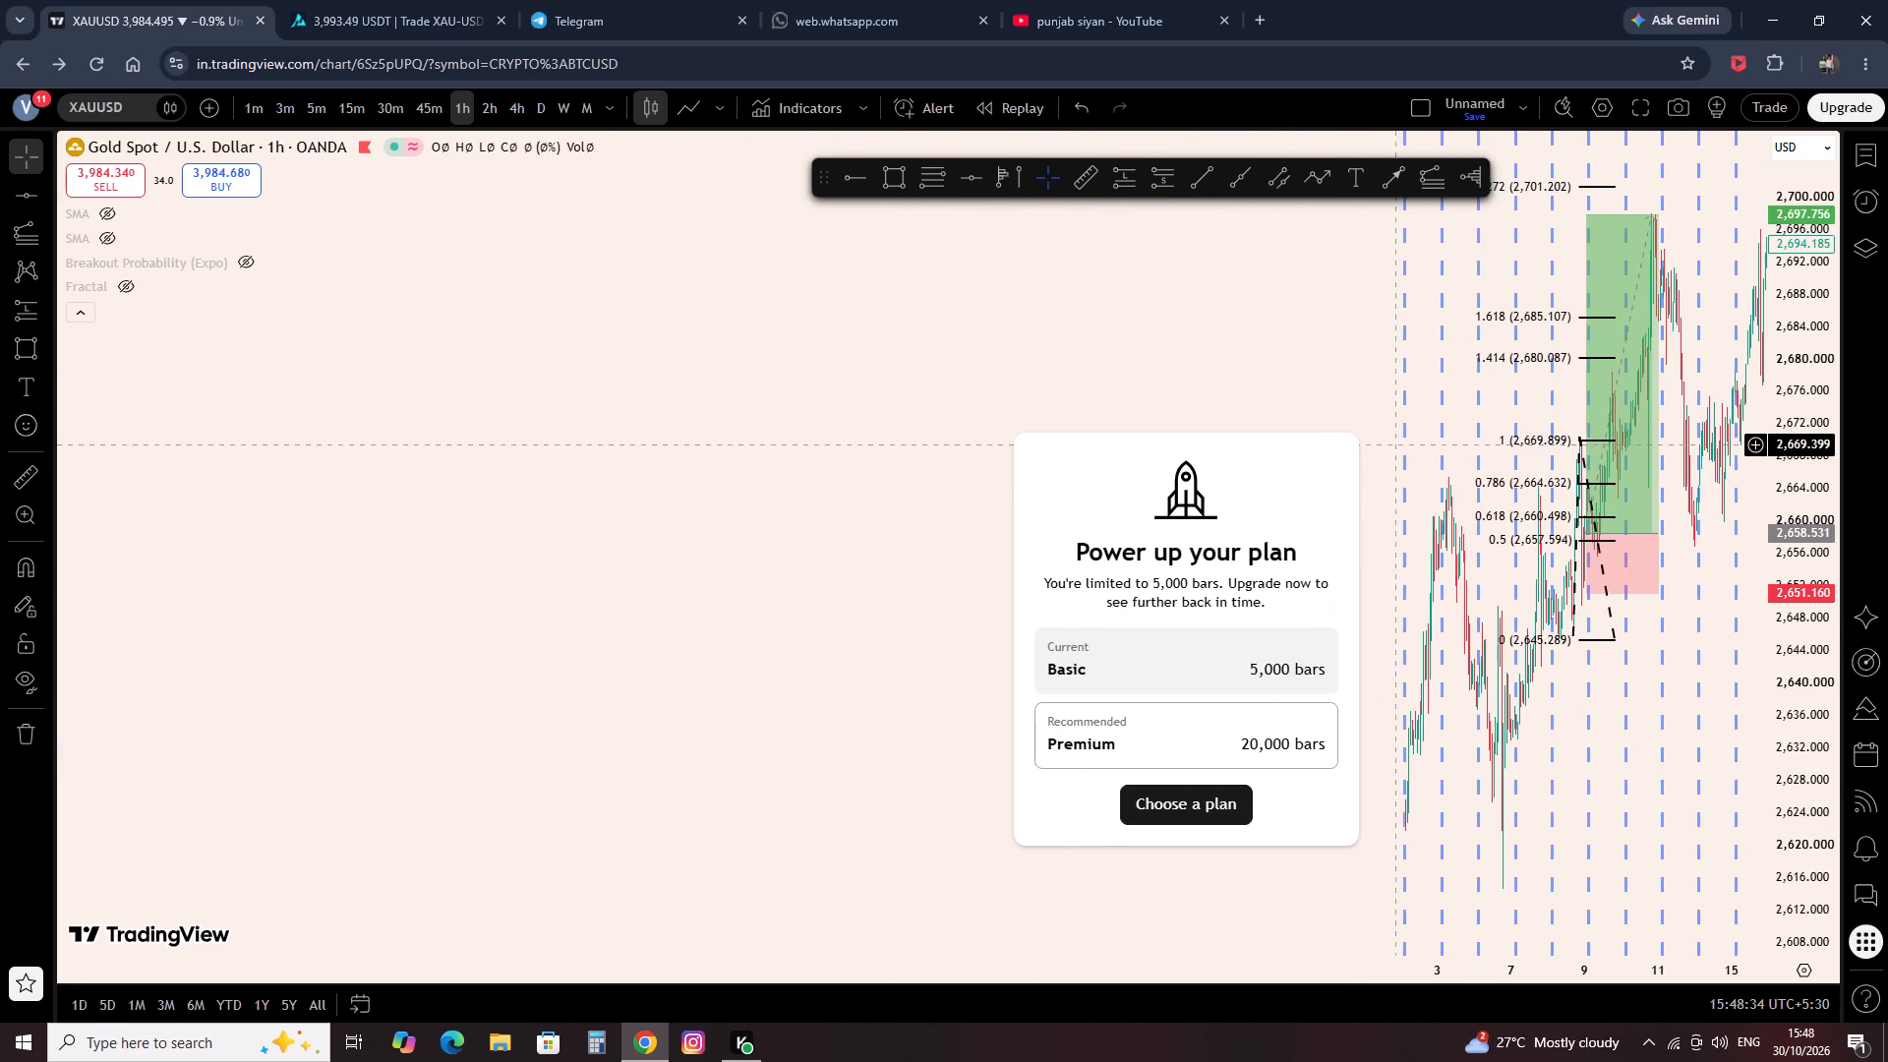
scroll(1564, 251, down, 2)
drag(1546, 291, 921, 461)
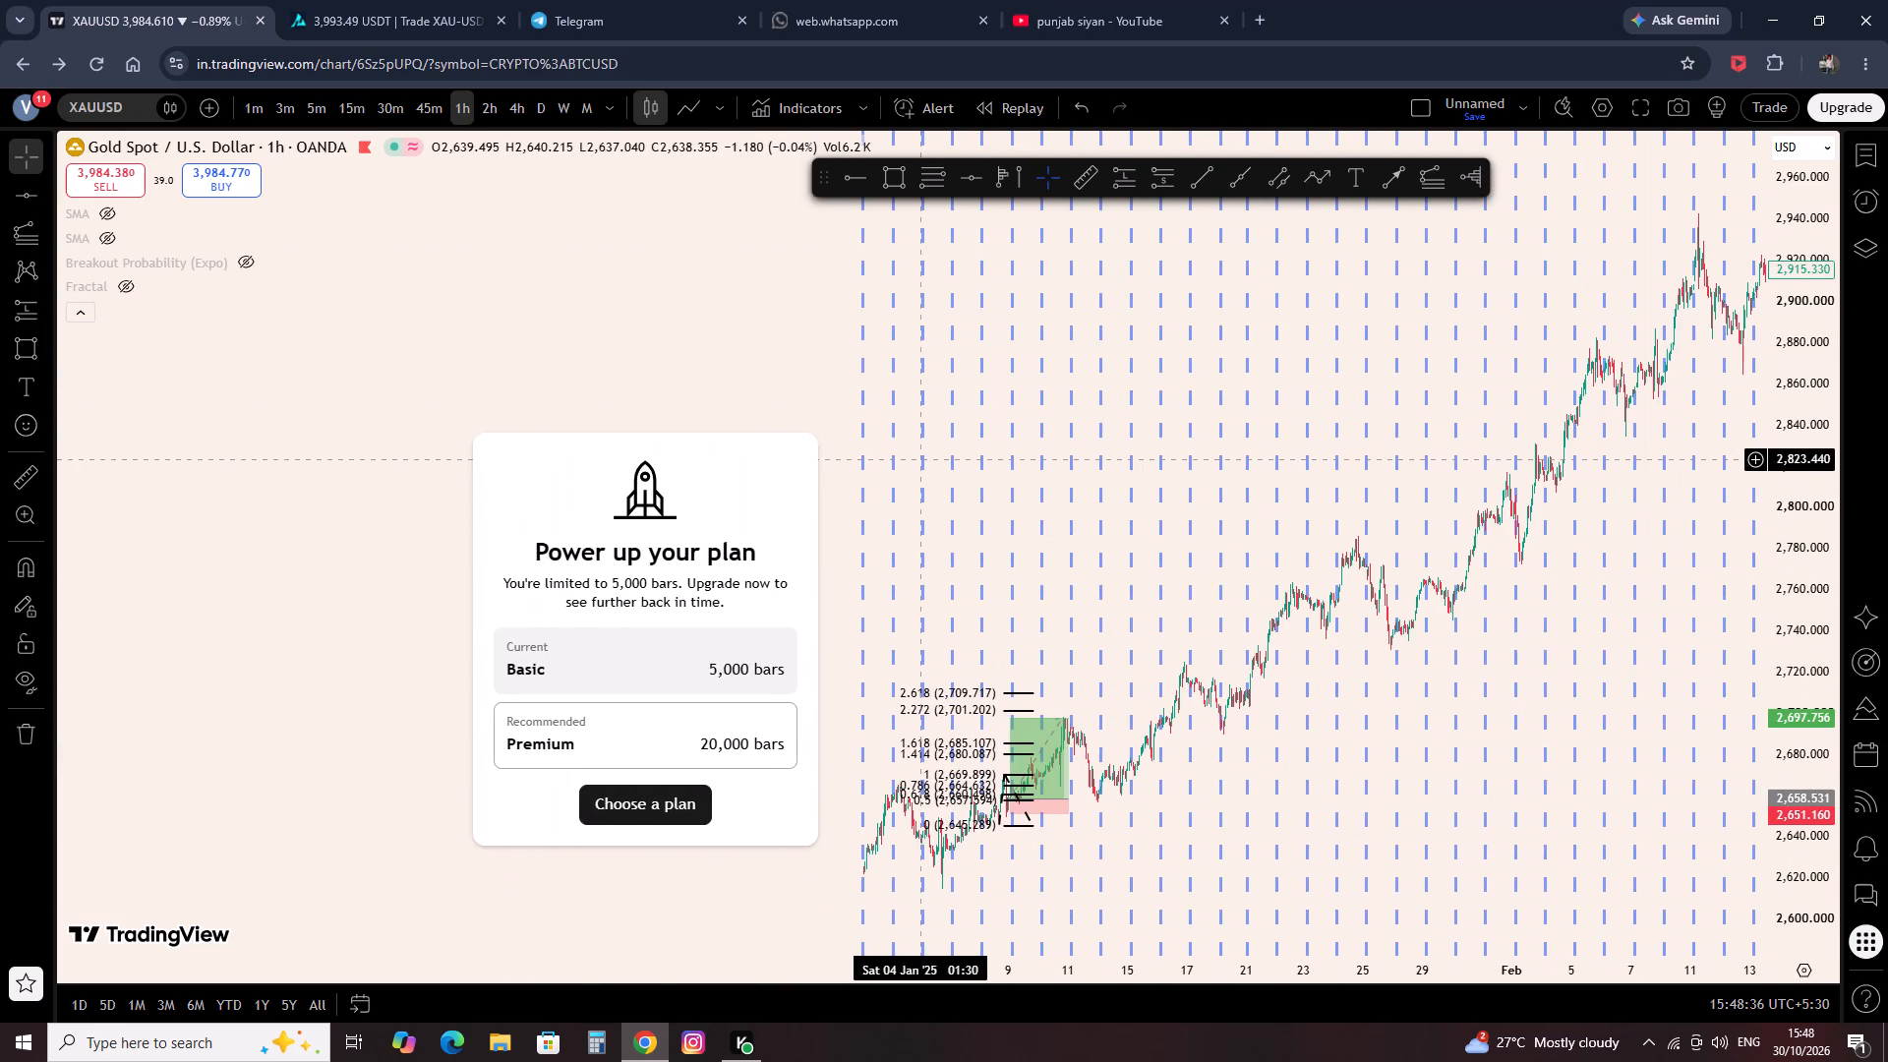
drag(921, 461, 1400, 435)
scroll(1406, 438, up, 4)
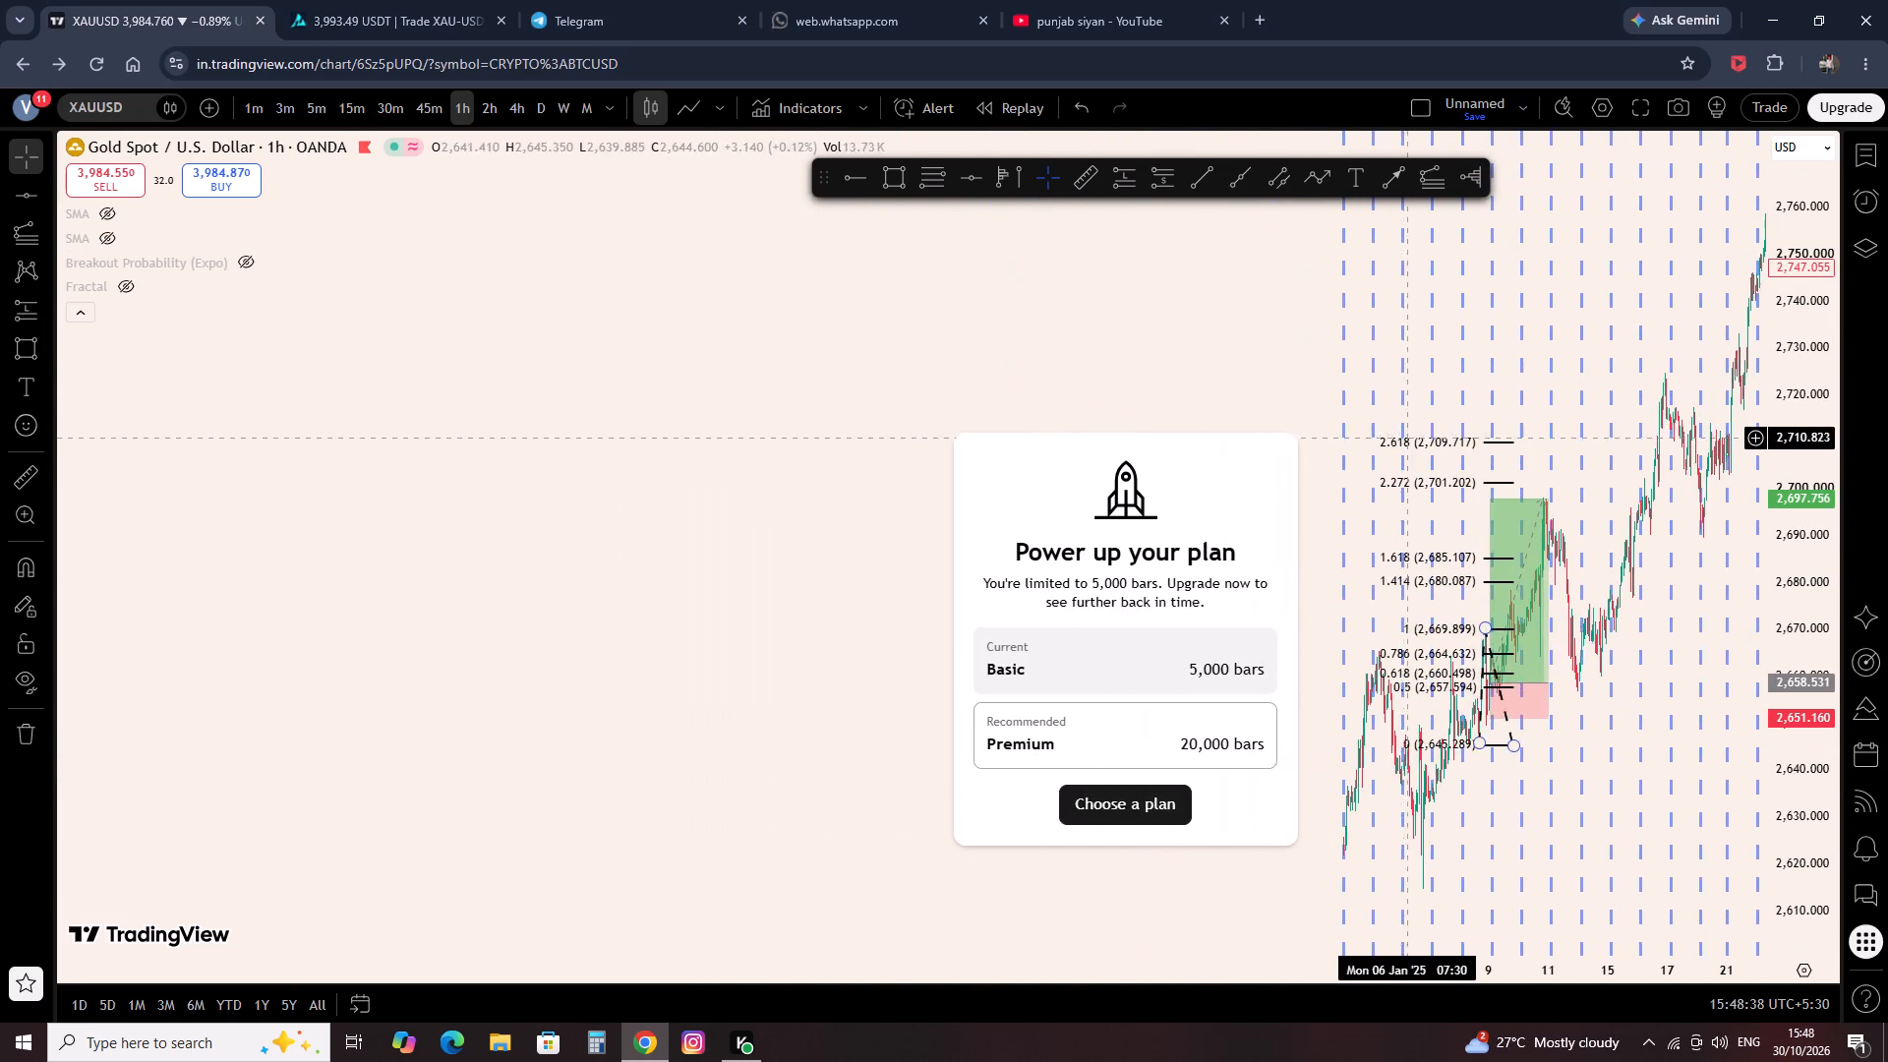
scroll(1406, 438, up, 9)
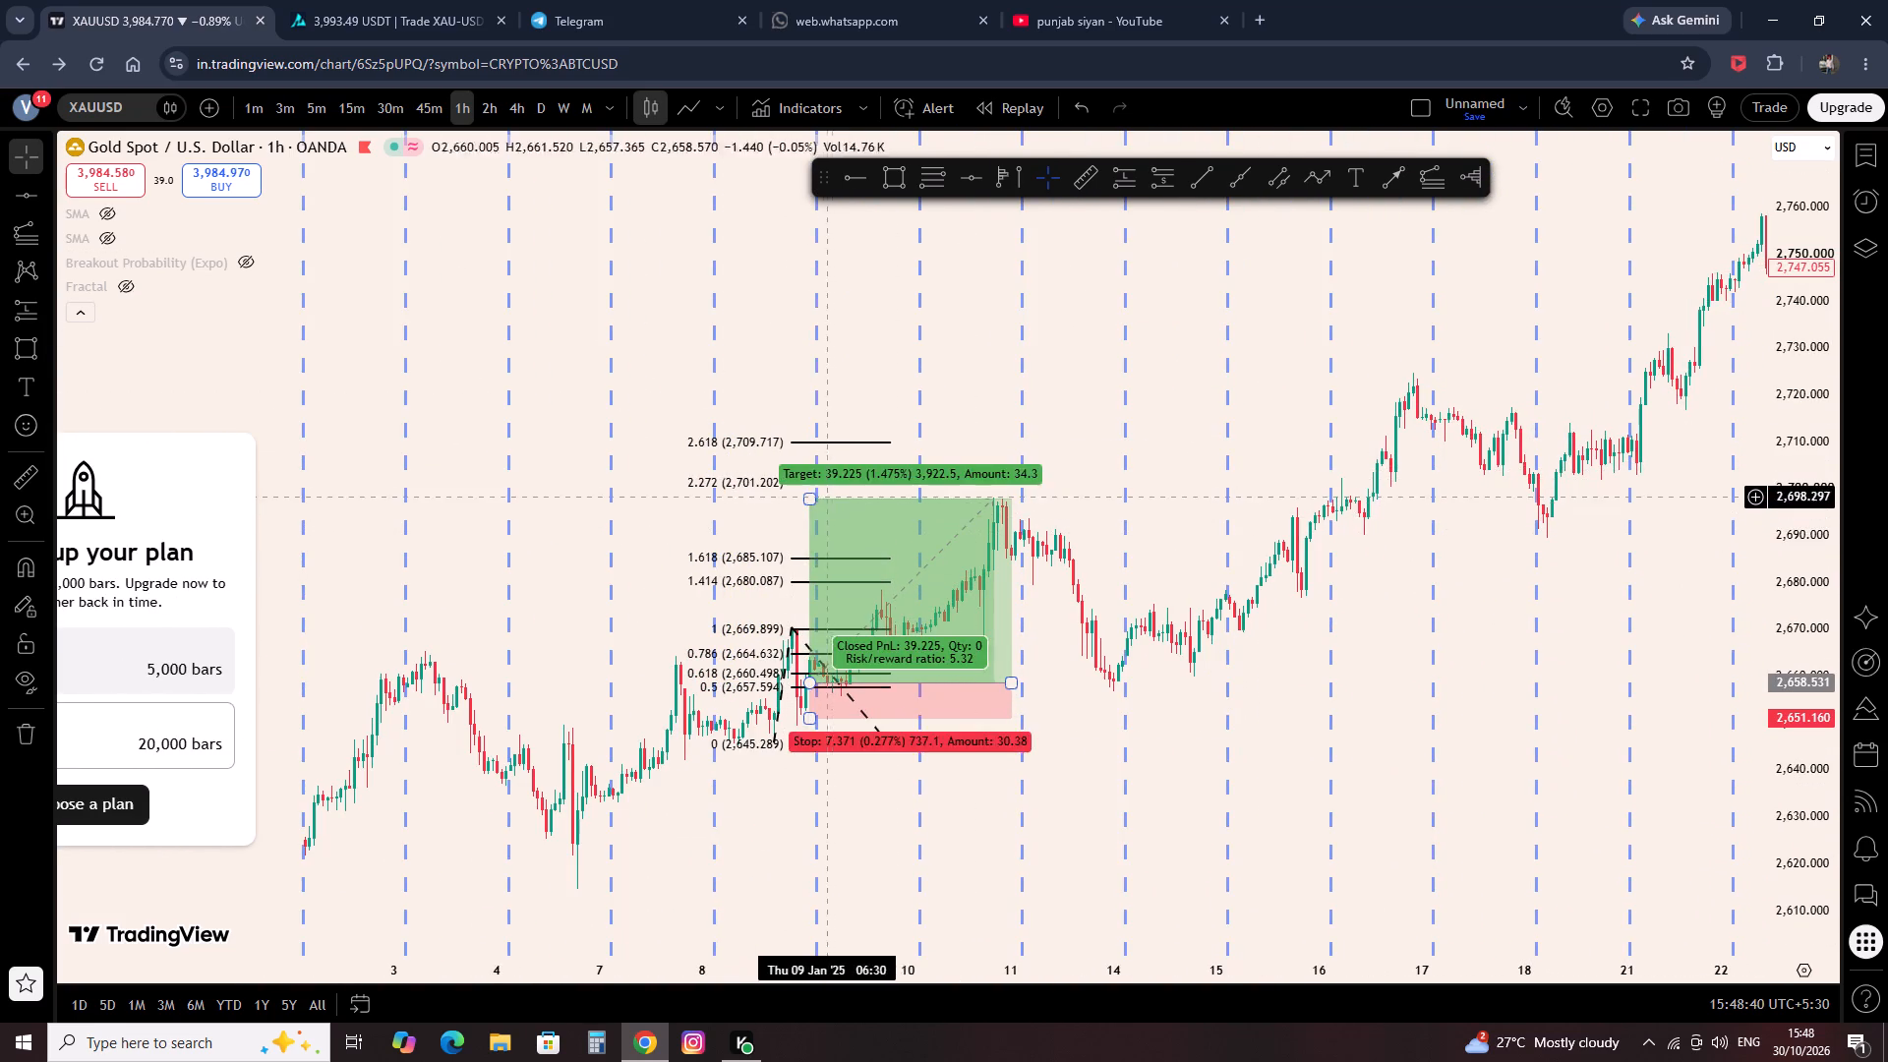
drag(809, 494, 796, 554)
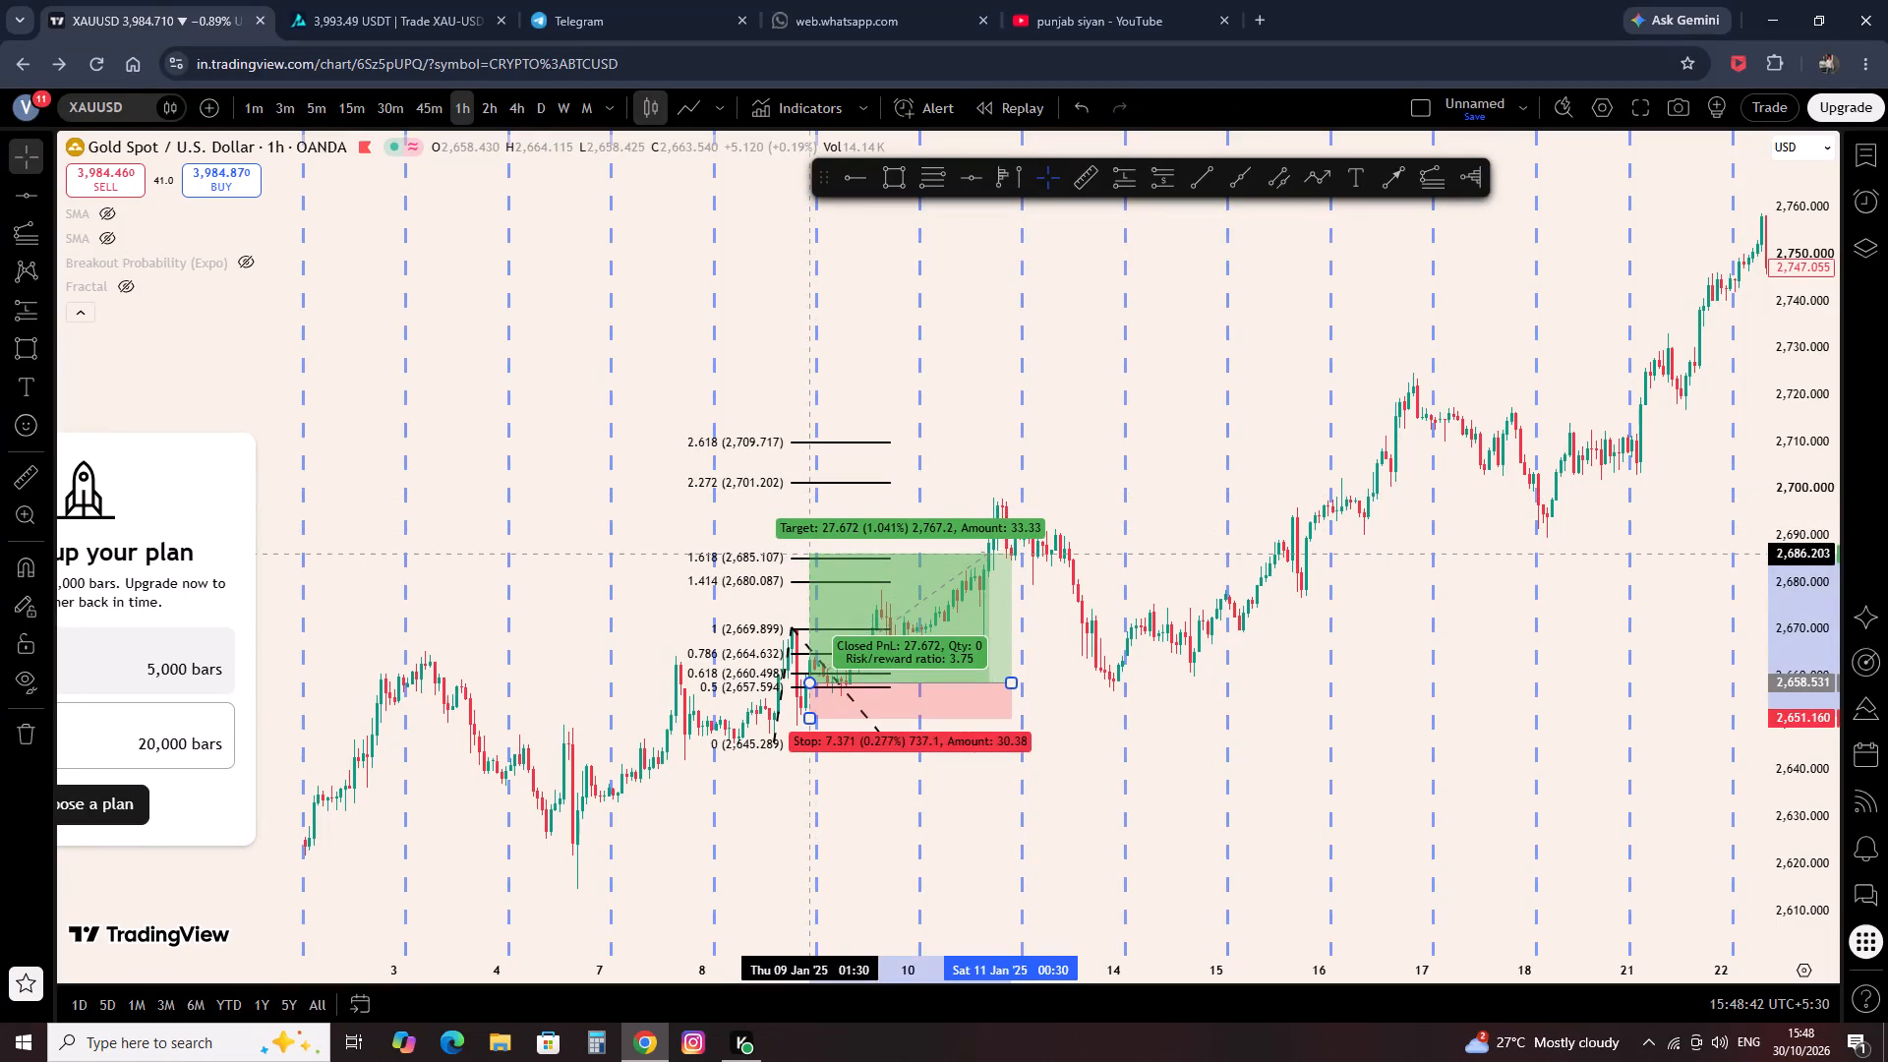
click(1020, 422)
Delete the trend-based Fib extension on the 8 January swing, keeping the long position.
scroll(1052, 430, down, 2)
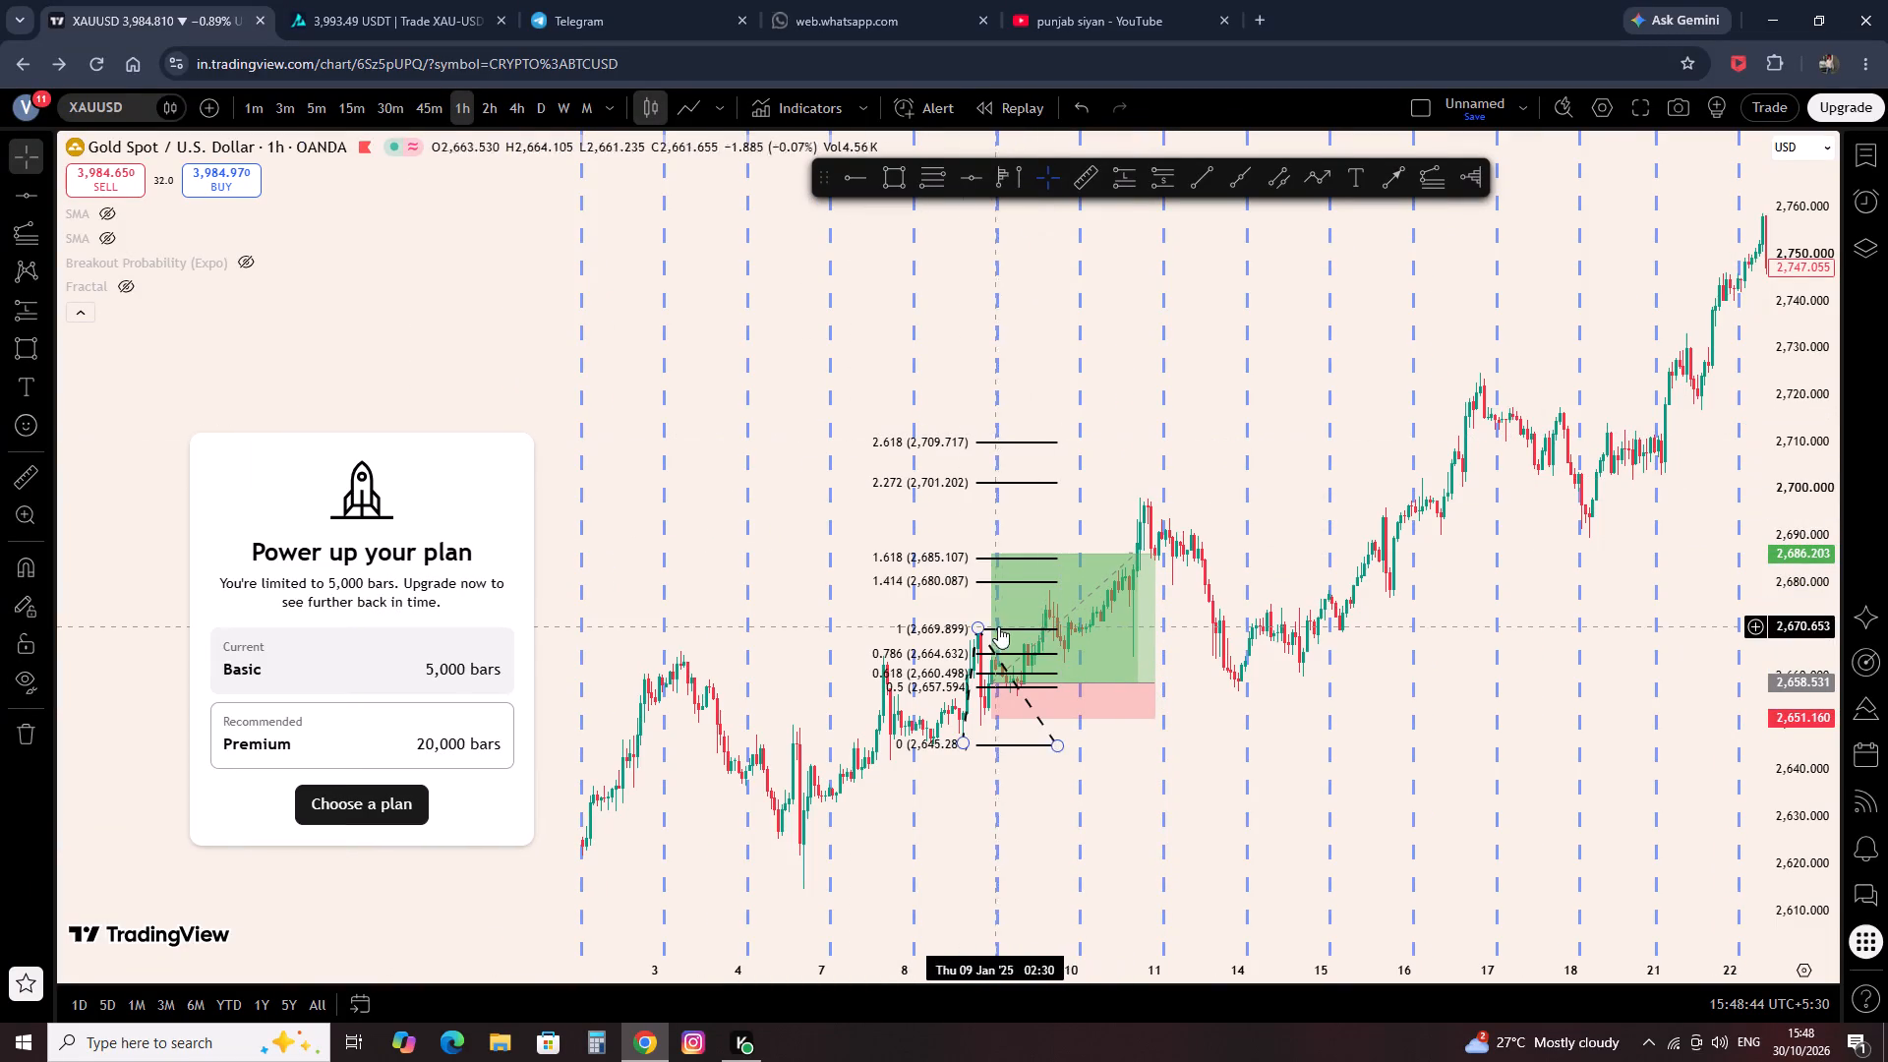
click(977, 635)
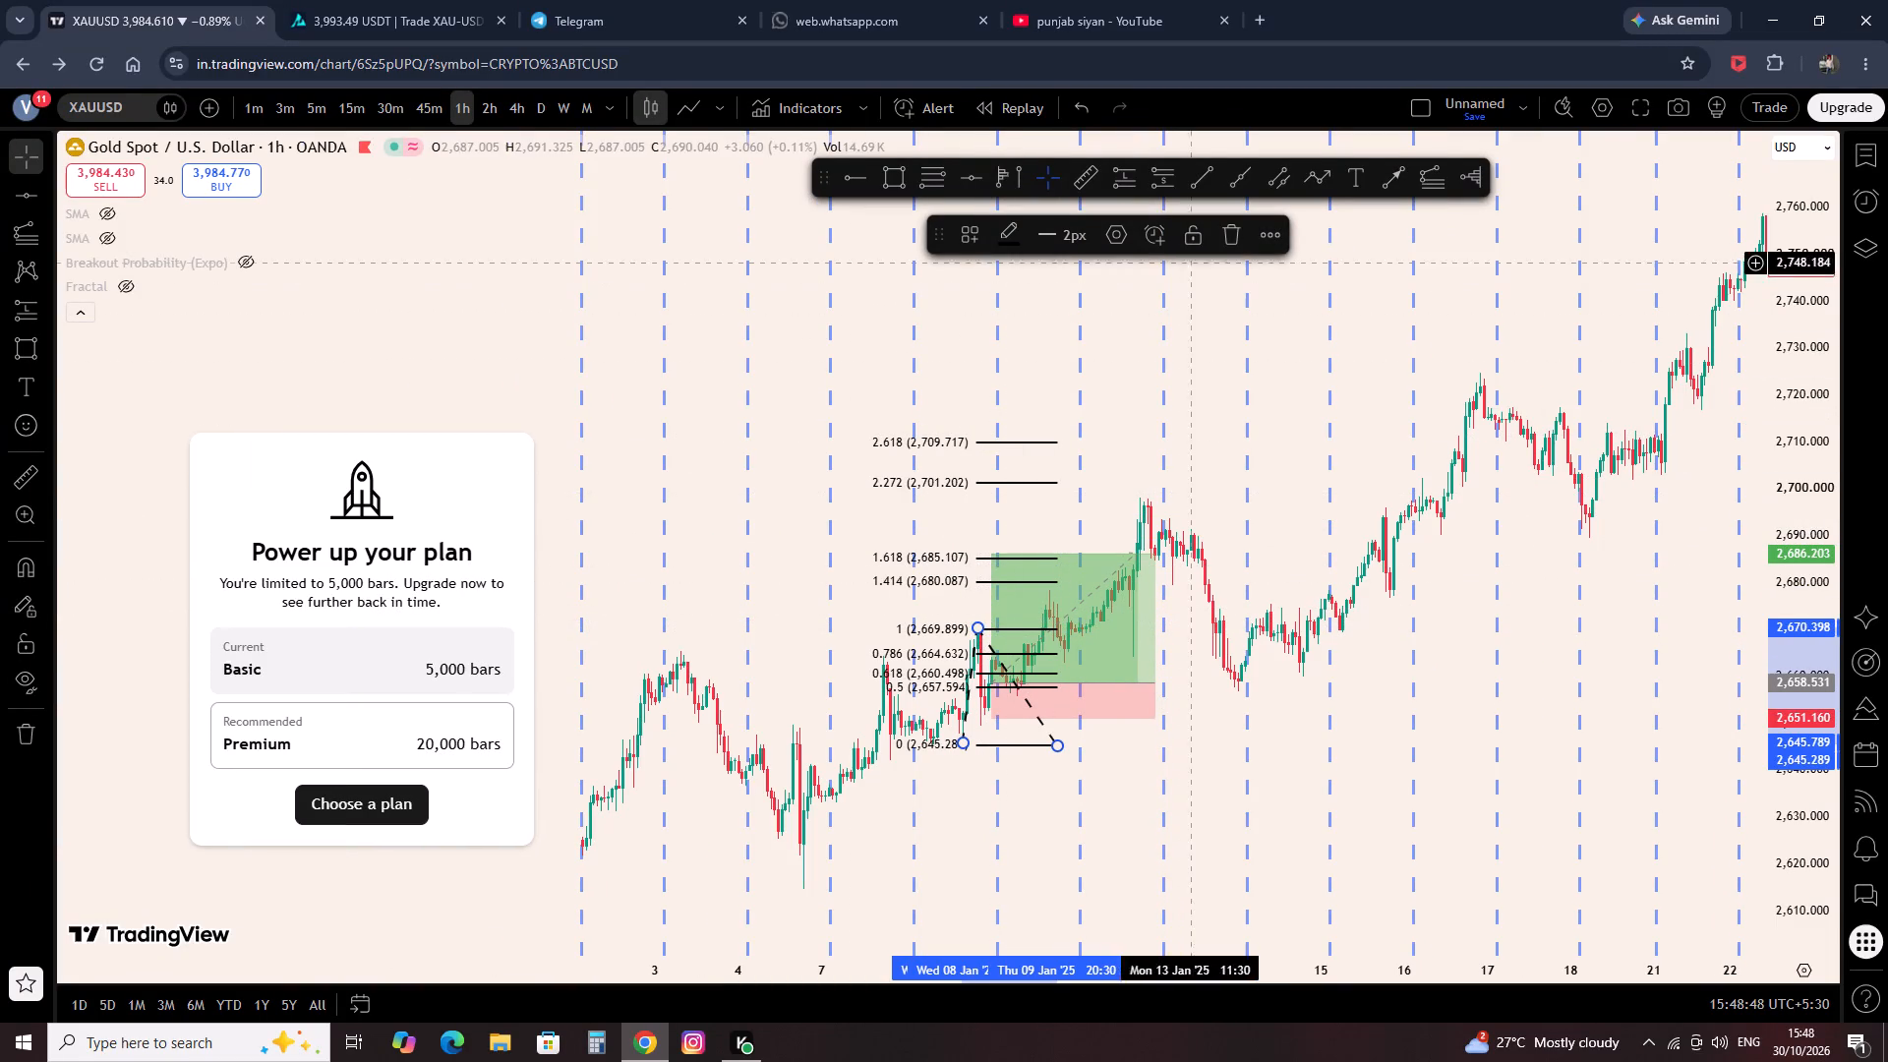
click(1225, 248)
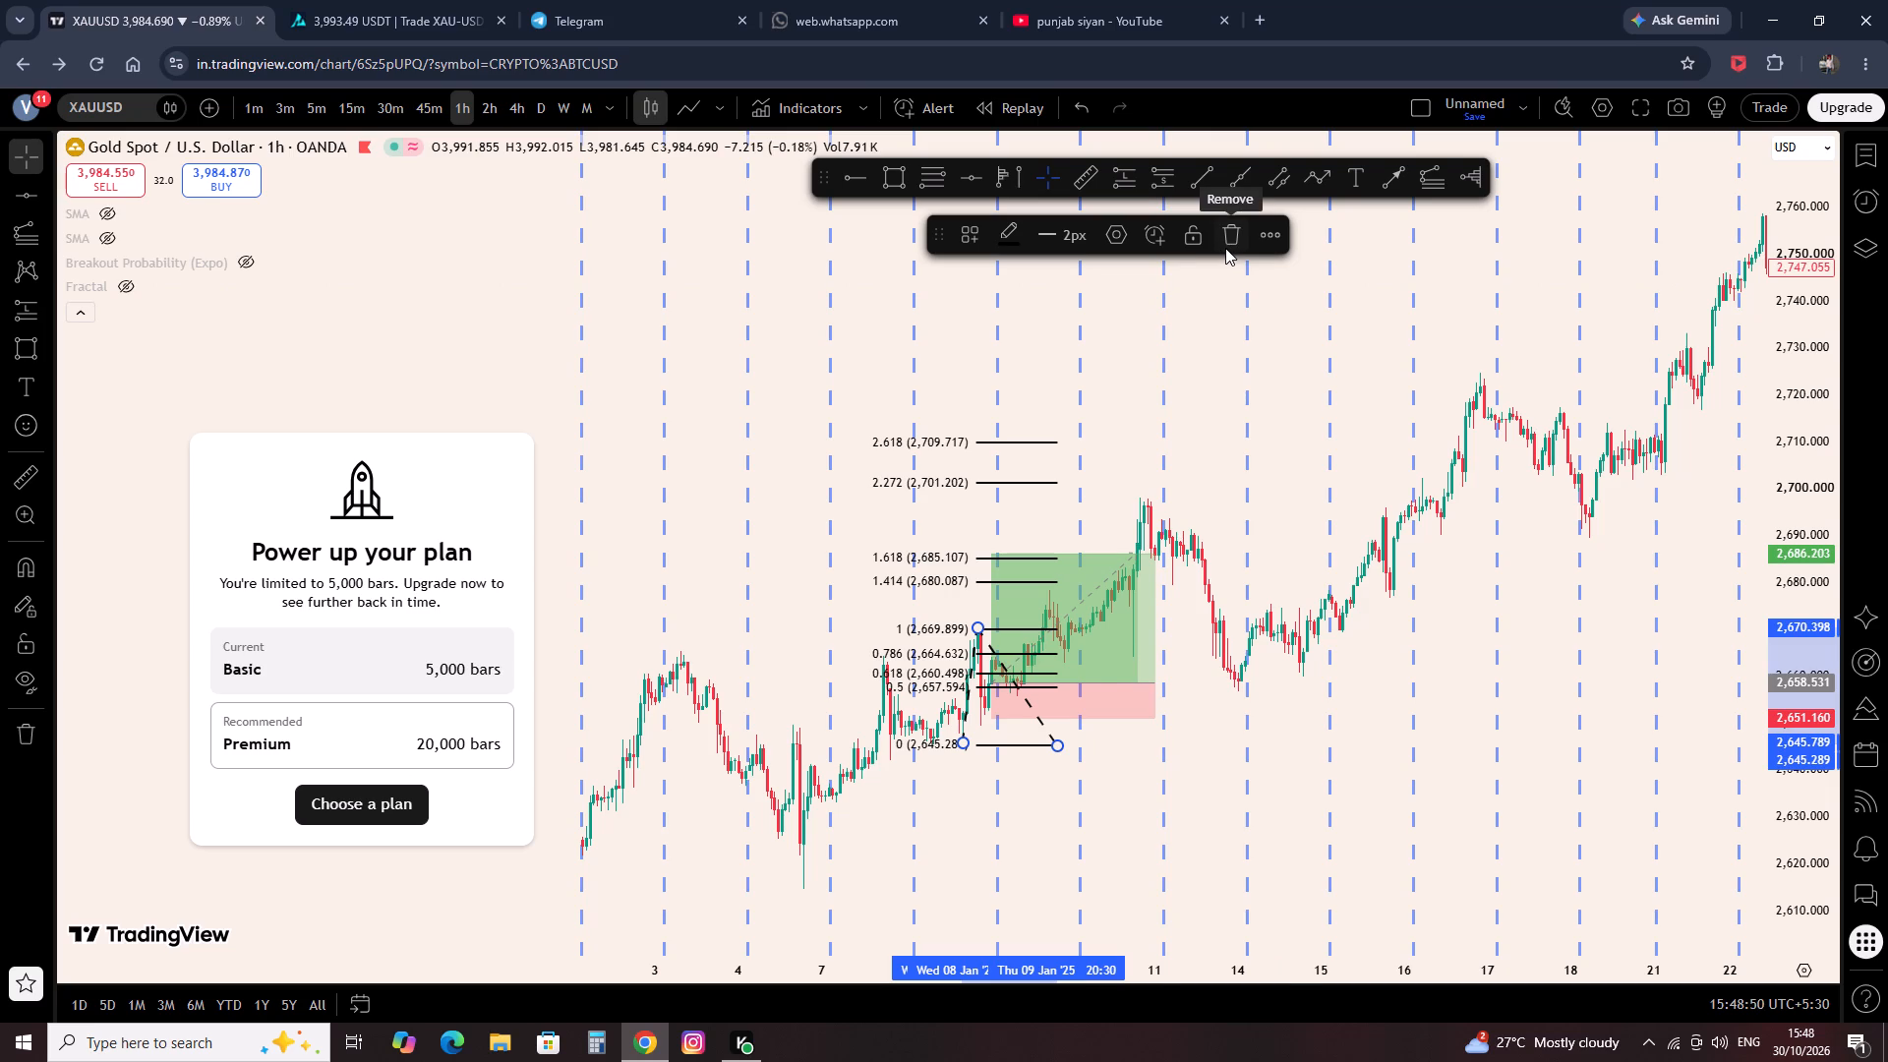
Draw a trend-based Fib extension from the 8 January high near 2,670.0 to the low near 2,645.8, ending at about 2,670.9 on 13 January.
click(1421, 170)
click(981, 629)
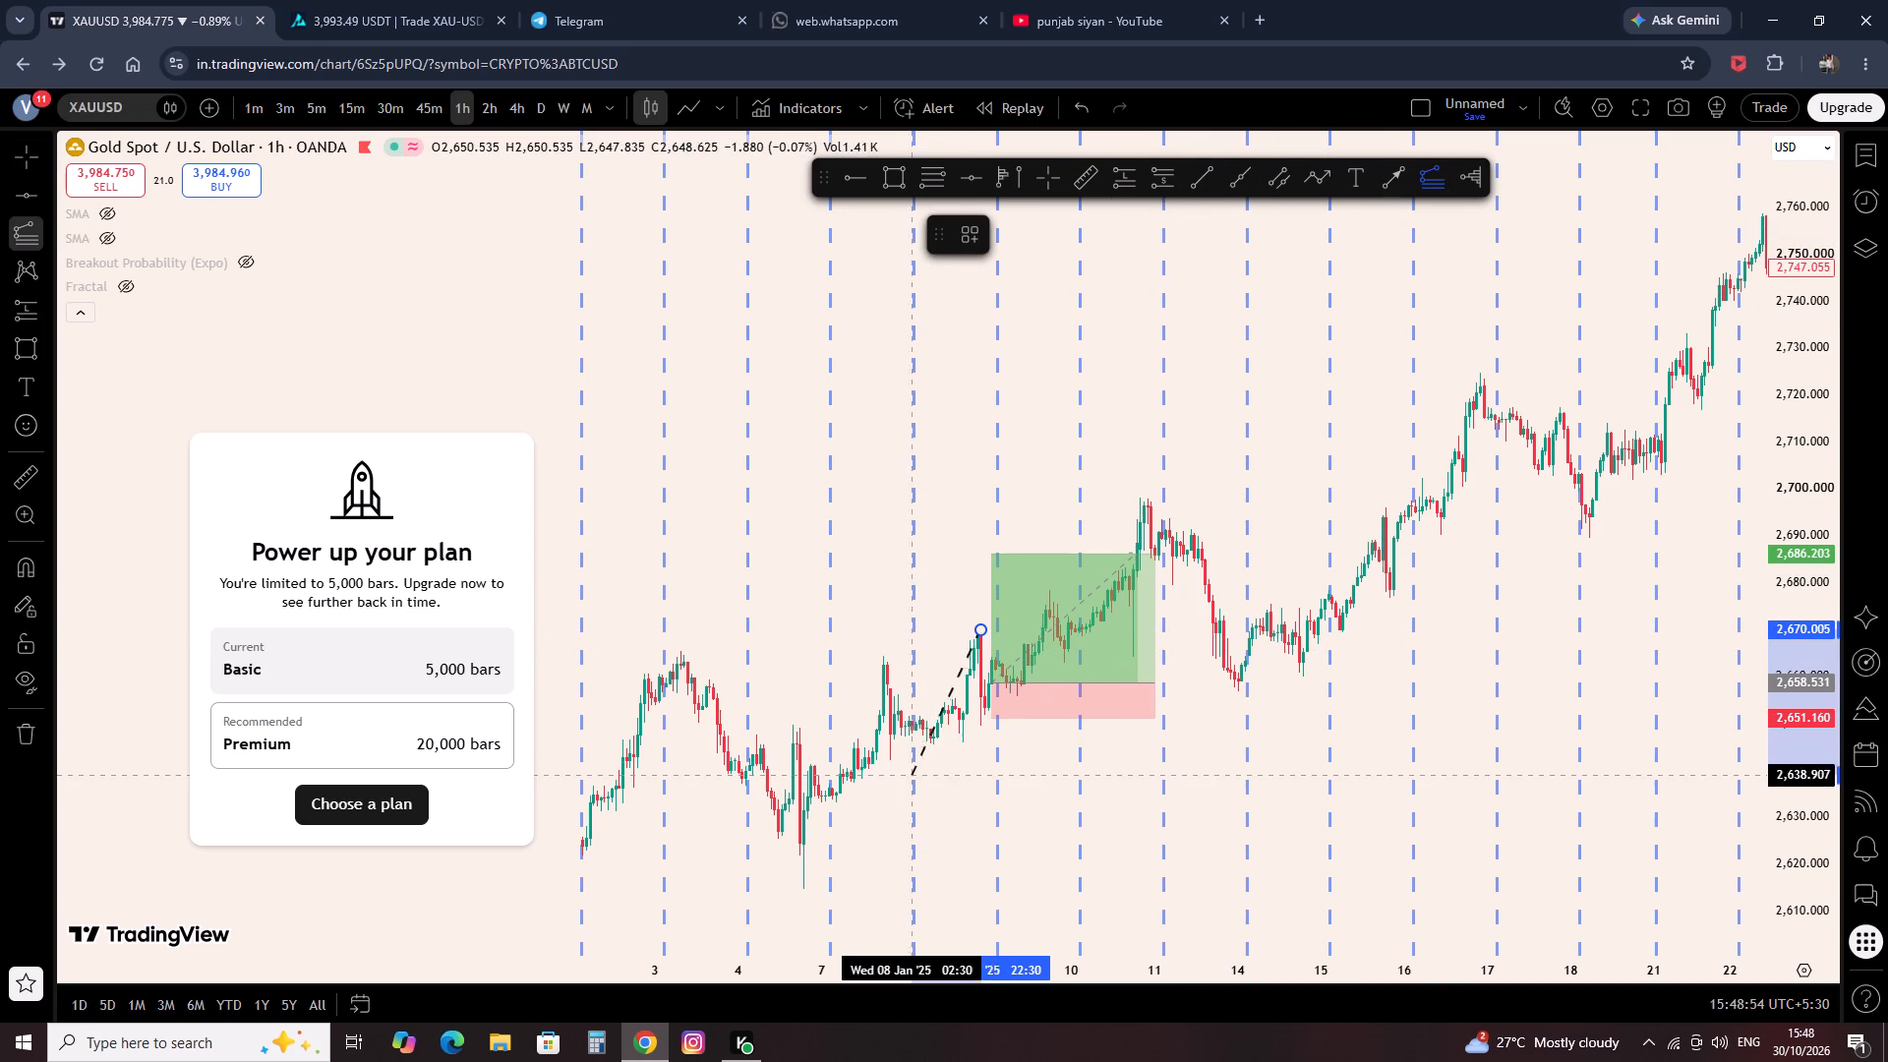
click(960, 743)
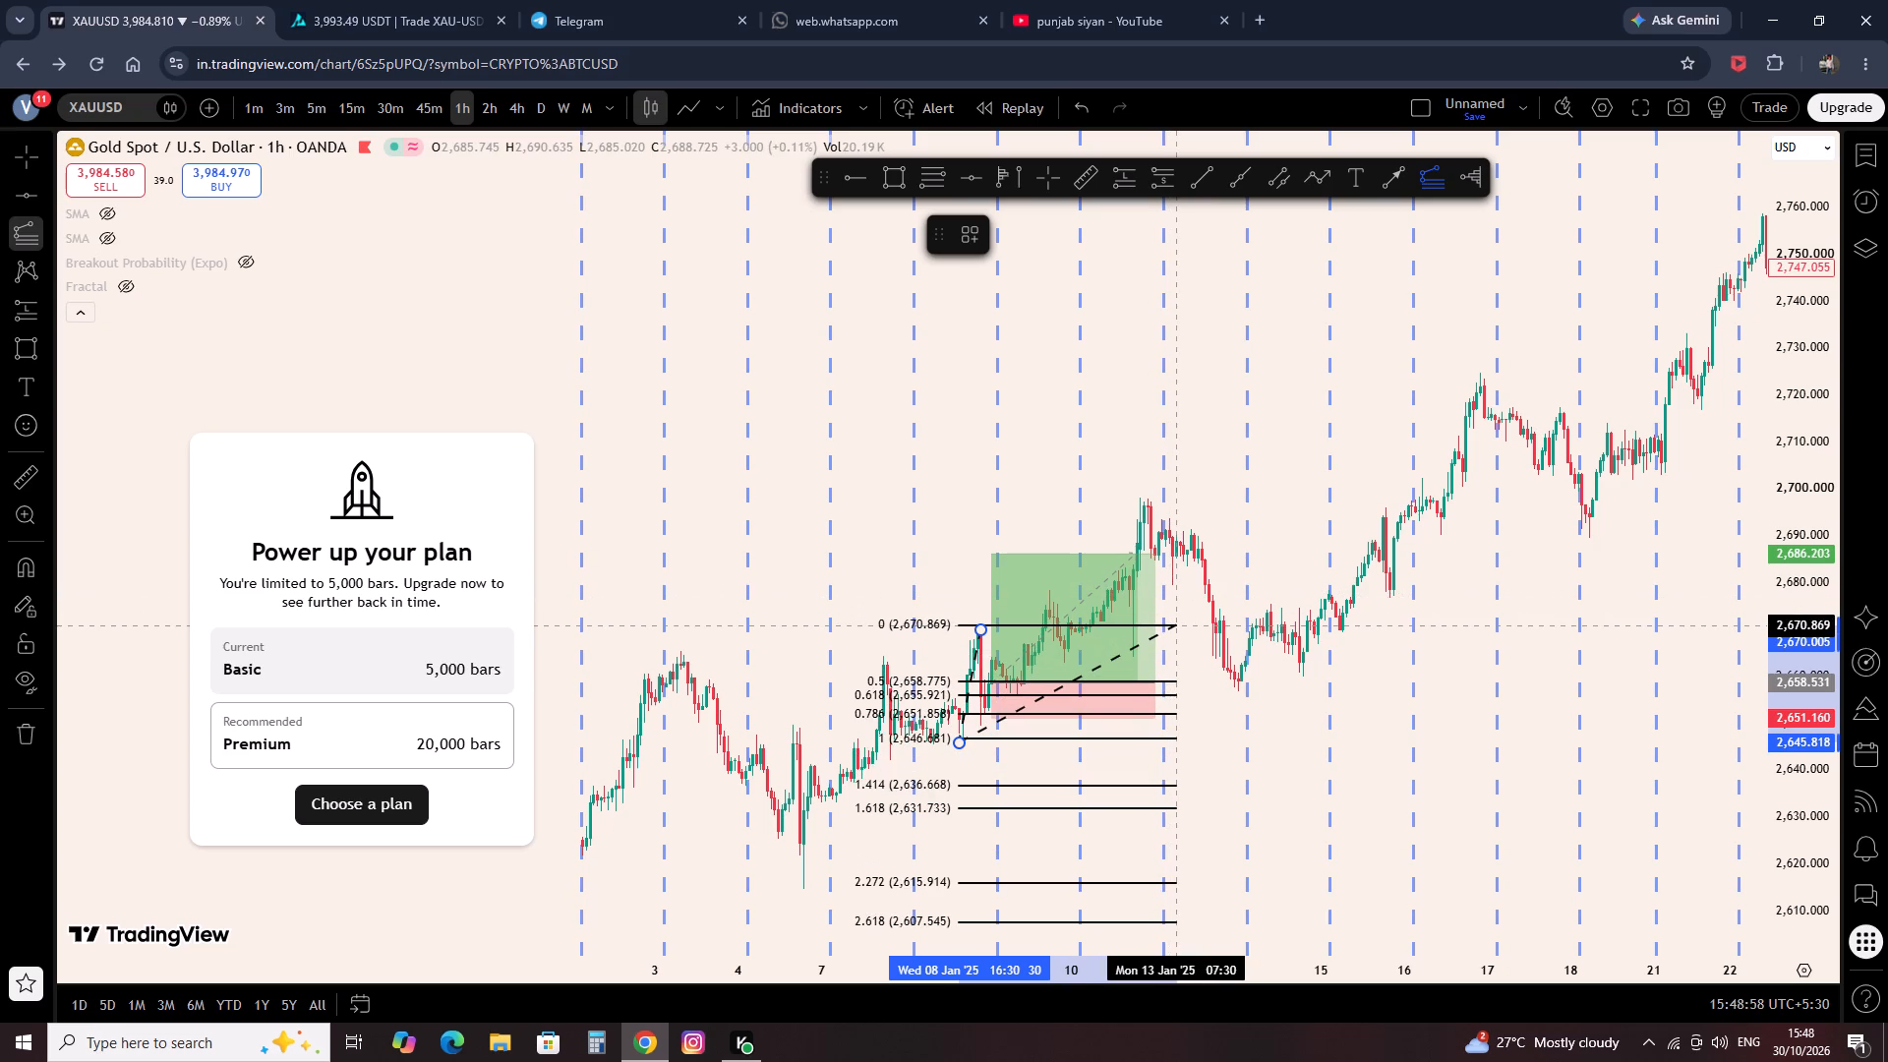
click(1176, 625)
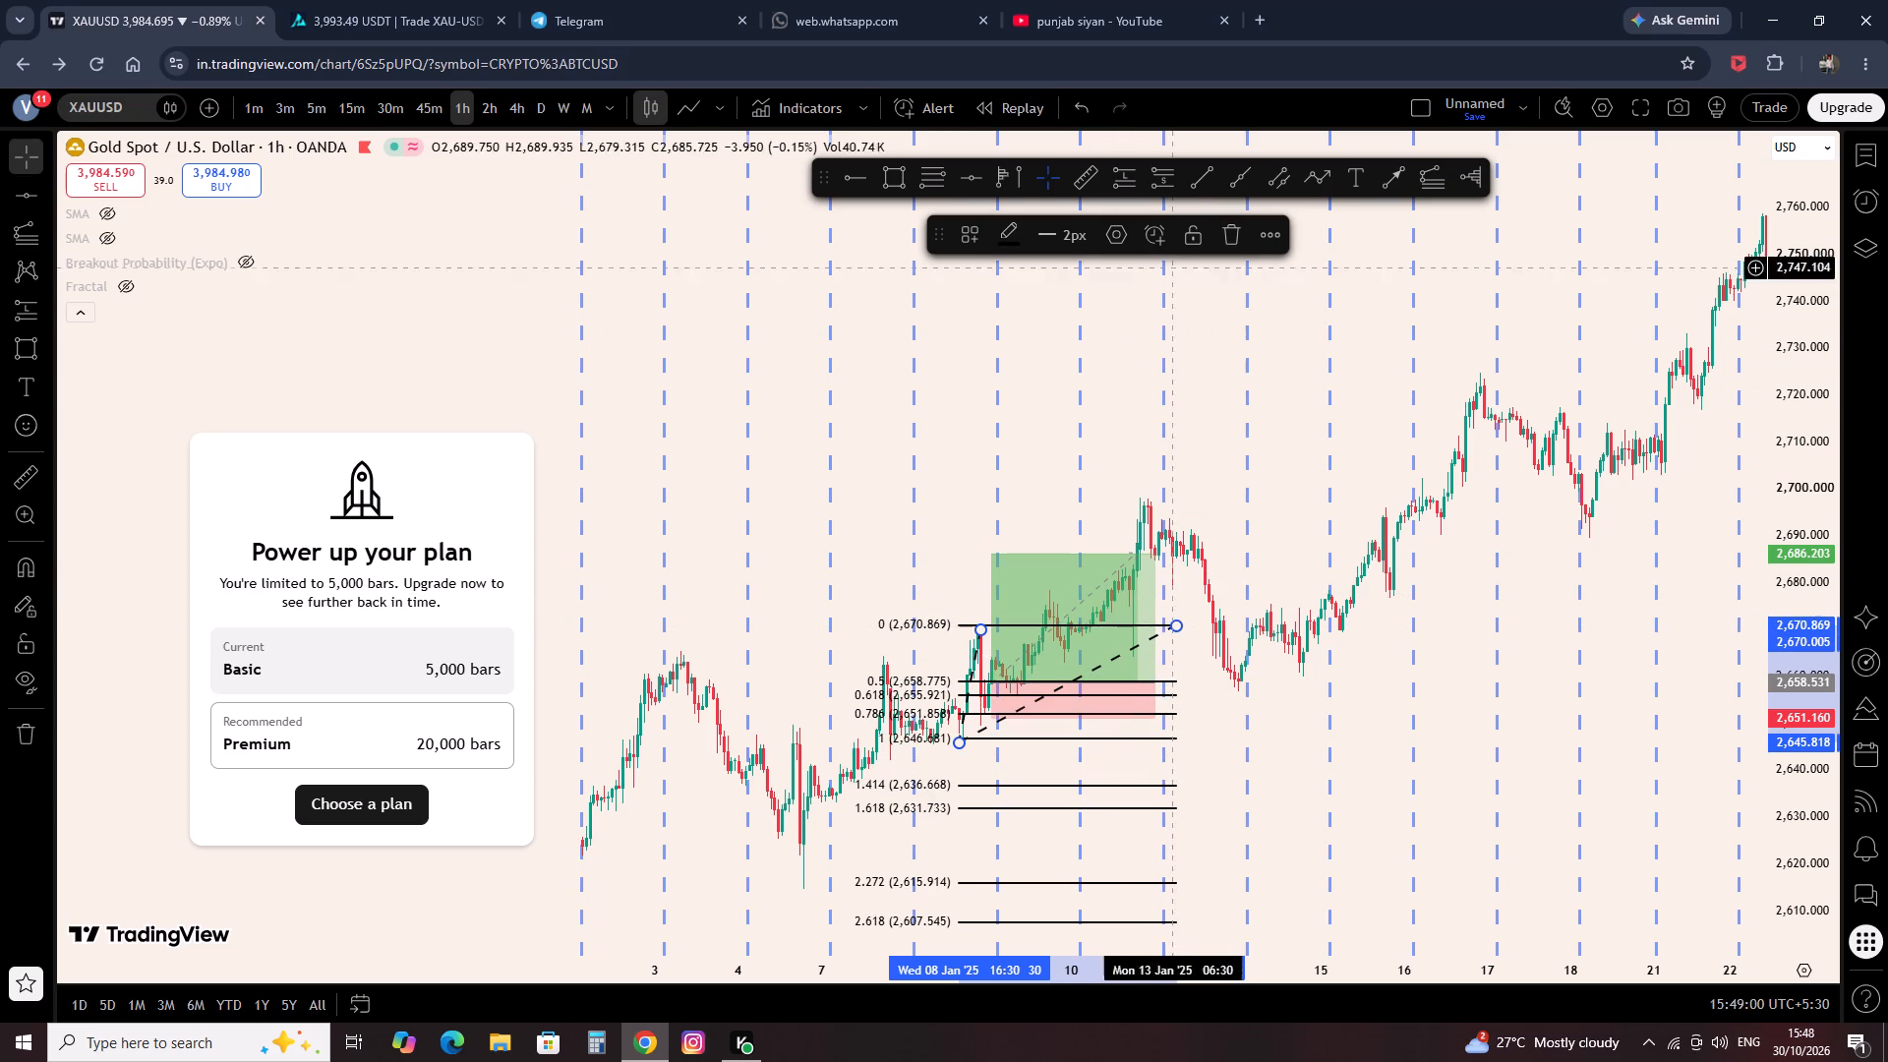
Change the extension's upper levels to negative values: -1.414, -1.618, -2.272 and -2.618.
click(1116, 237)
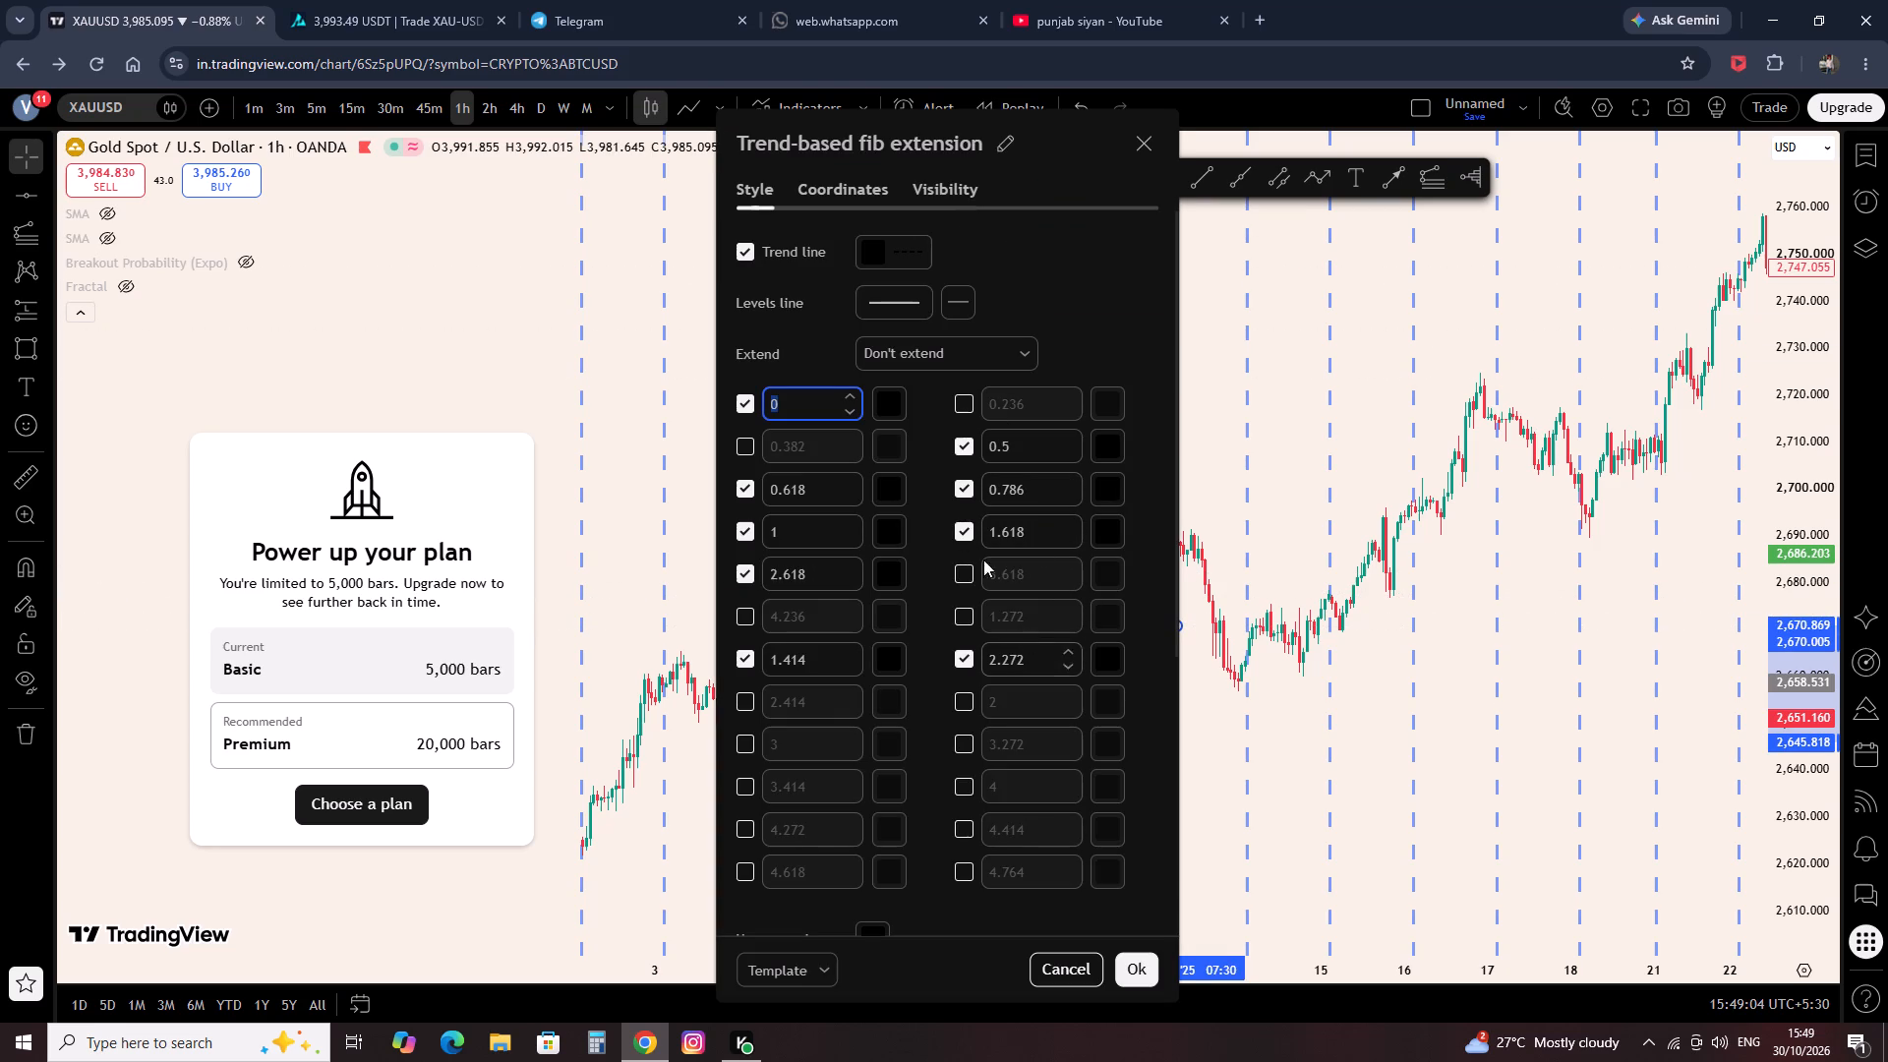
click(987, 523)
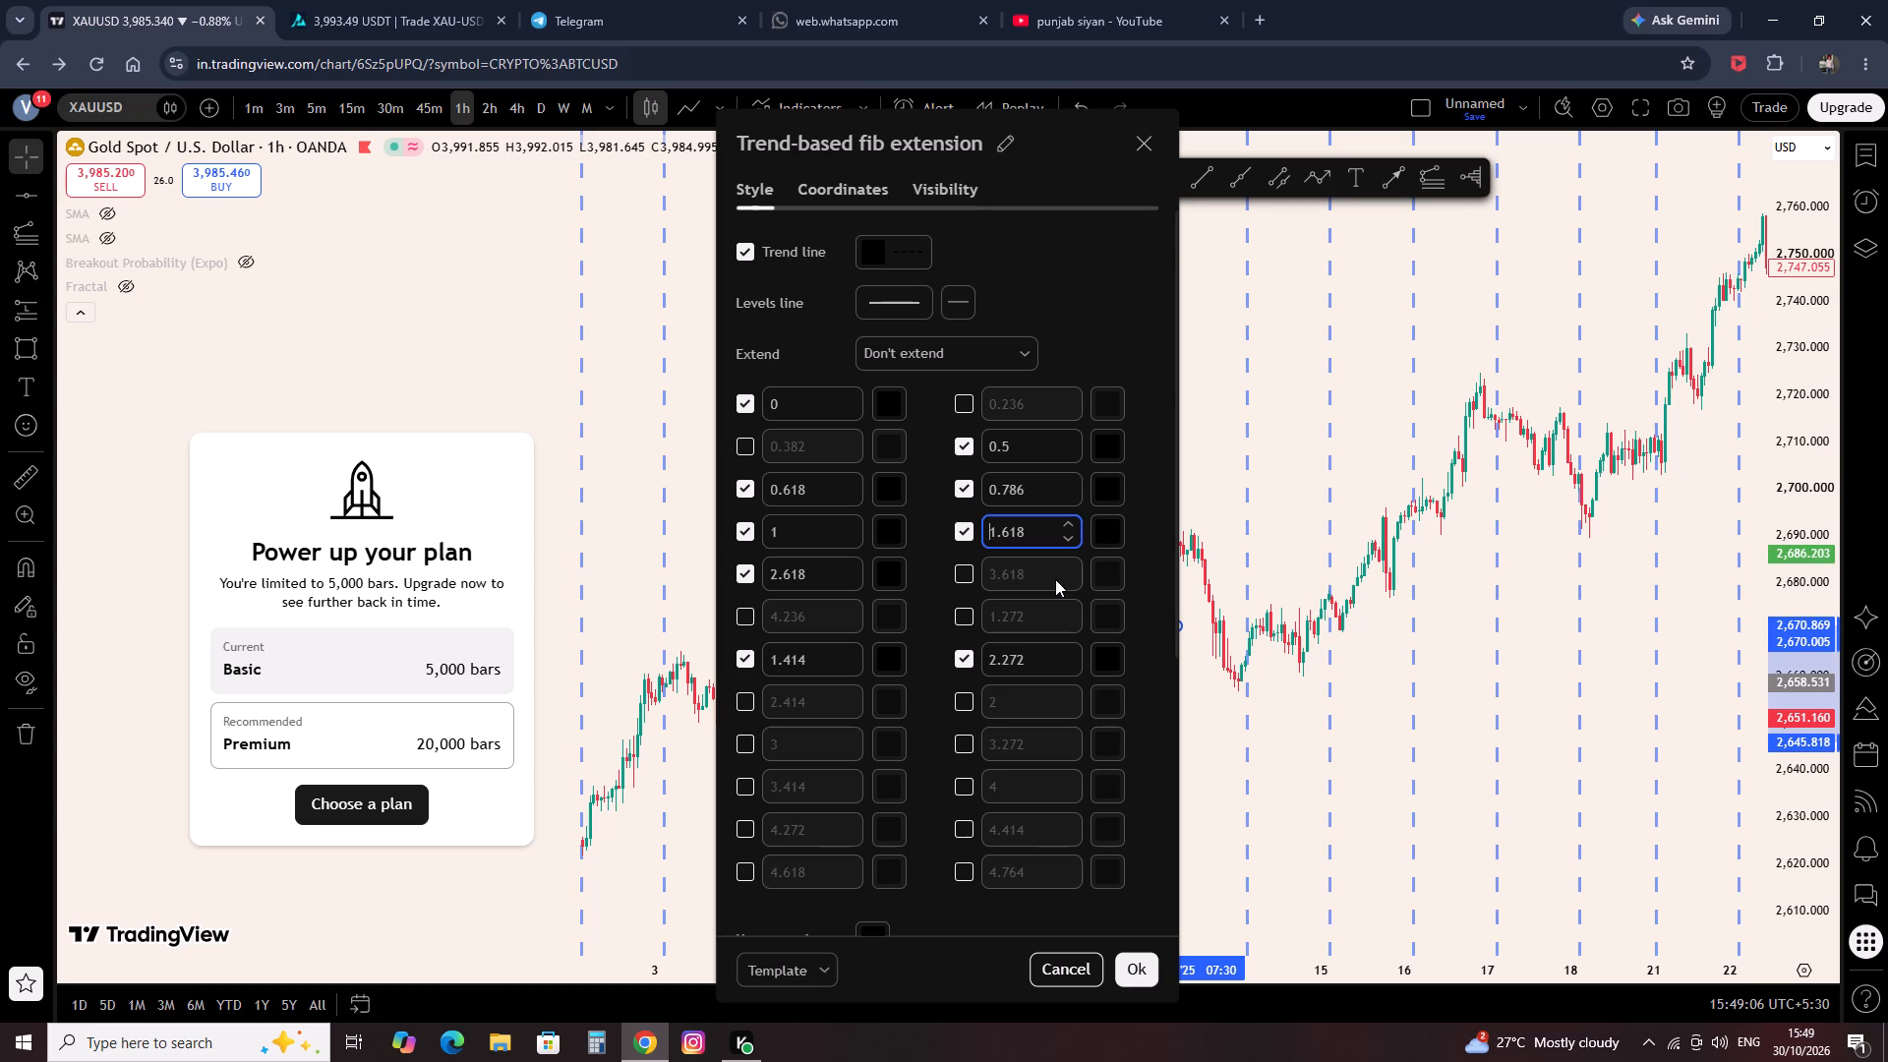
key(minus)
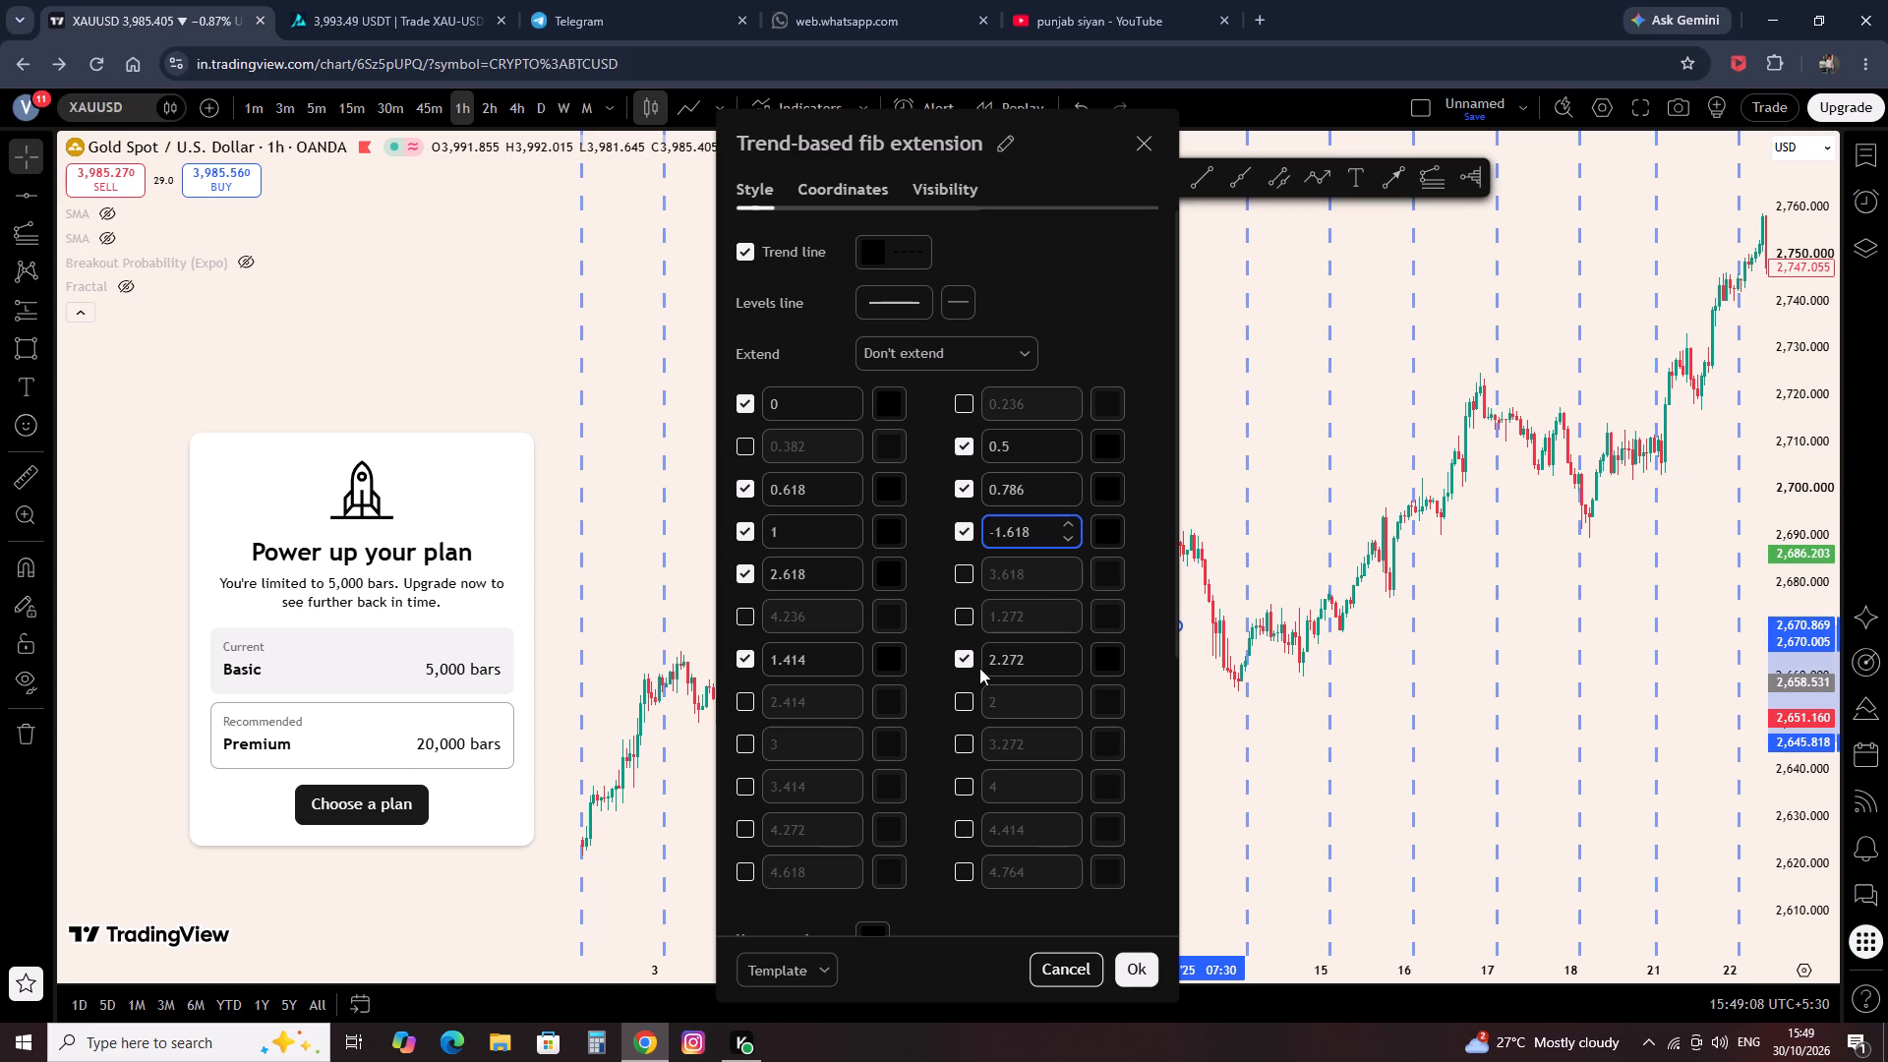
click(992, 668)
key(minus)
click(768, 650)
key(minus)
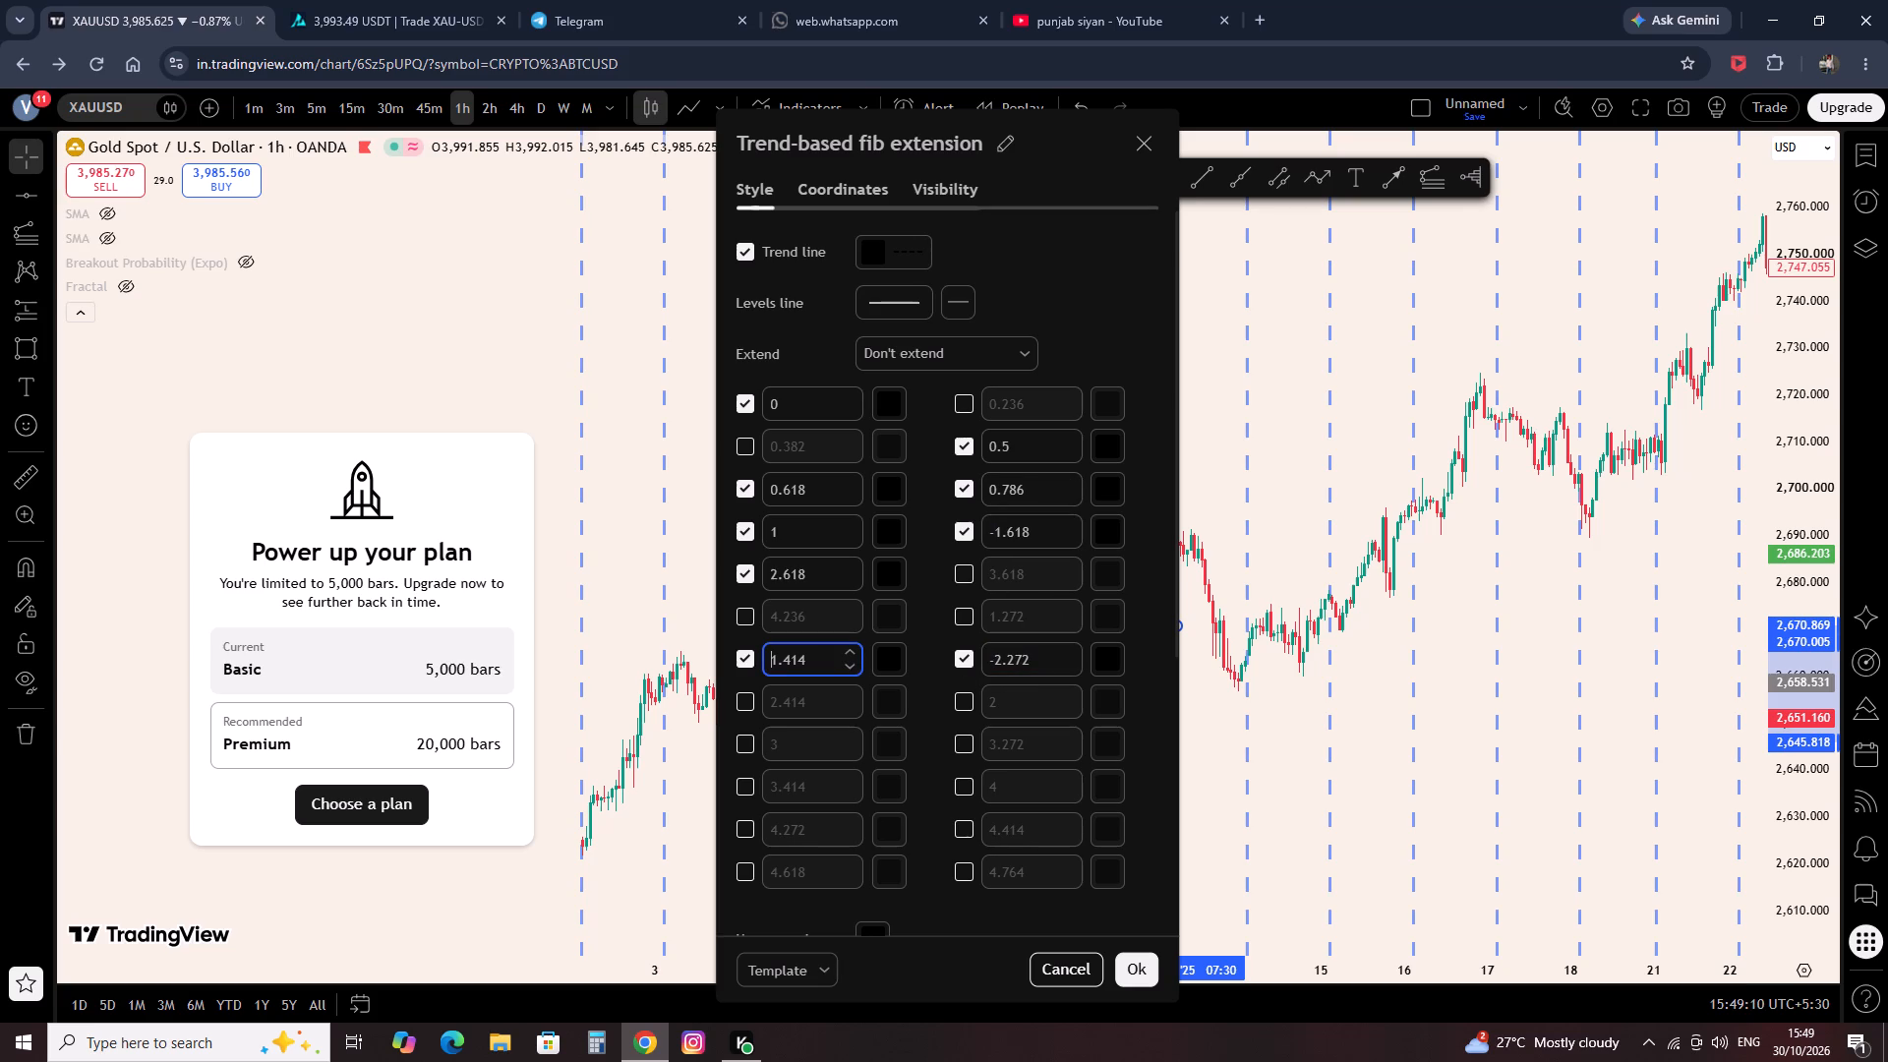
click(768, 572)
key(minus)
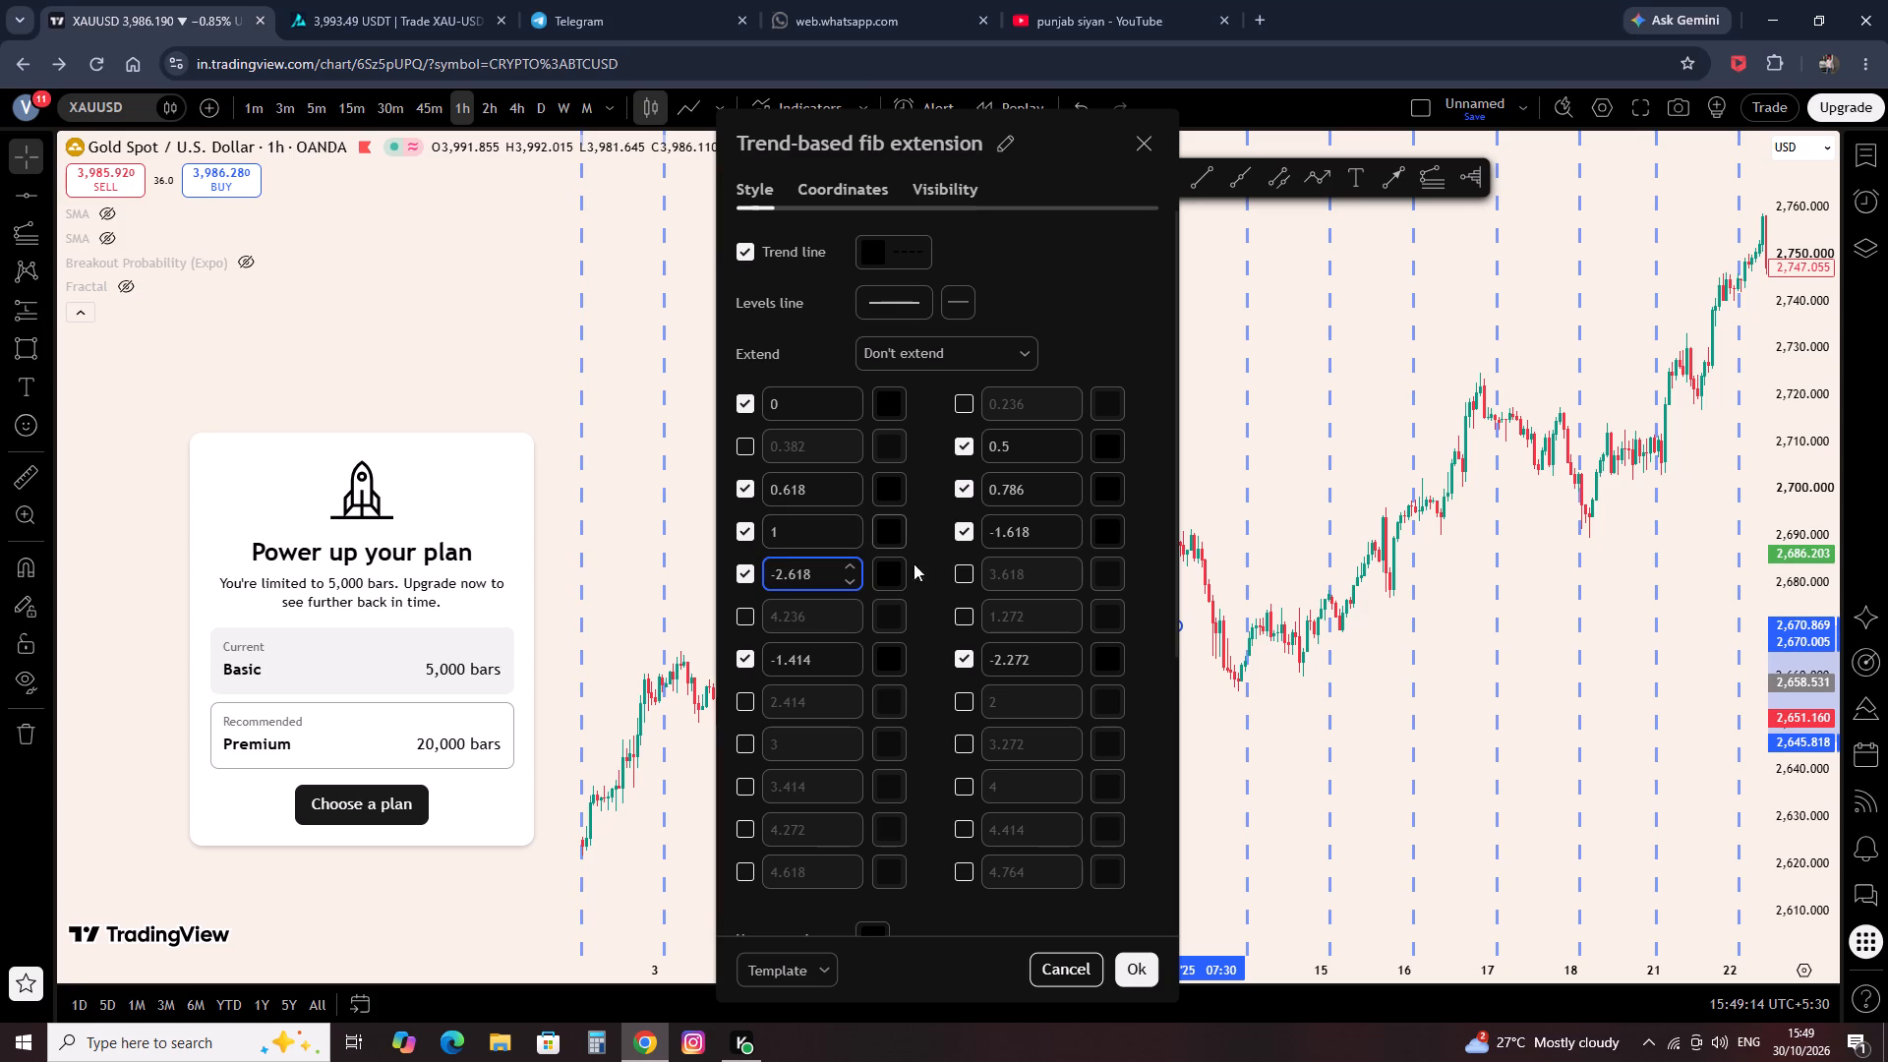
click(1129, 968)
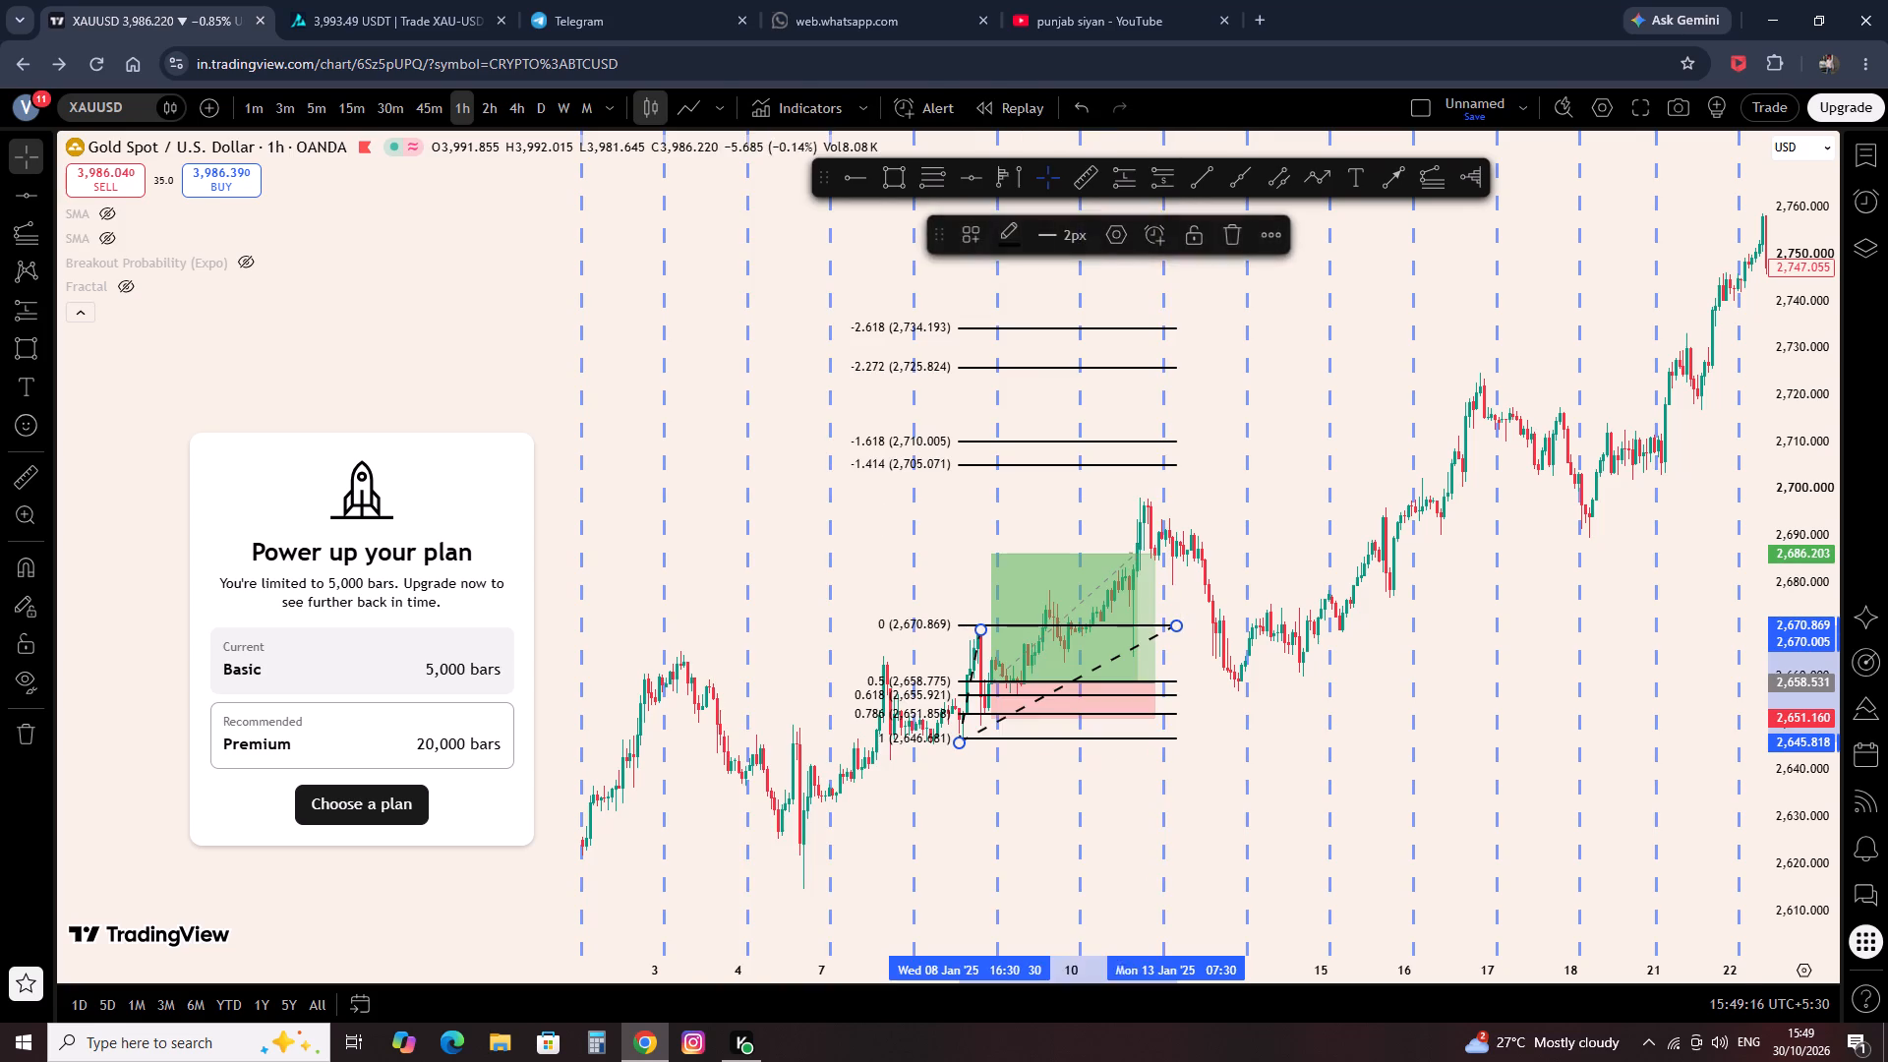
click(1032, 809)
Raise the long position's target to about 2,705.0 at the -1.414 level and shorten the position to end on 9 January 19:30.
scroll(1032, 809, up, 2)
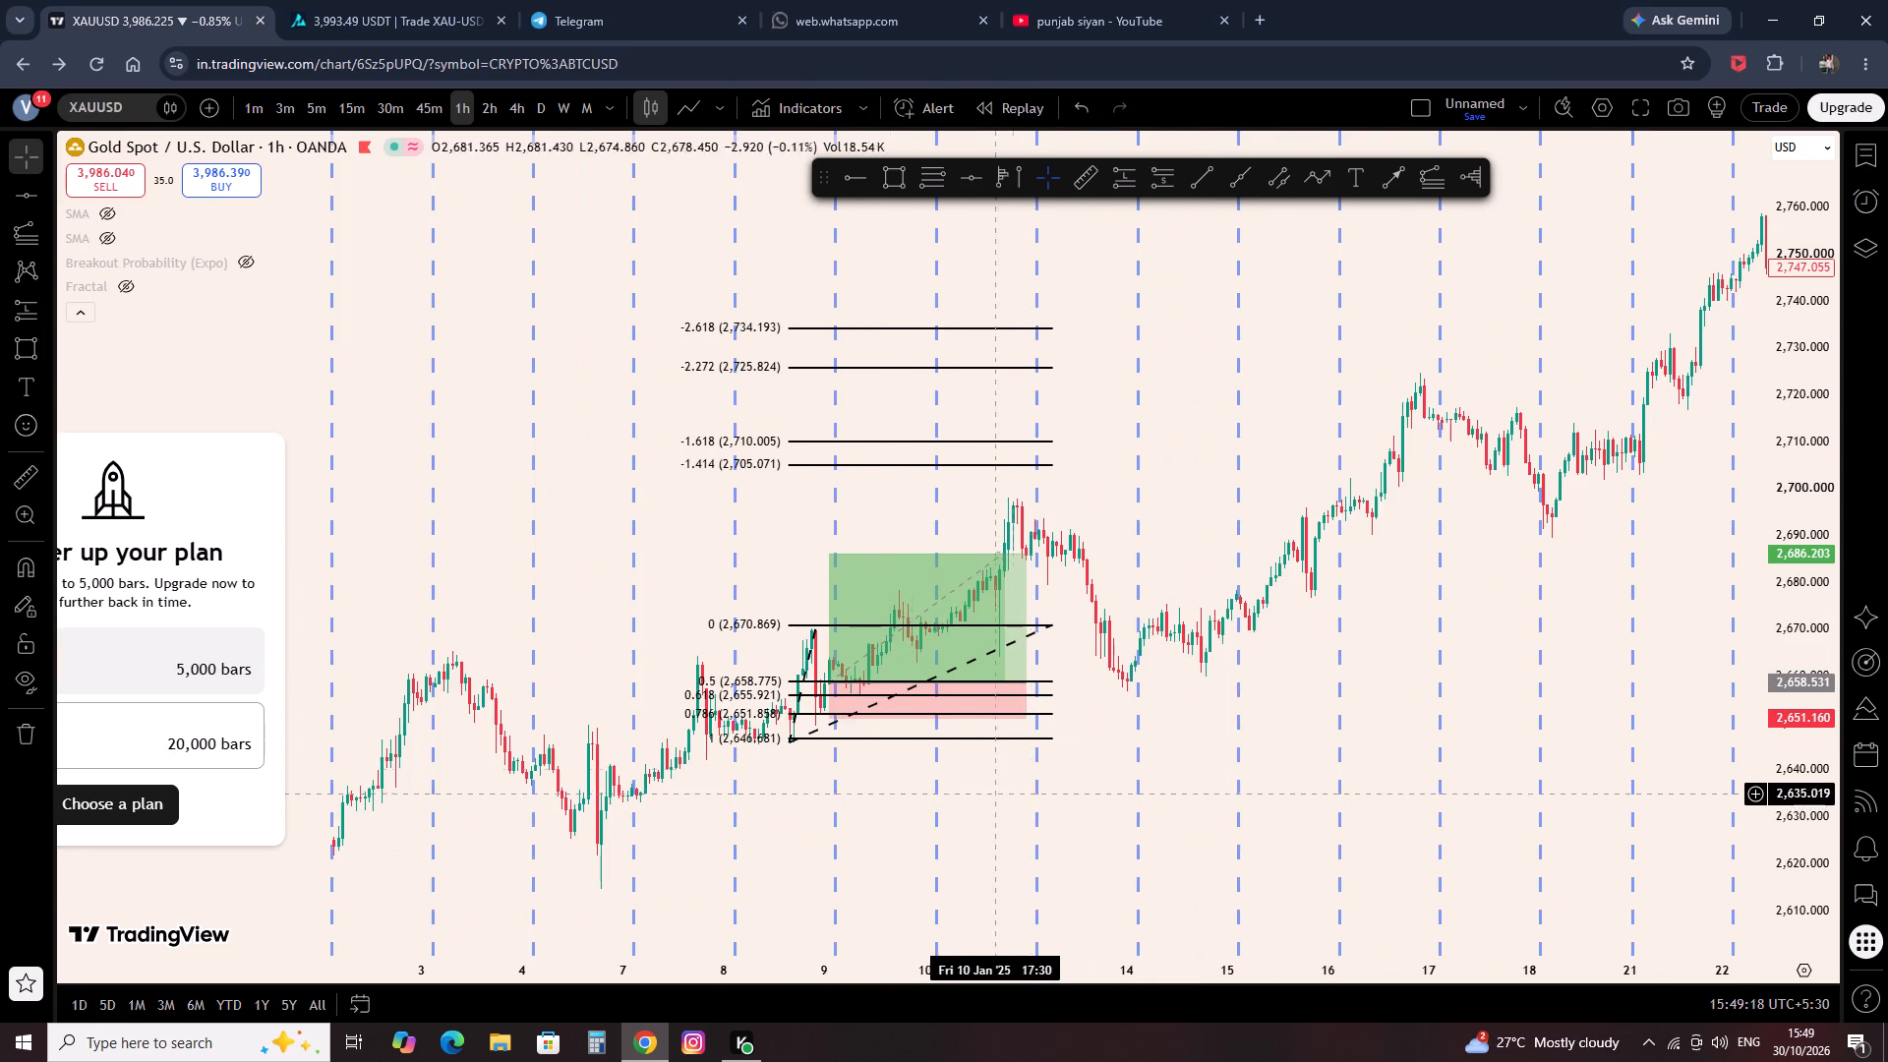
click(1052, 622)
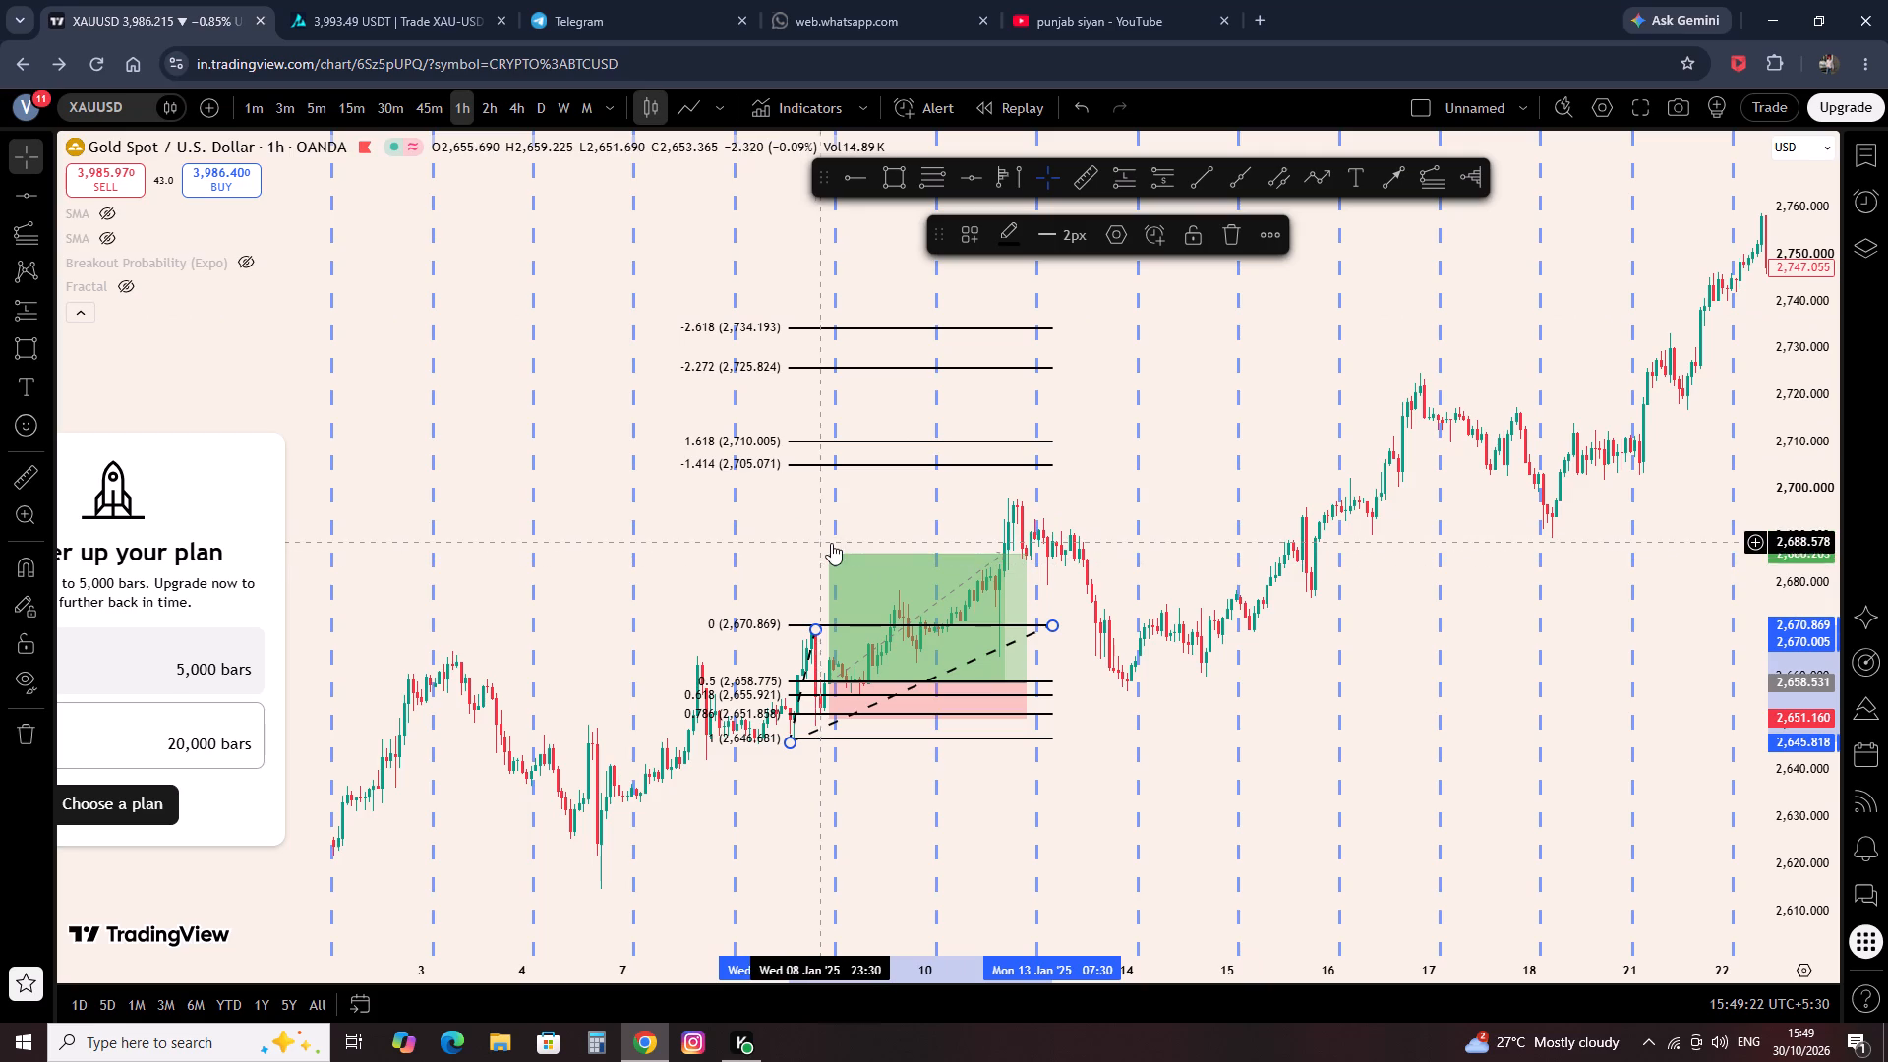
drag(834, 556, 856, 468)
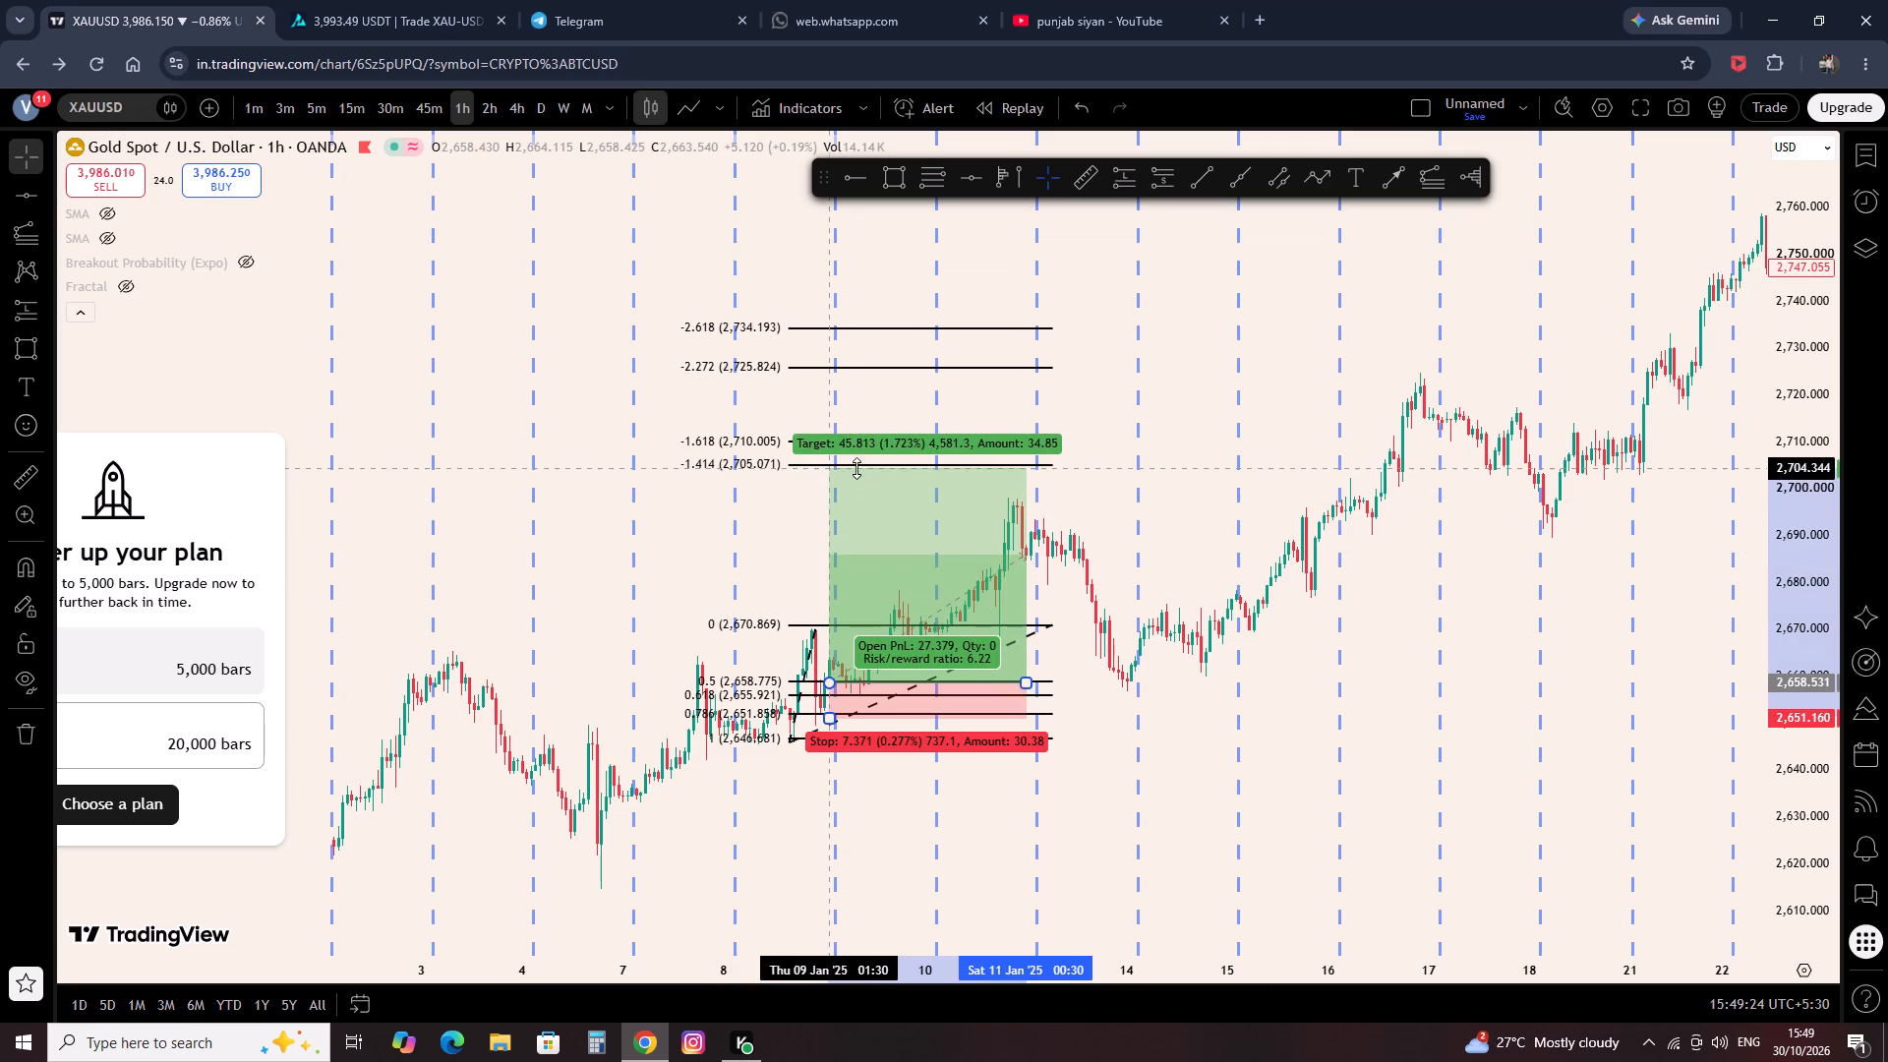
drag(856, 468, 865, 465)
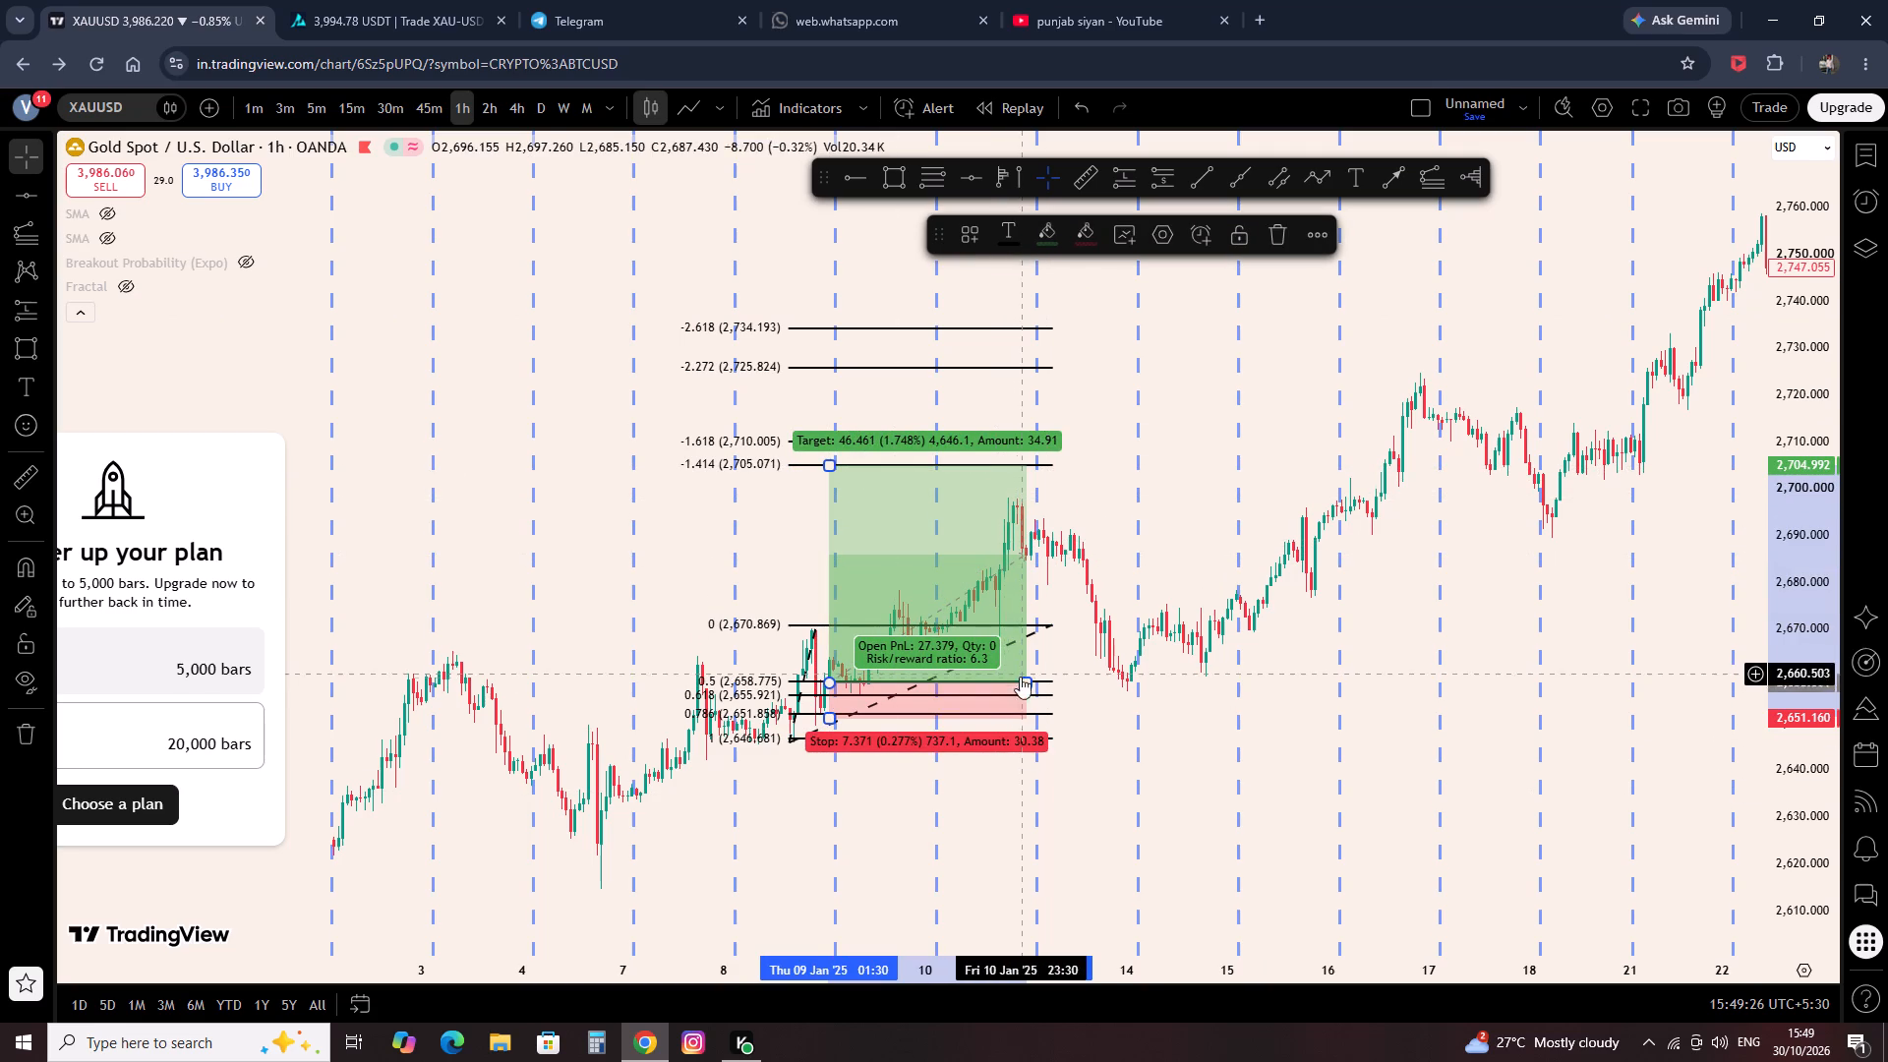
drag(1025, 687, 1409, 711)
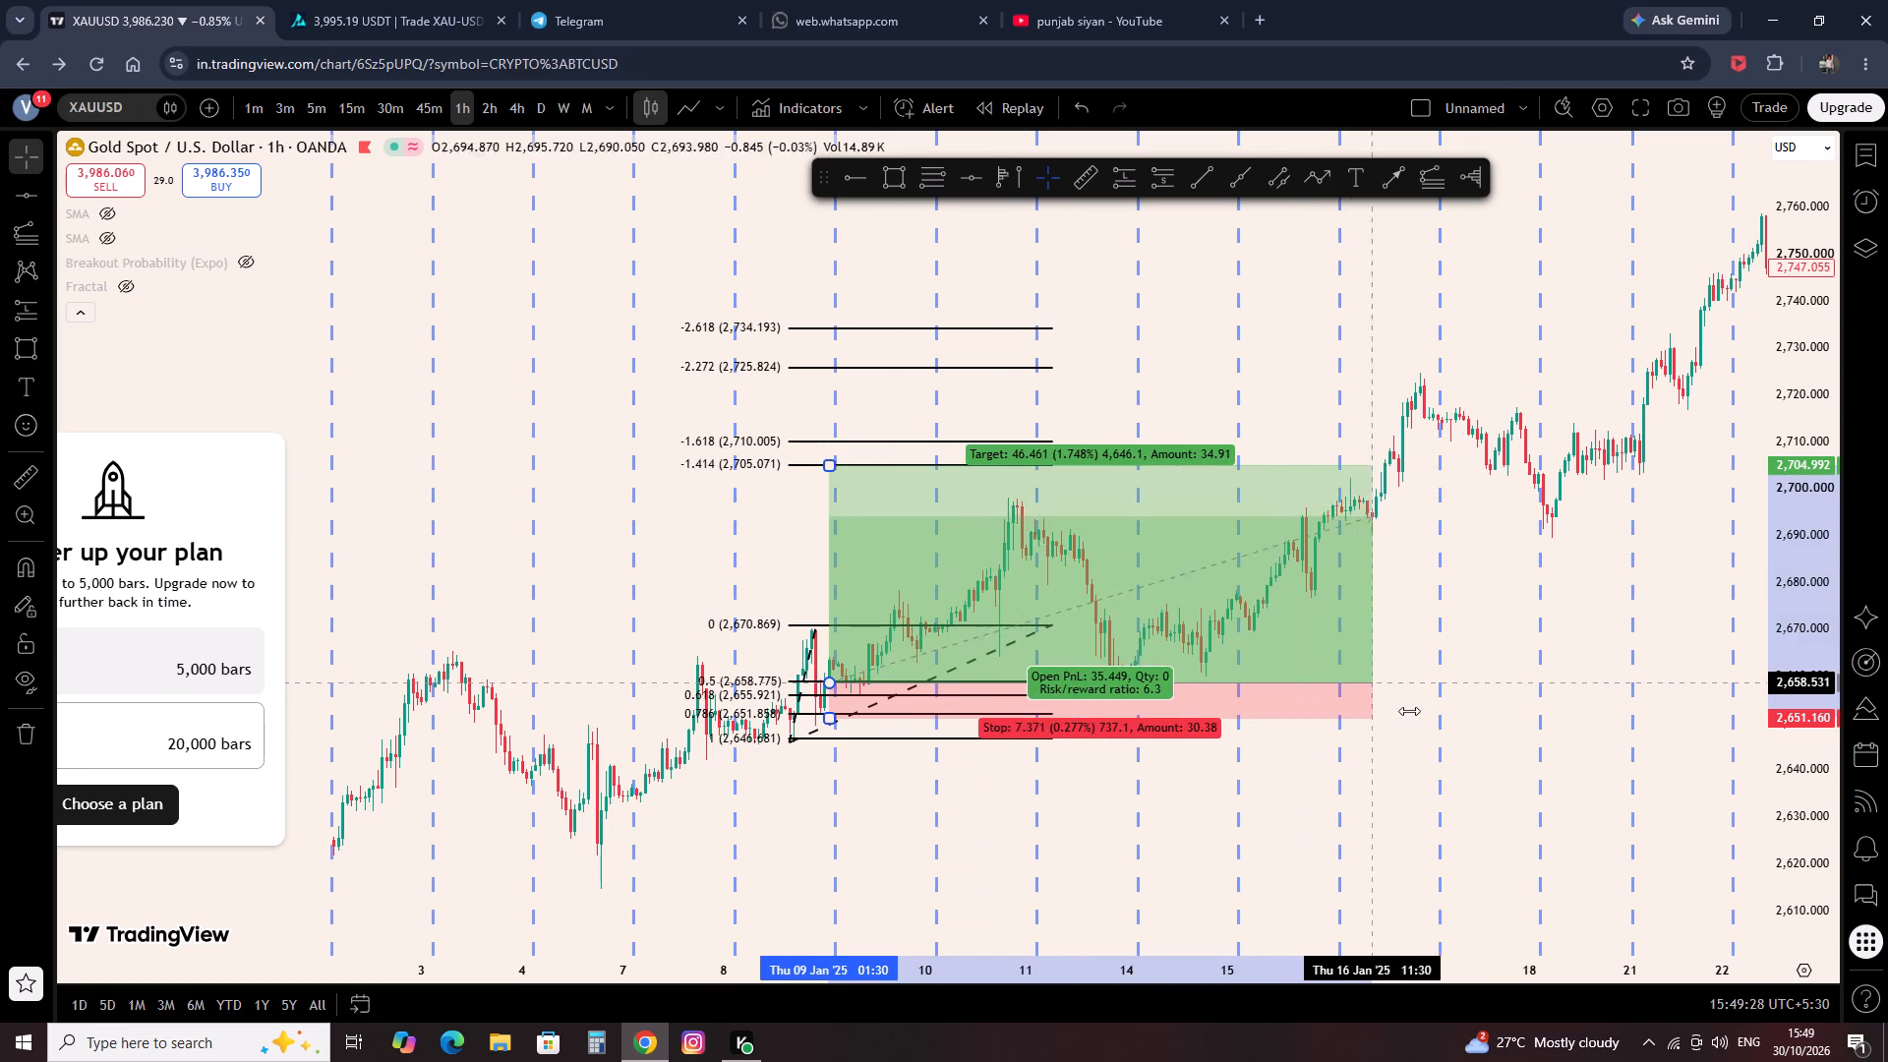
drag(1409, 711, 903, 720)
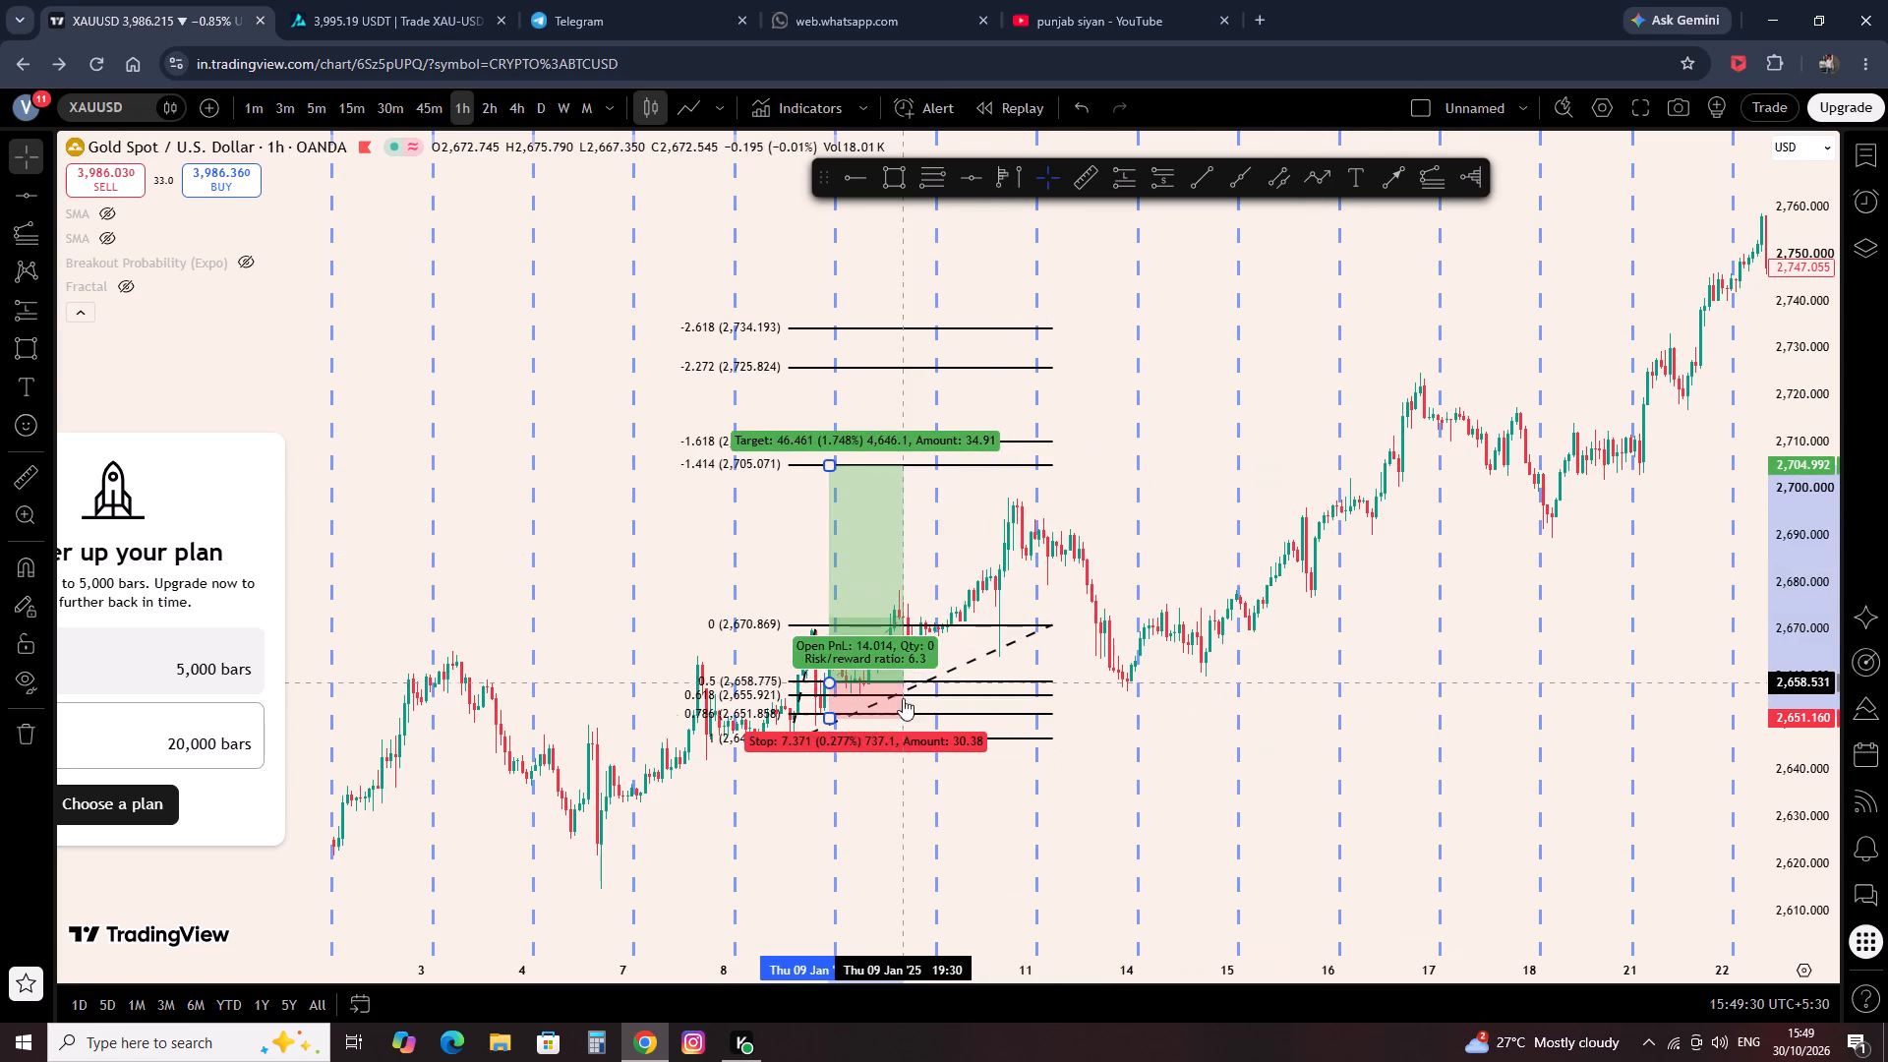
Delete the long position and the trend-based Fib extension from the chart.
click(1278, 247)
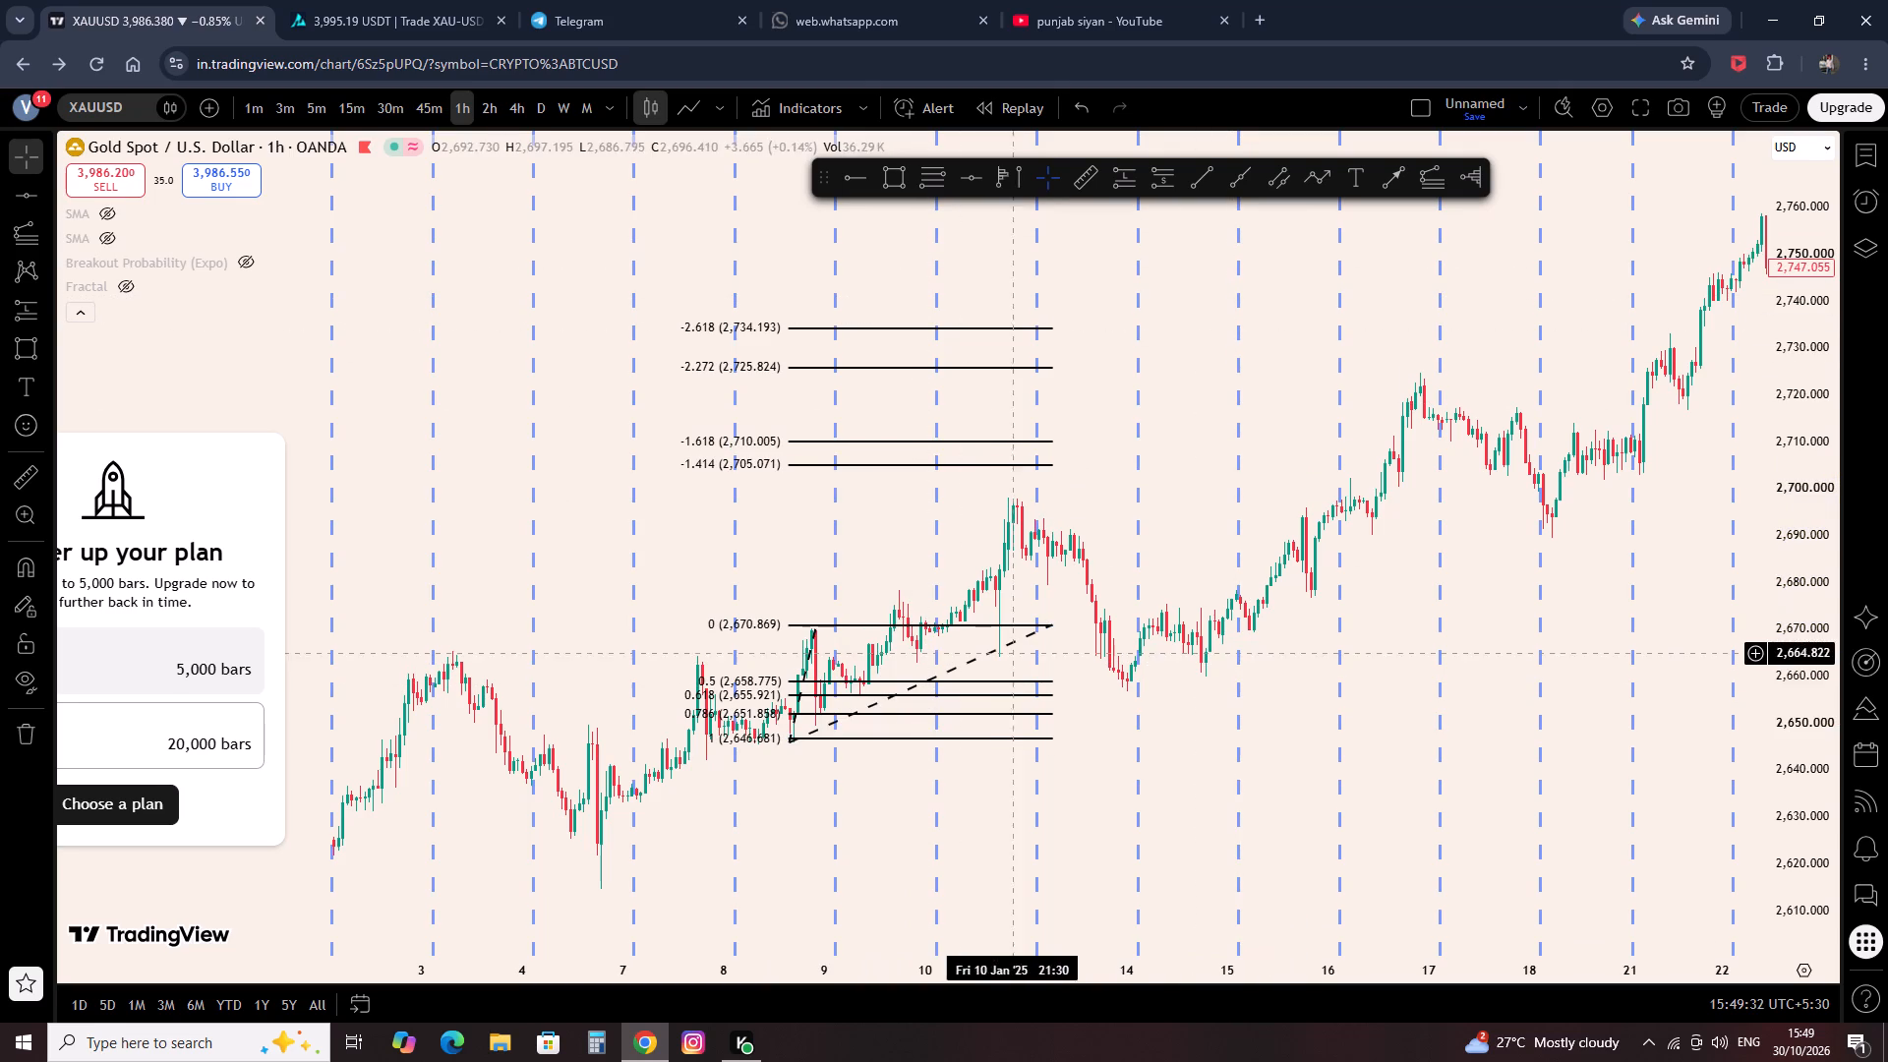
click(1044, 622)
click(1241, 236)
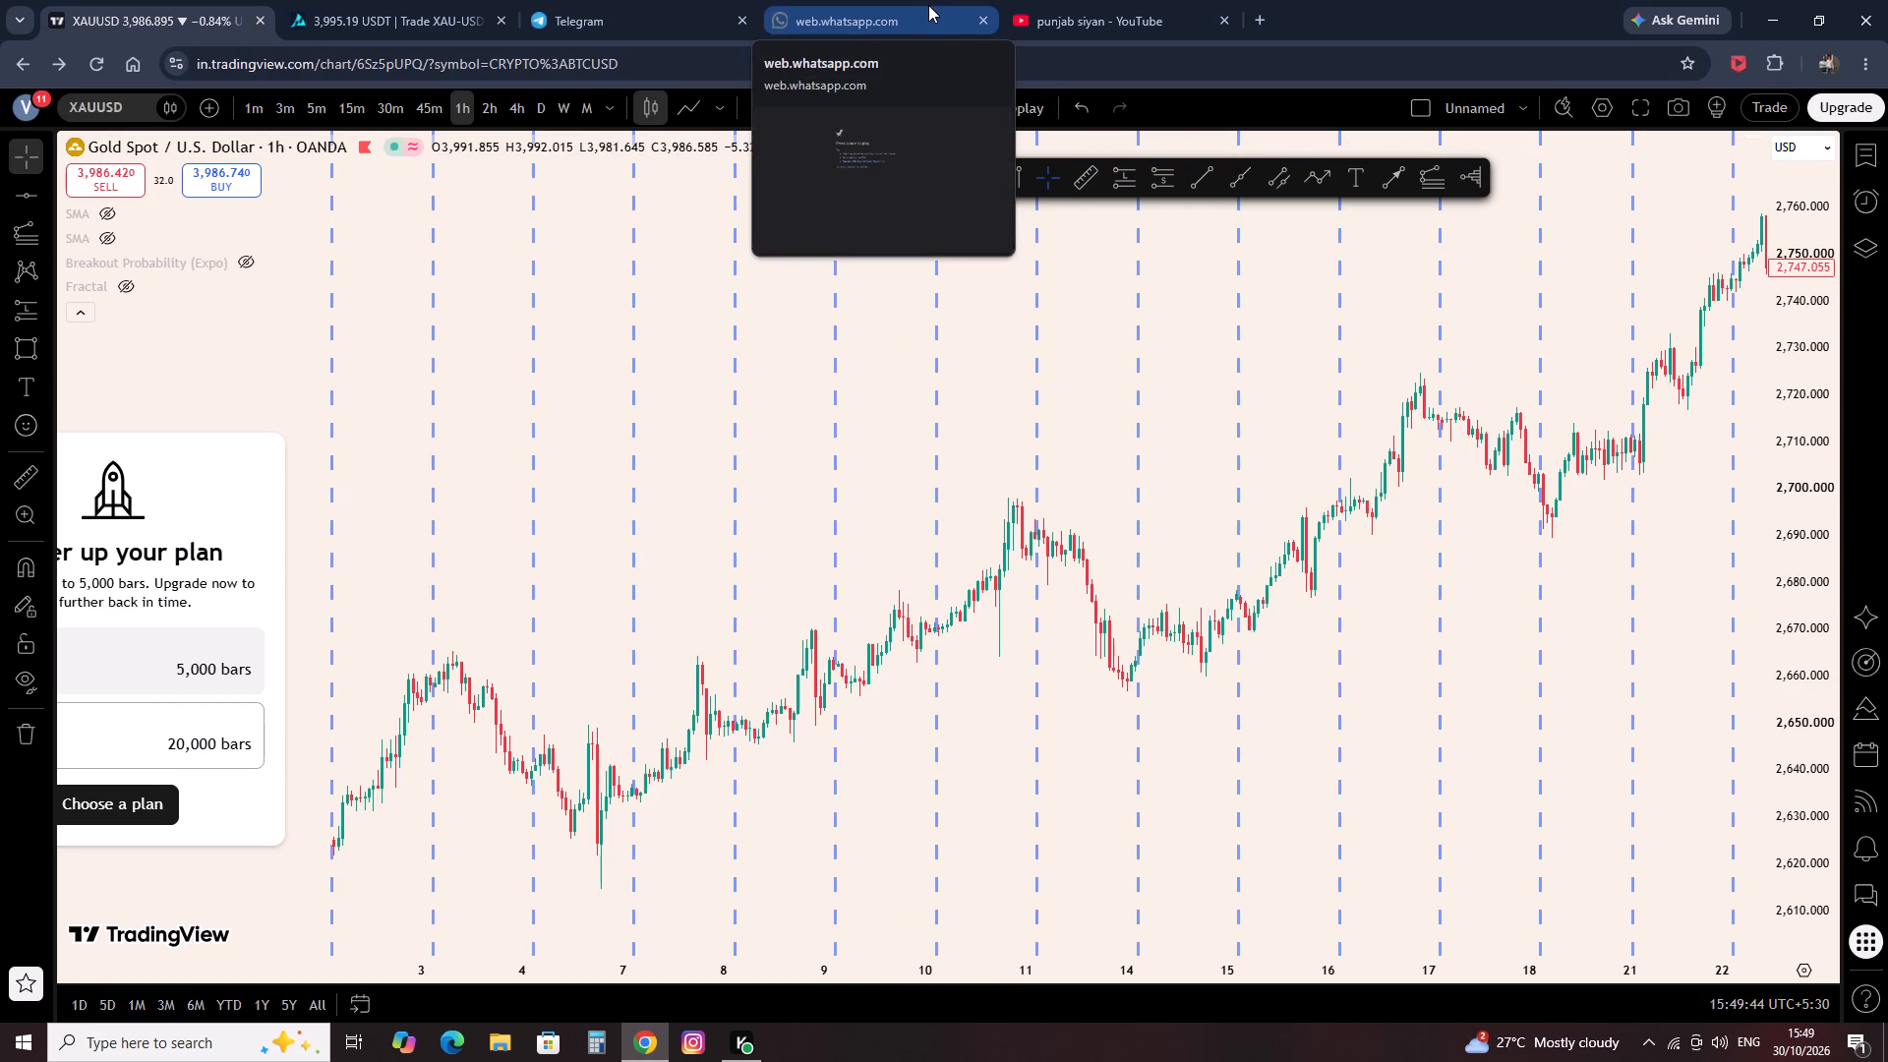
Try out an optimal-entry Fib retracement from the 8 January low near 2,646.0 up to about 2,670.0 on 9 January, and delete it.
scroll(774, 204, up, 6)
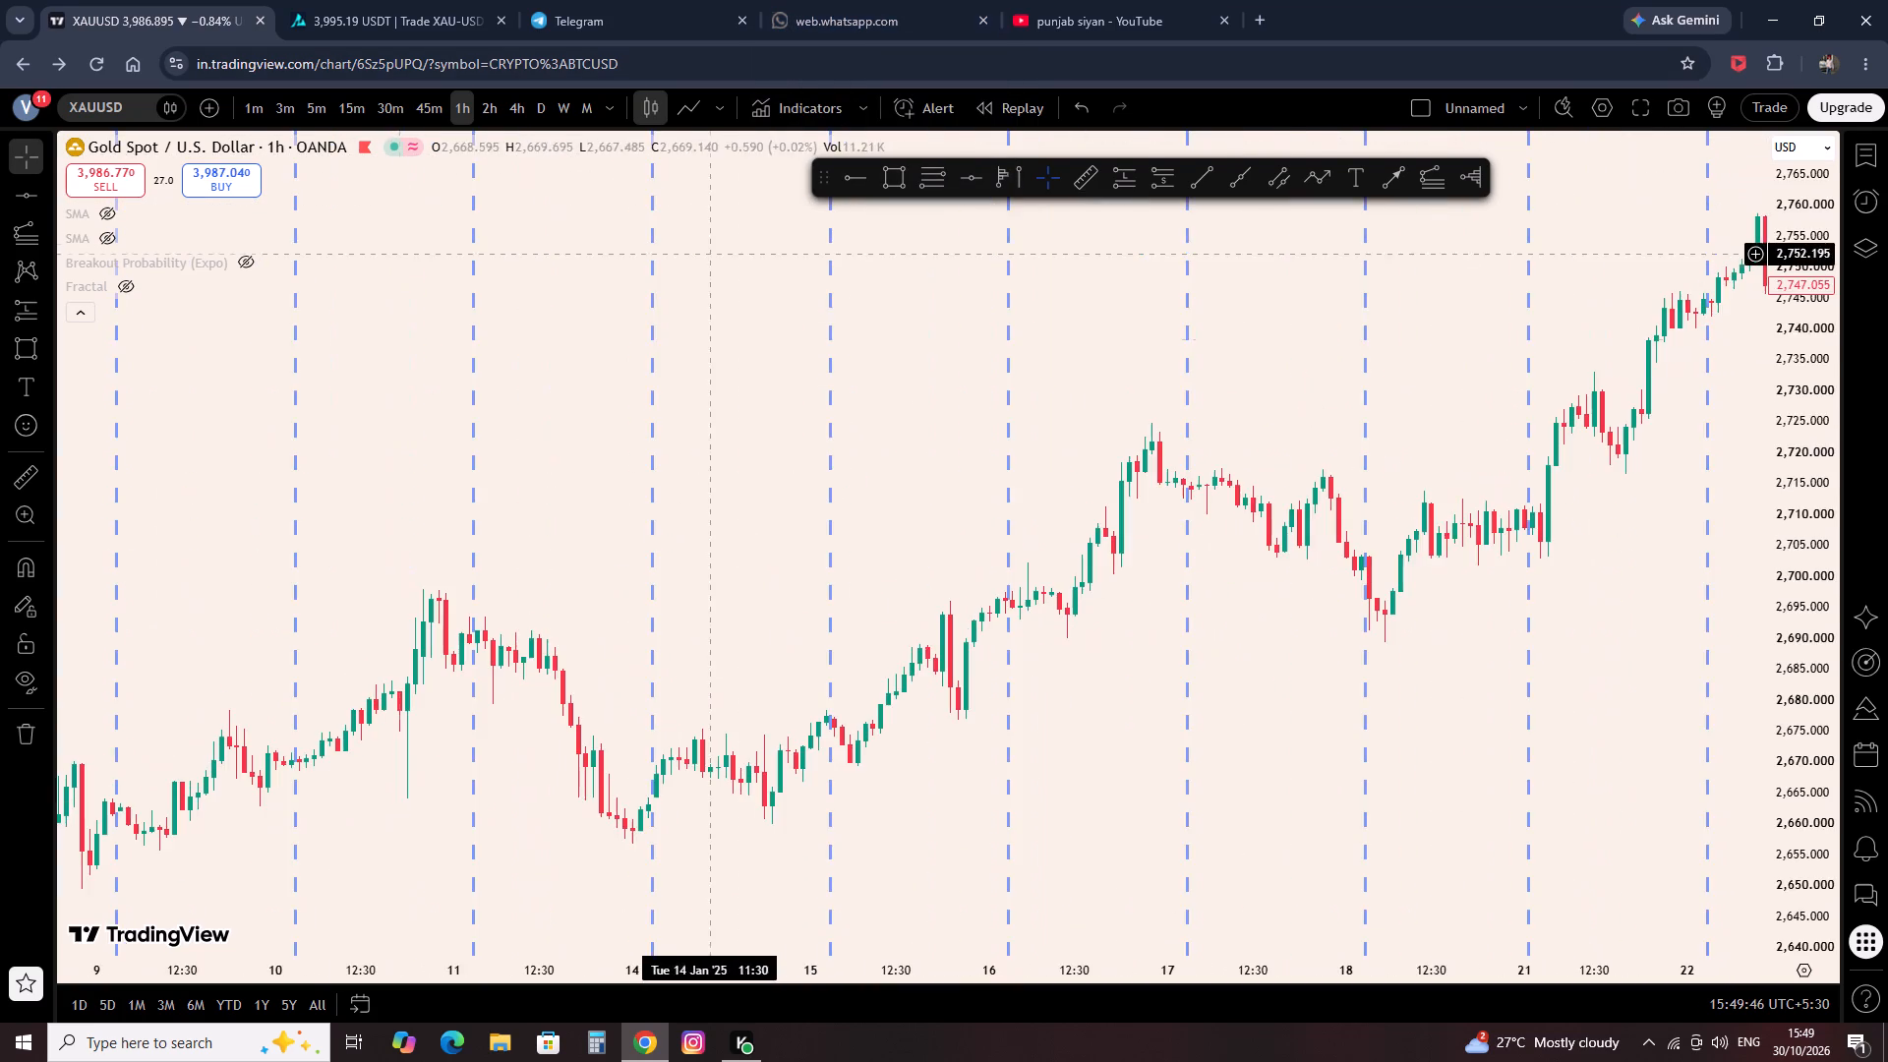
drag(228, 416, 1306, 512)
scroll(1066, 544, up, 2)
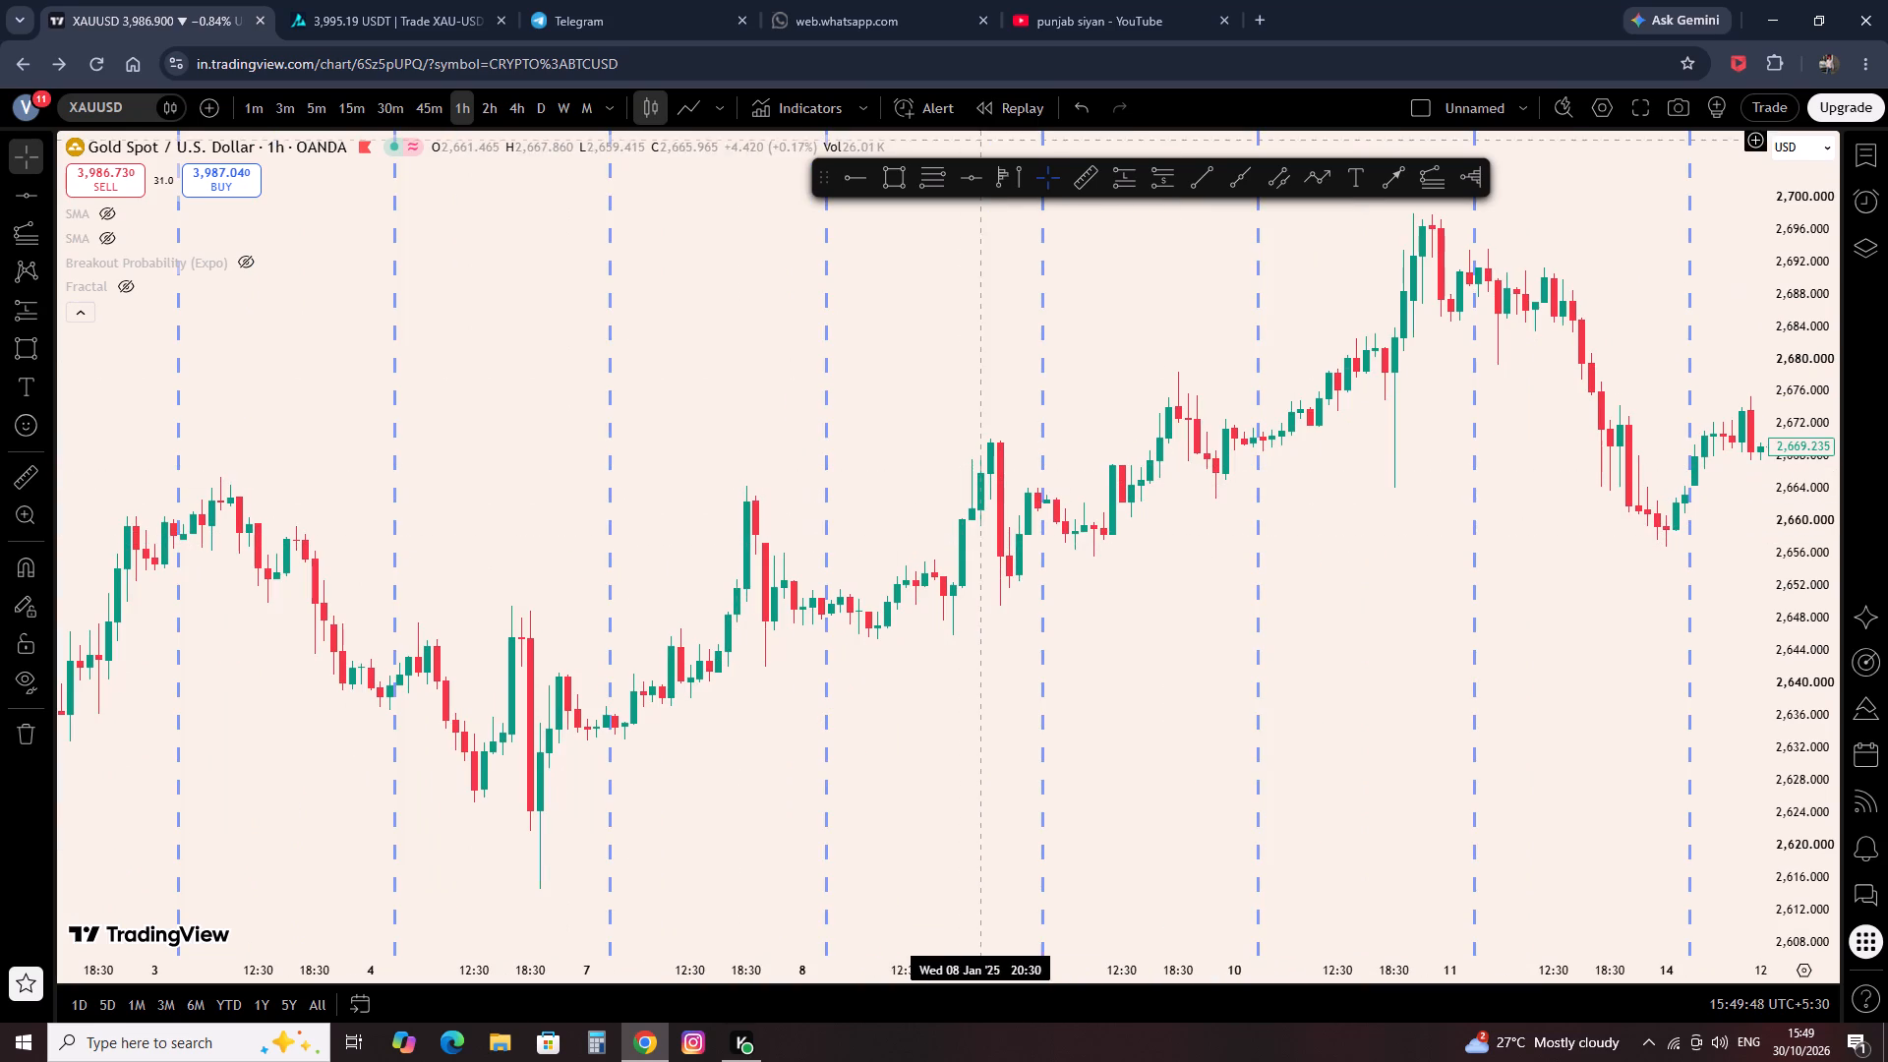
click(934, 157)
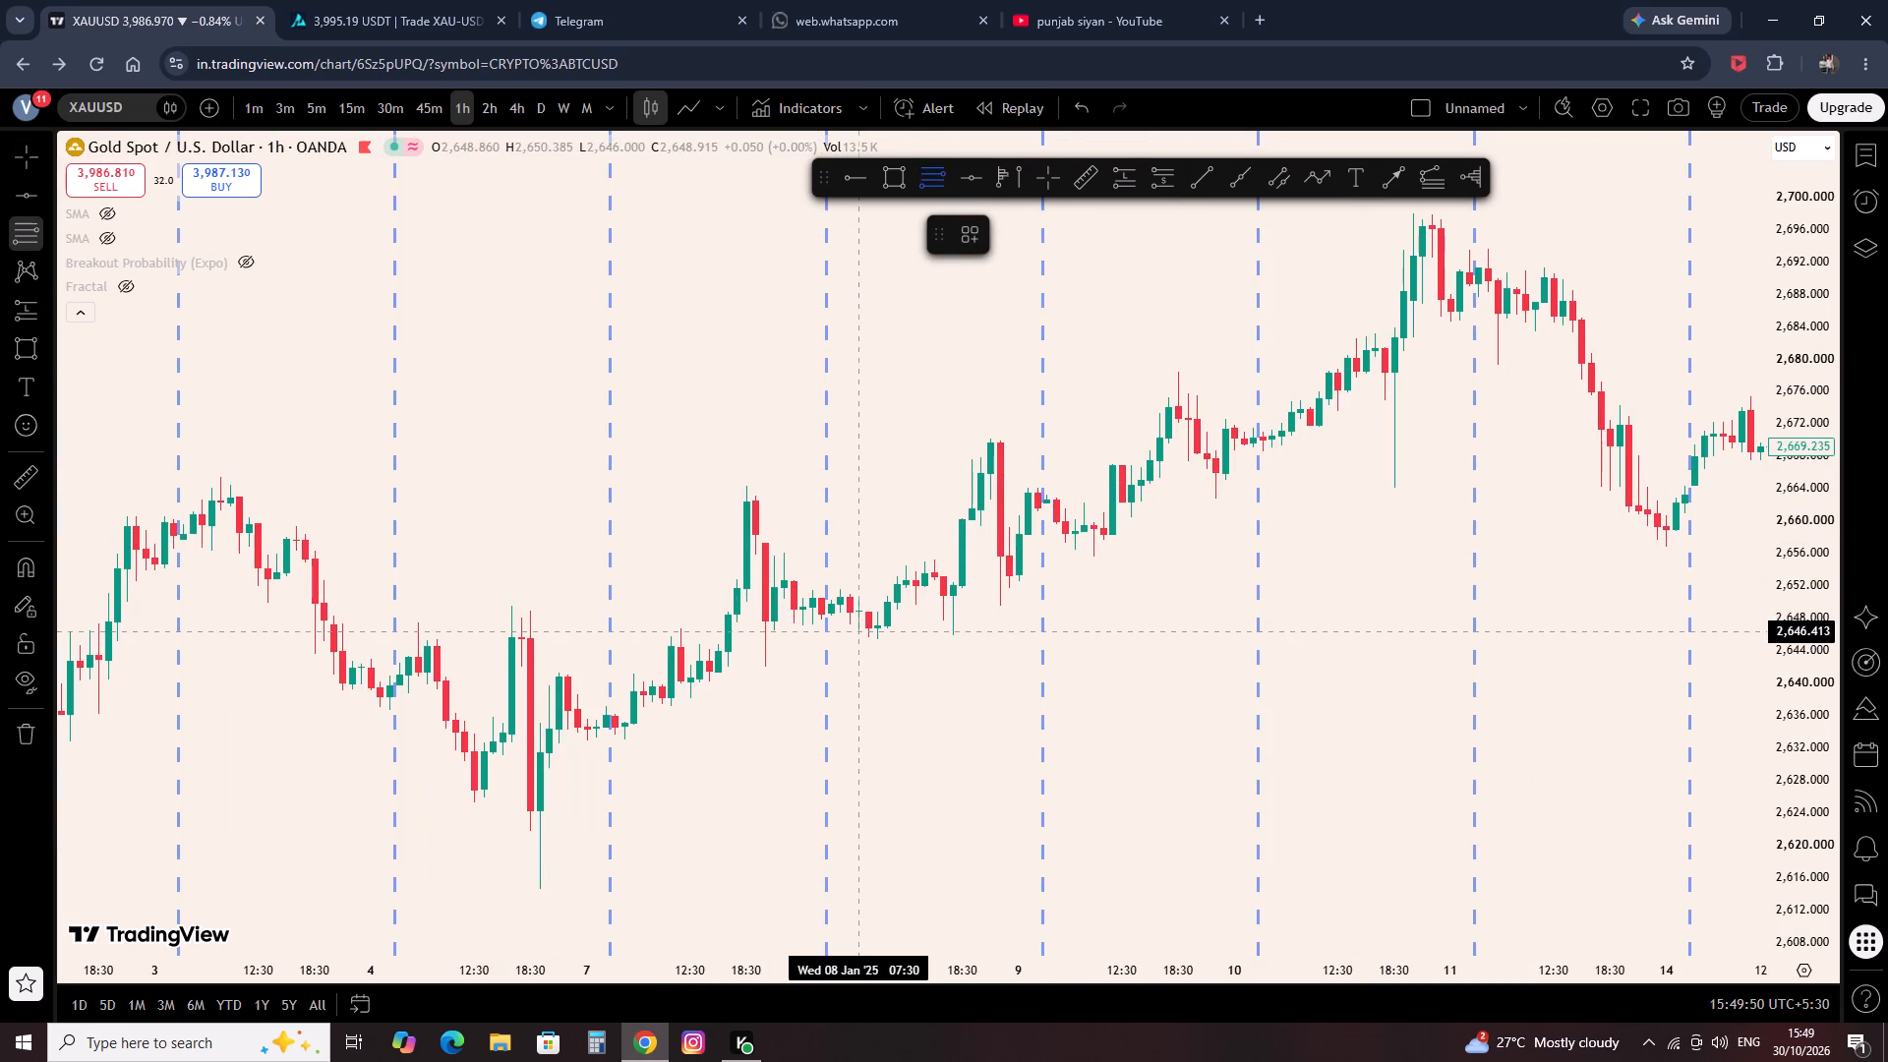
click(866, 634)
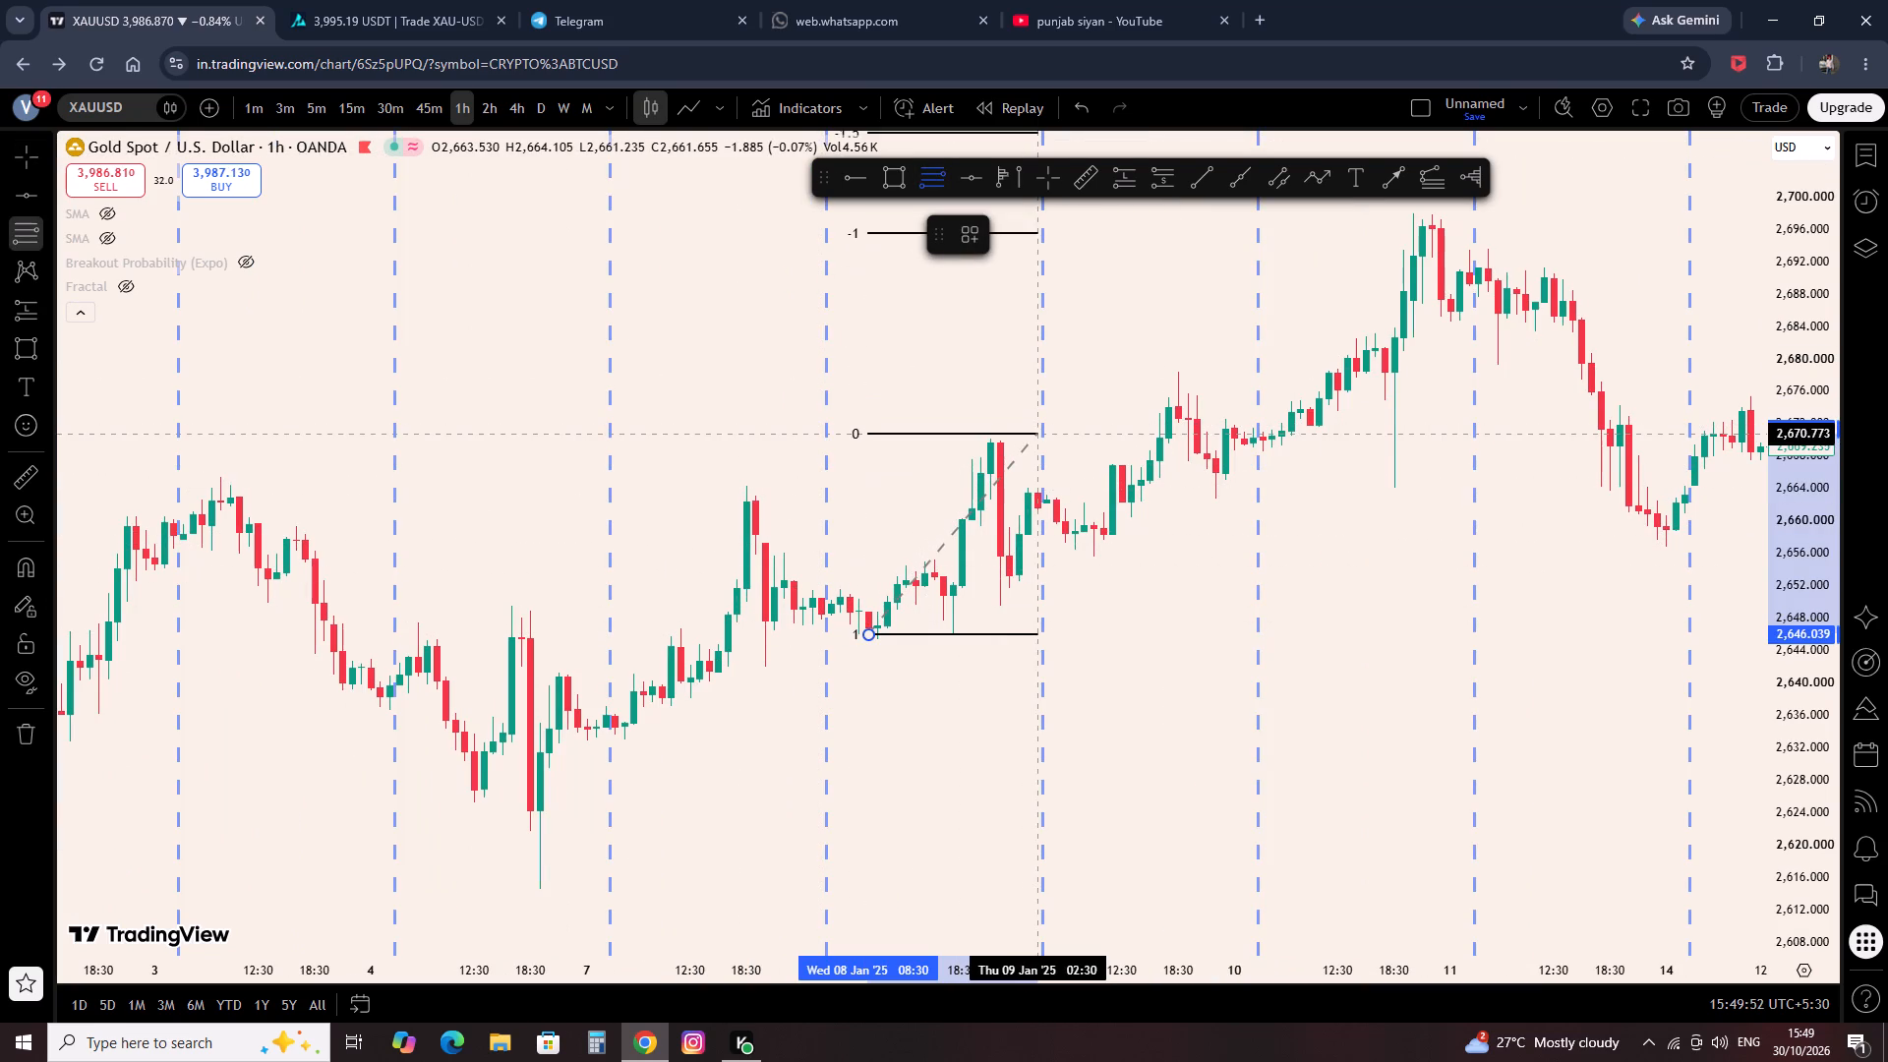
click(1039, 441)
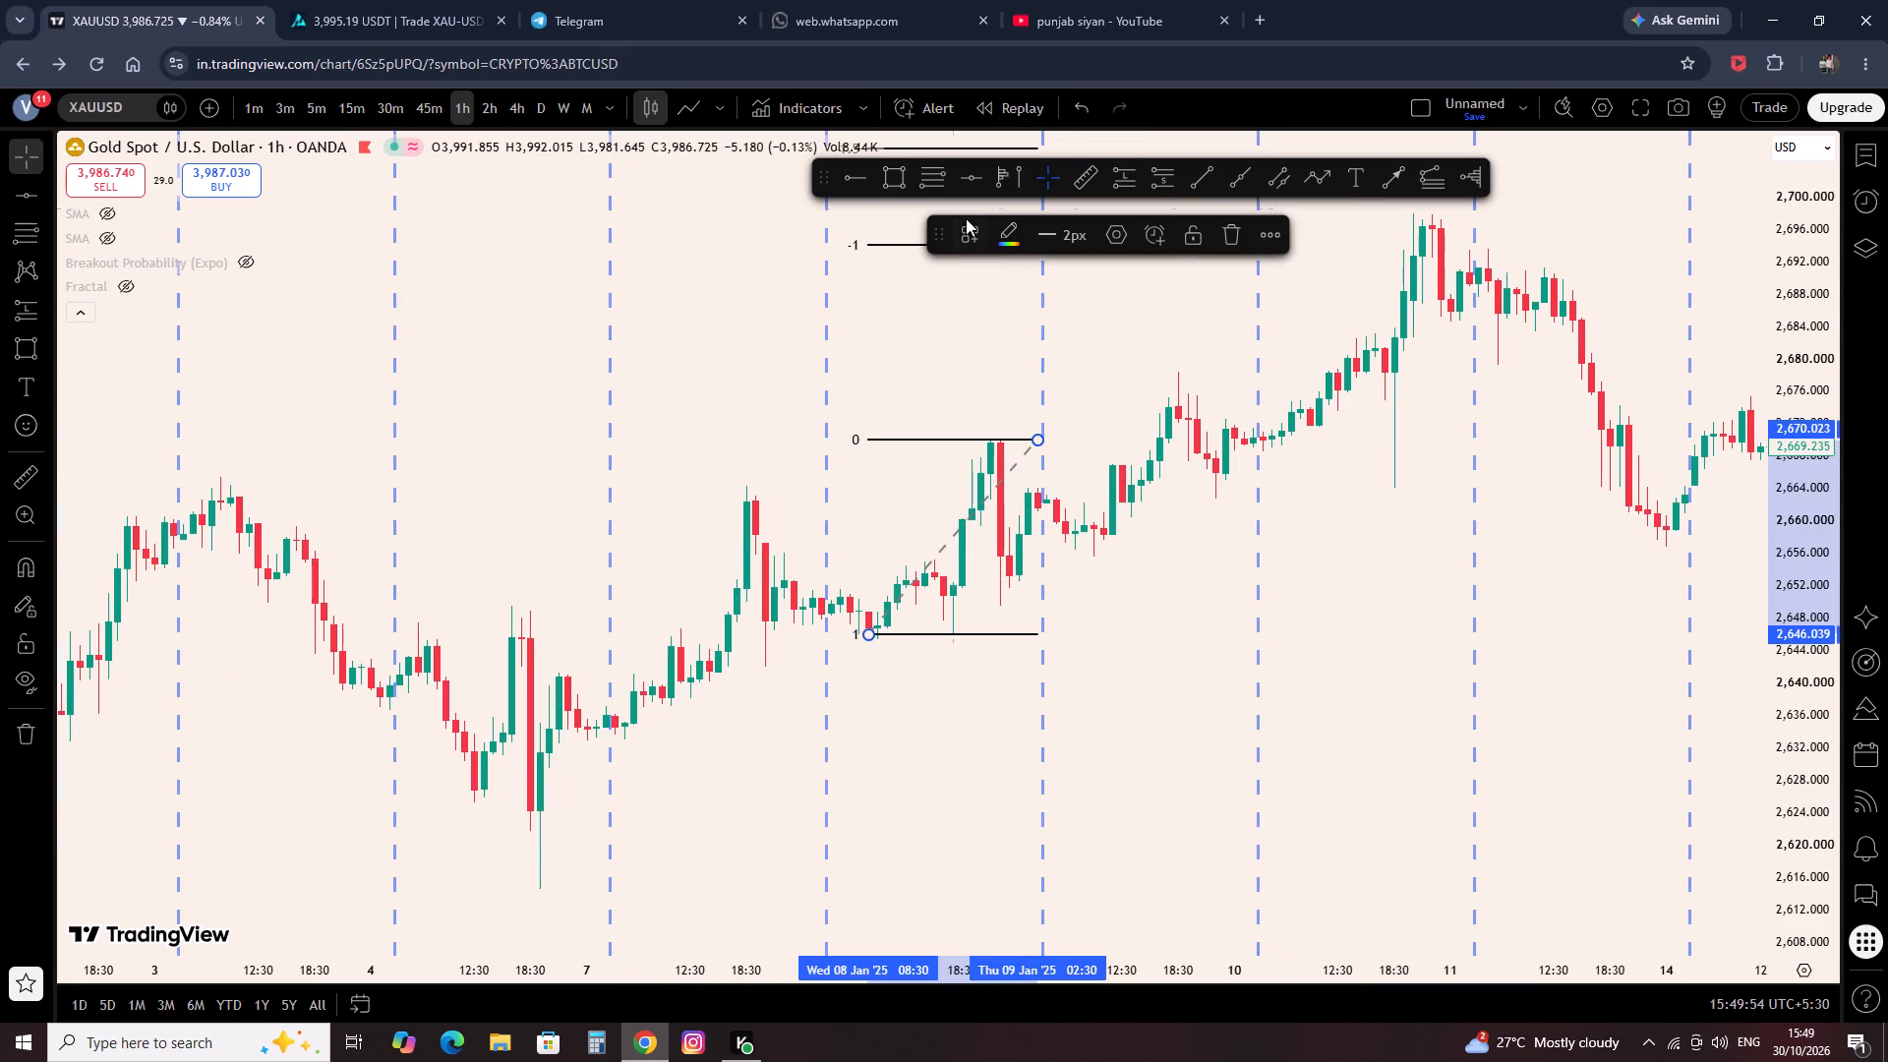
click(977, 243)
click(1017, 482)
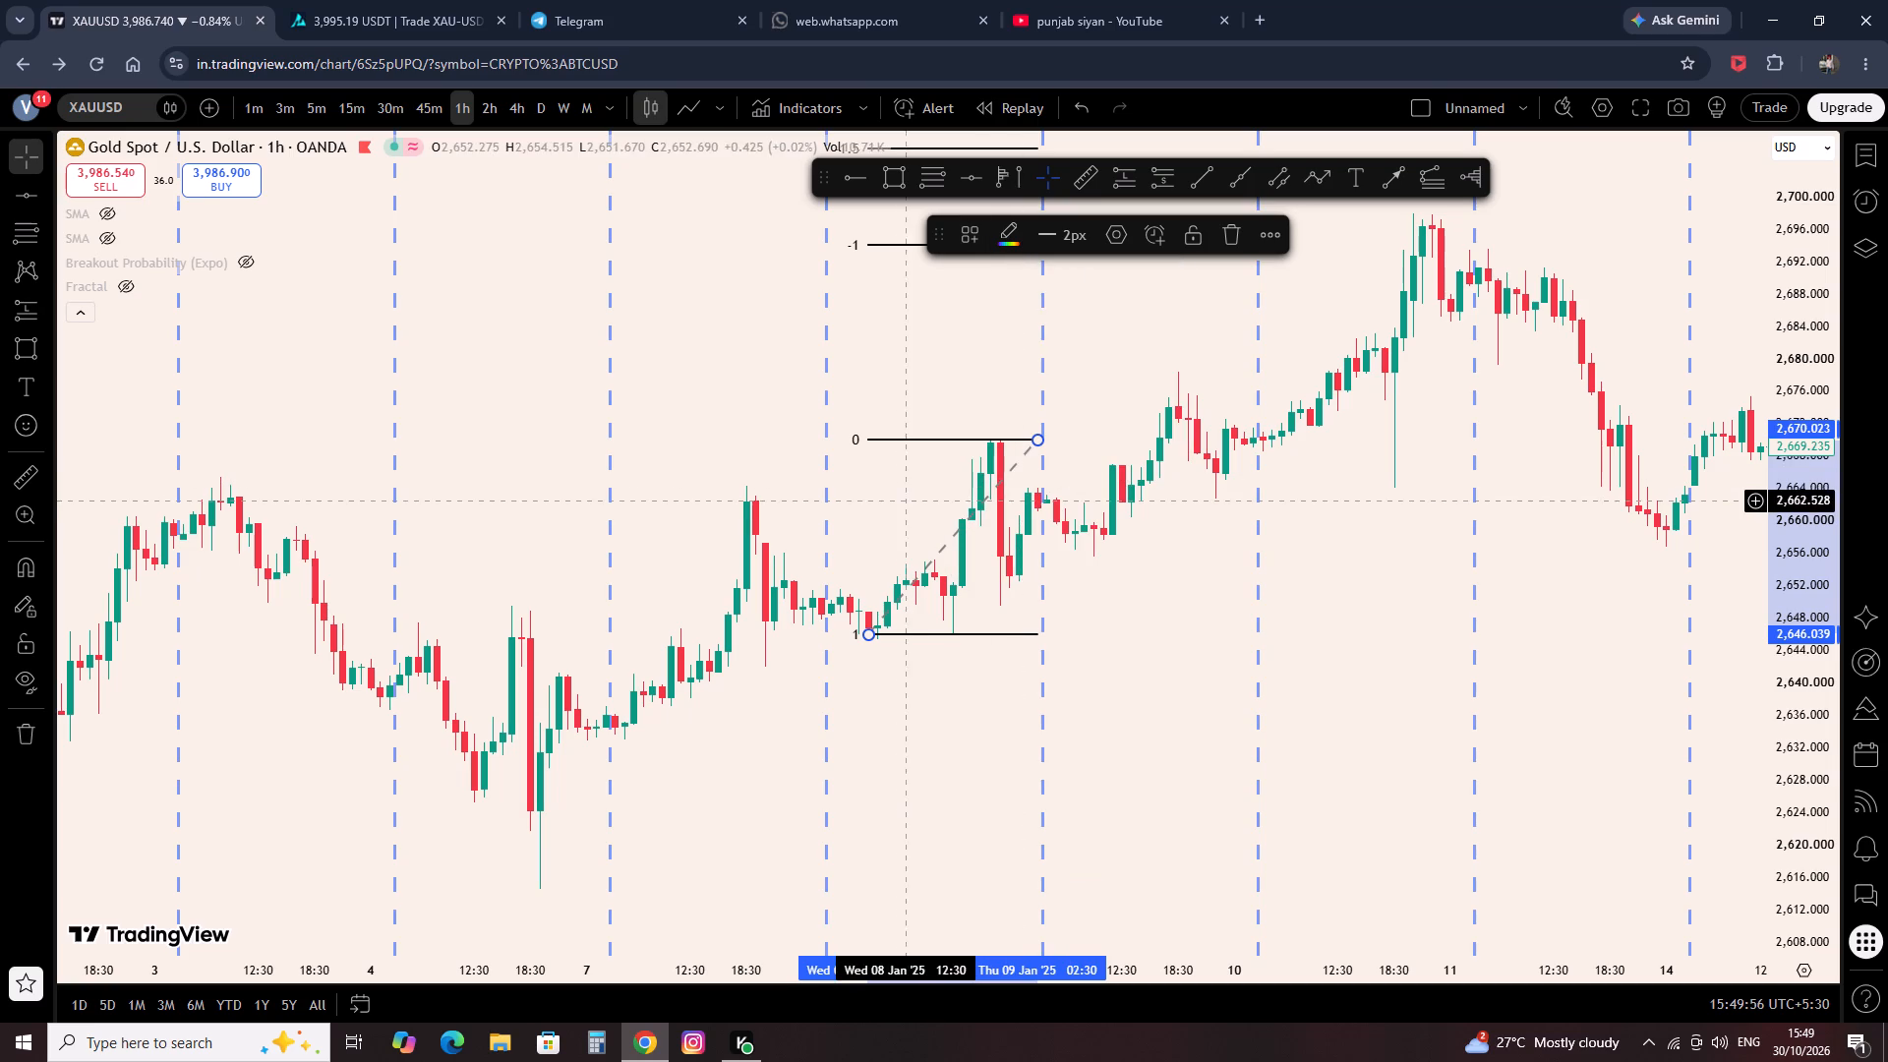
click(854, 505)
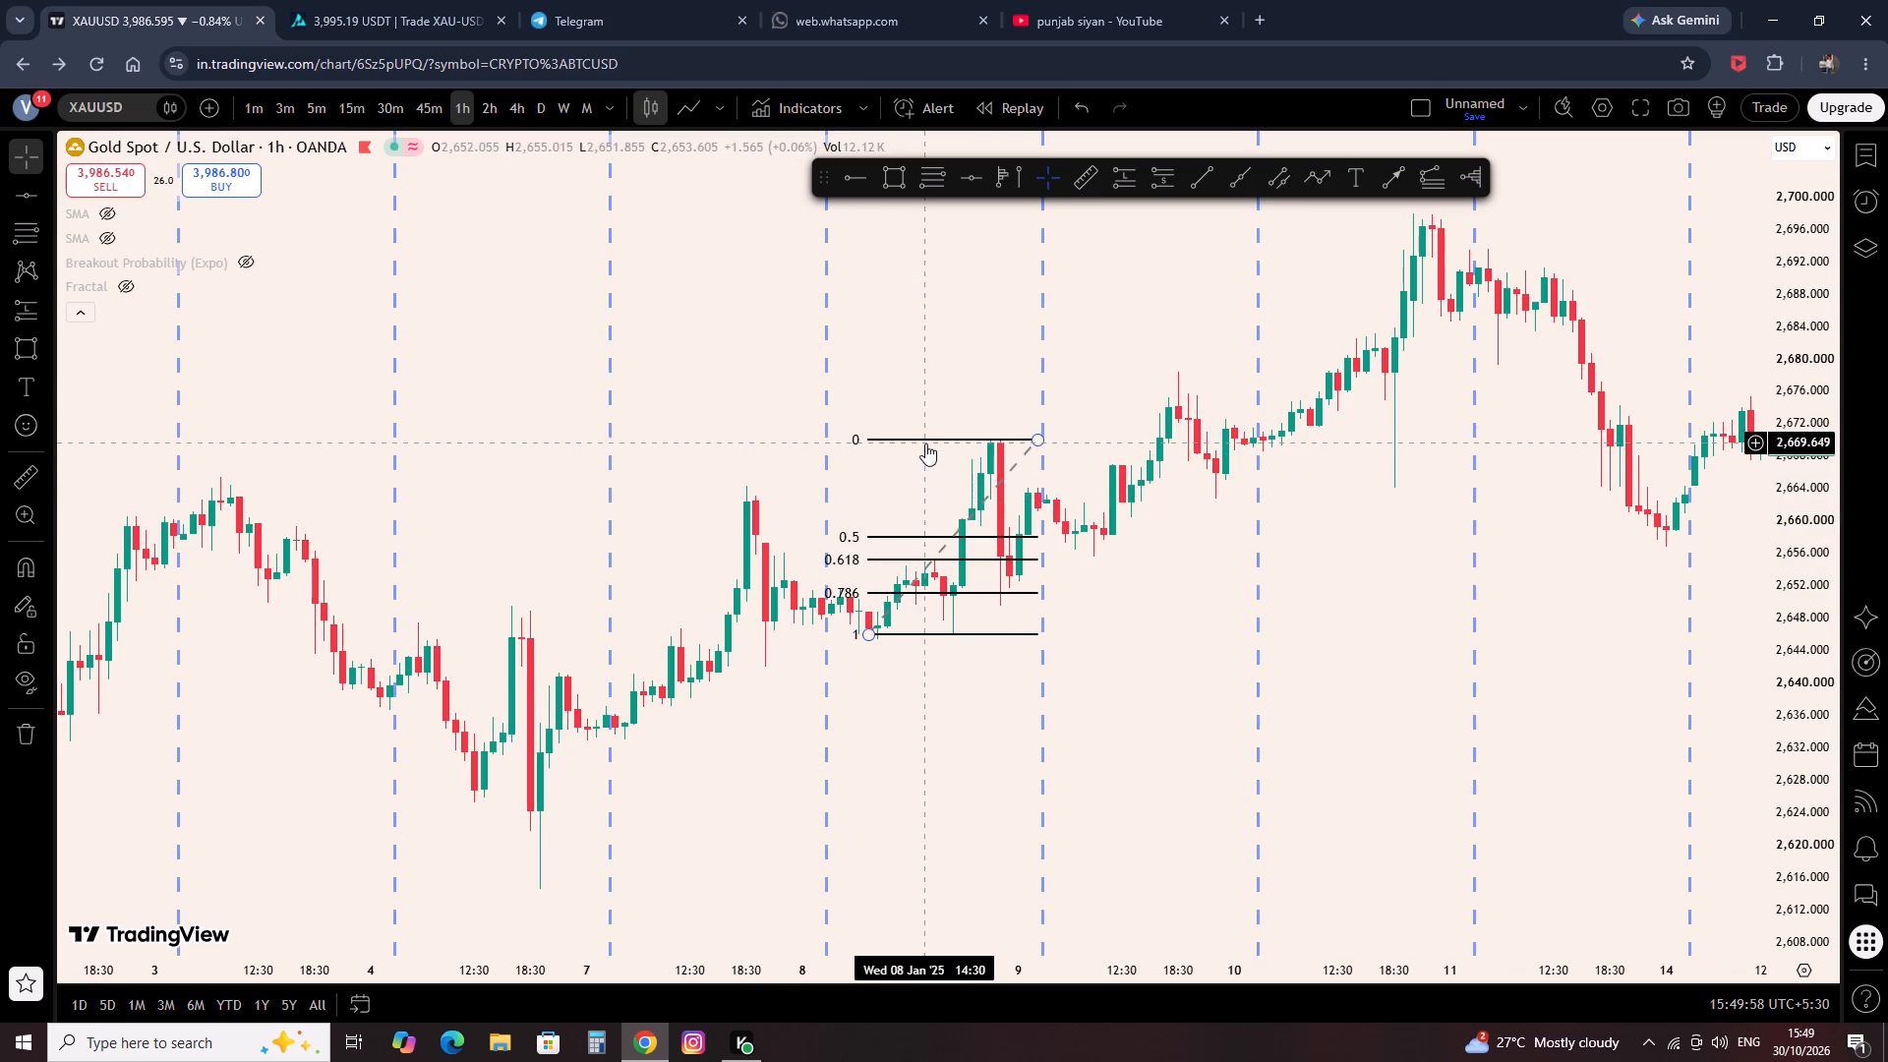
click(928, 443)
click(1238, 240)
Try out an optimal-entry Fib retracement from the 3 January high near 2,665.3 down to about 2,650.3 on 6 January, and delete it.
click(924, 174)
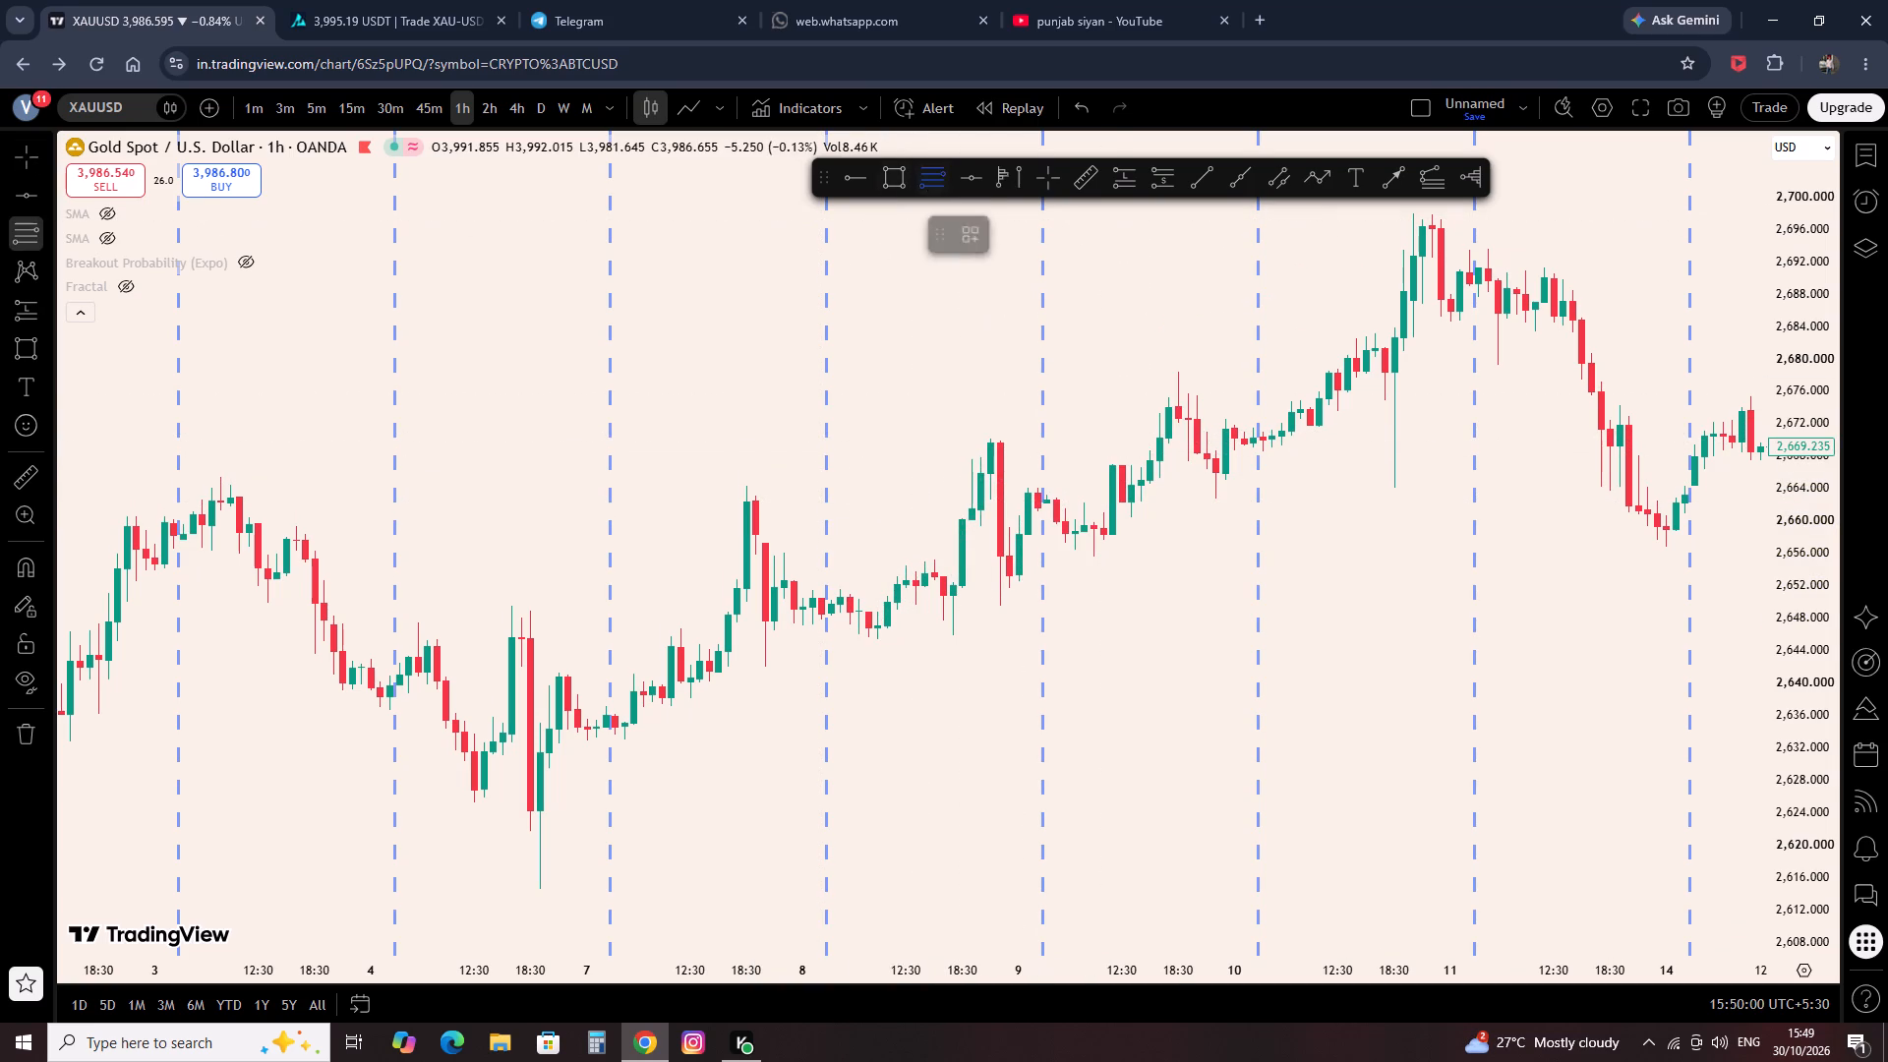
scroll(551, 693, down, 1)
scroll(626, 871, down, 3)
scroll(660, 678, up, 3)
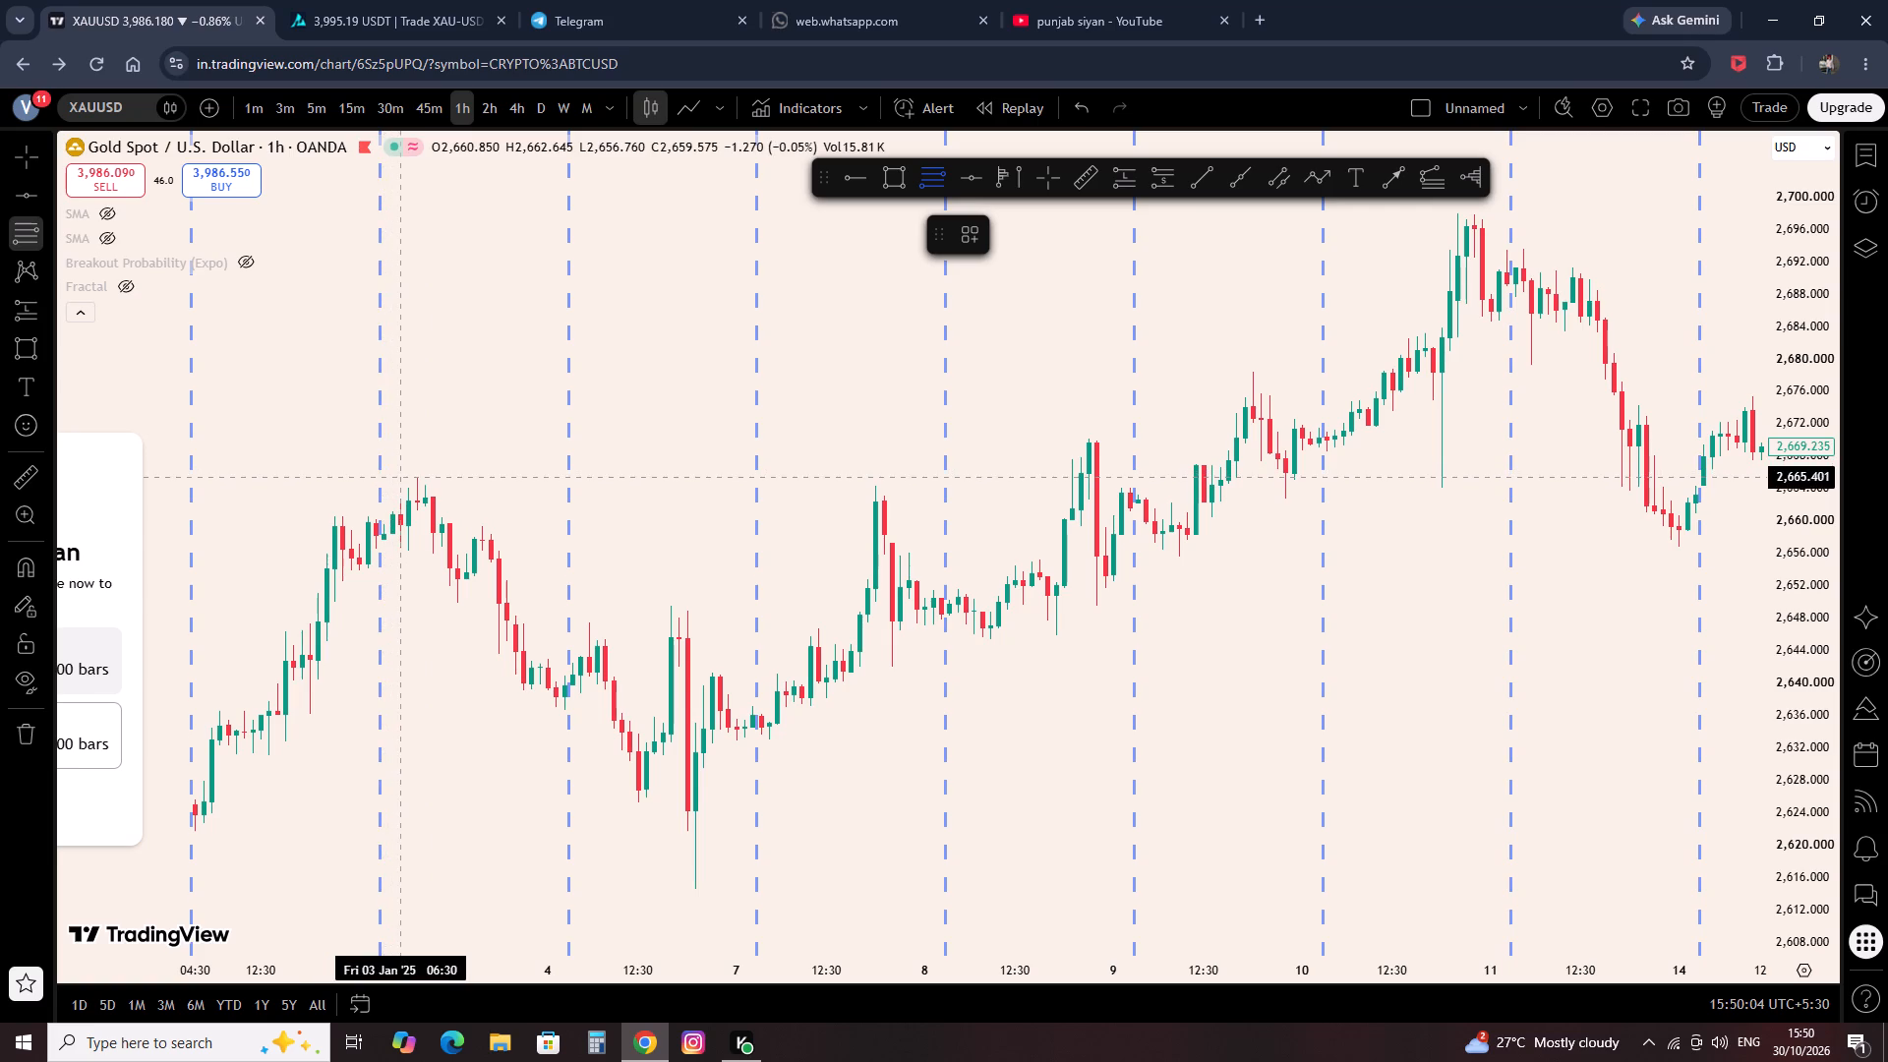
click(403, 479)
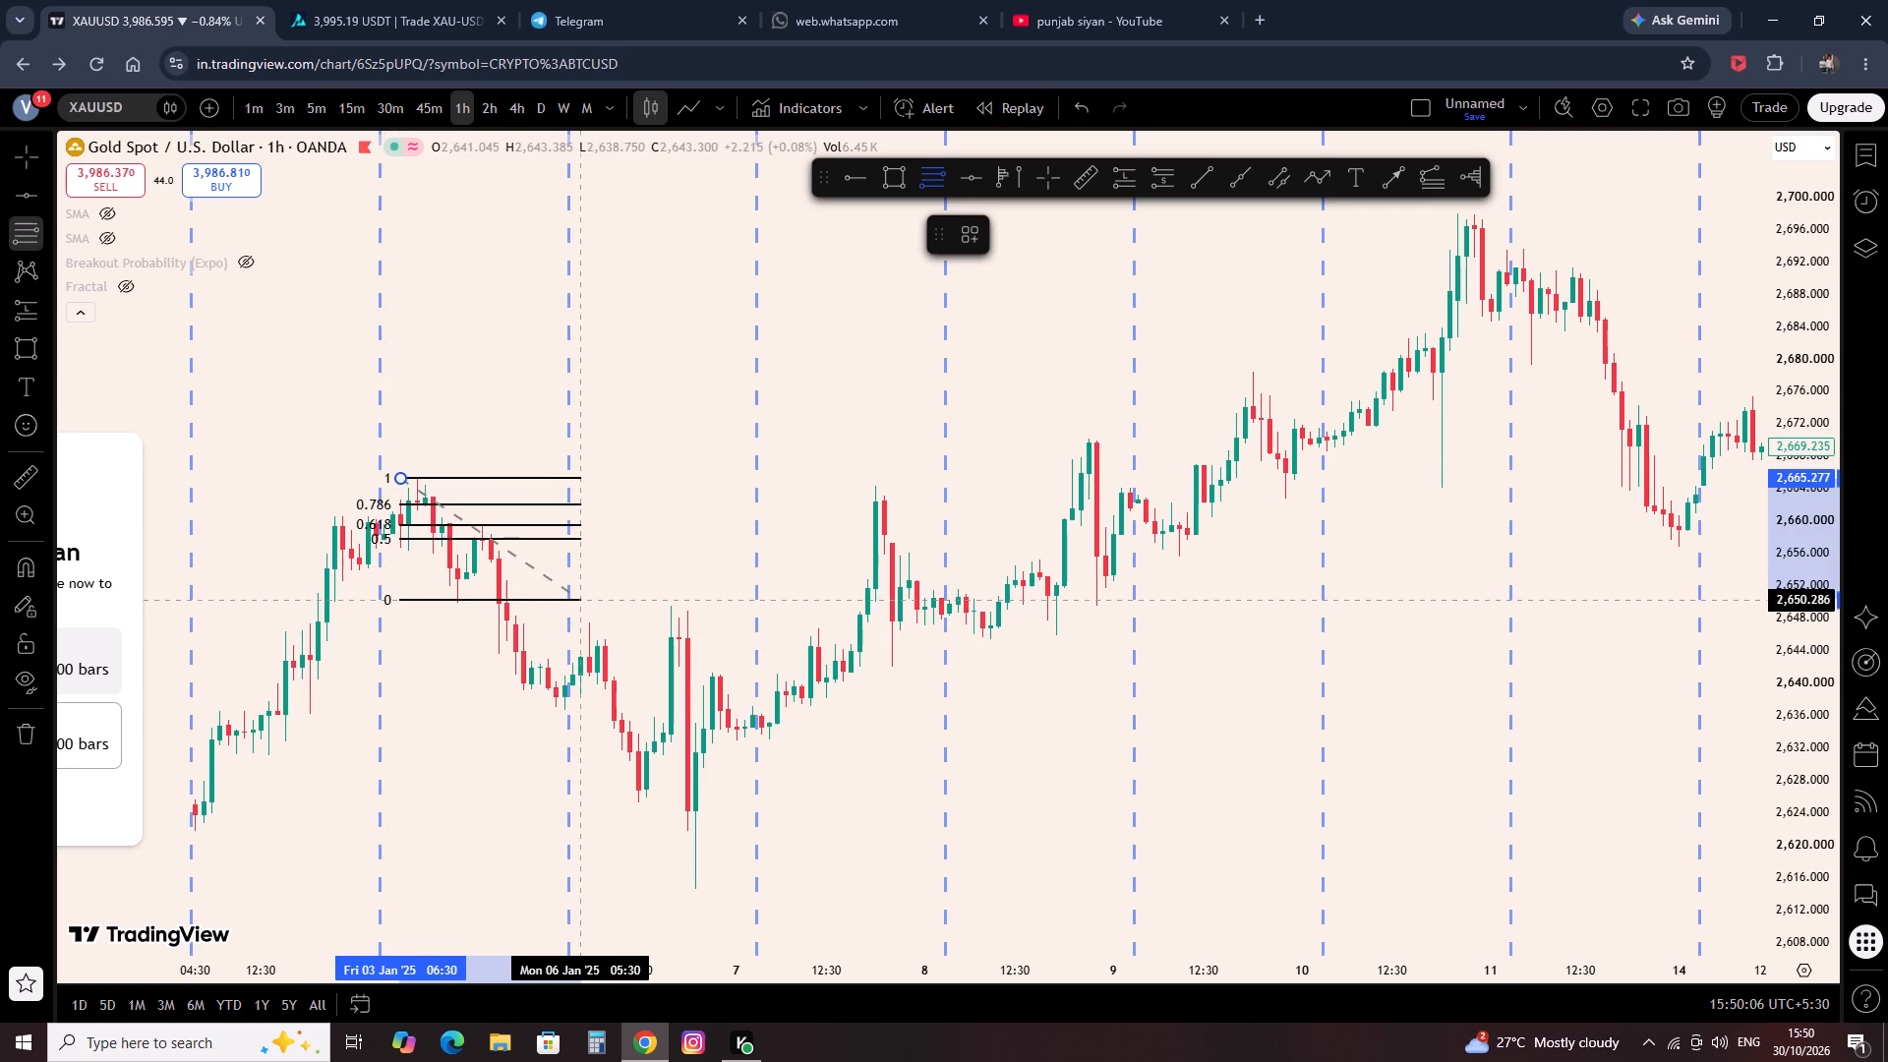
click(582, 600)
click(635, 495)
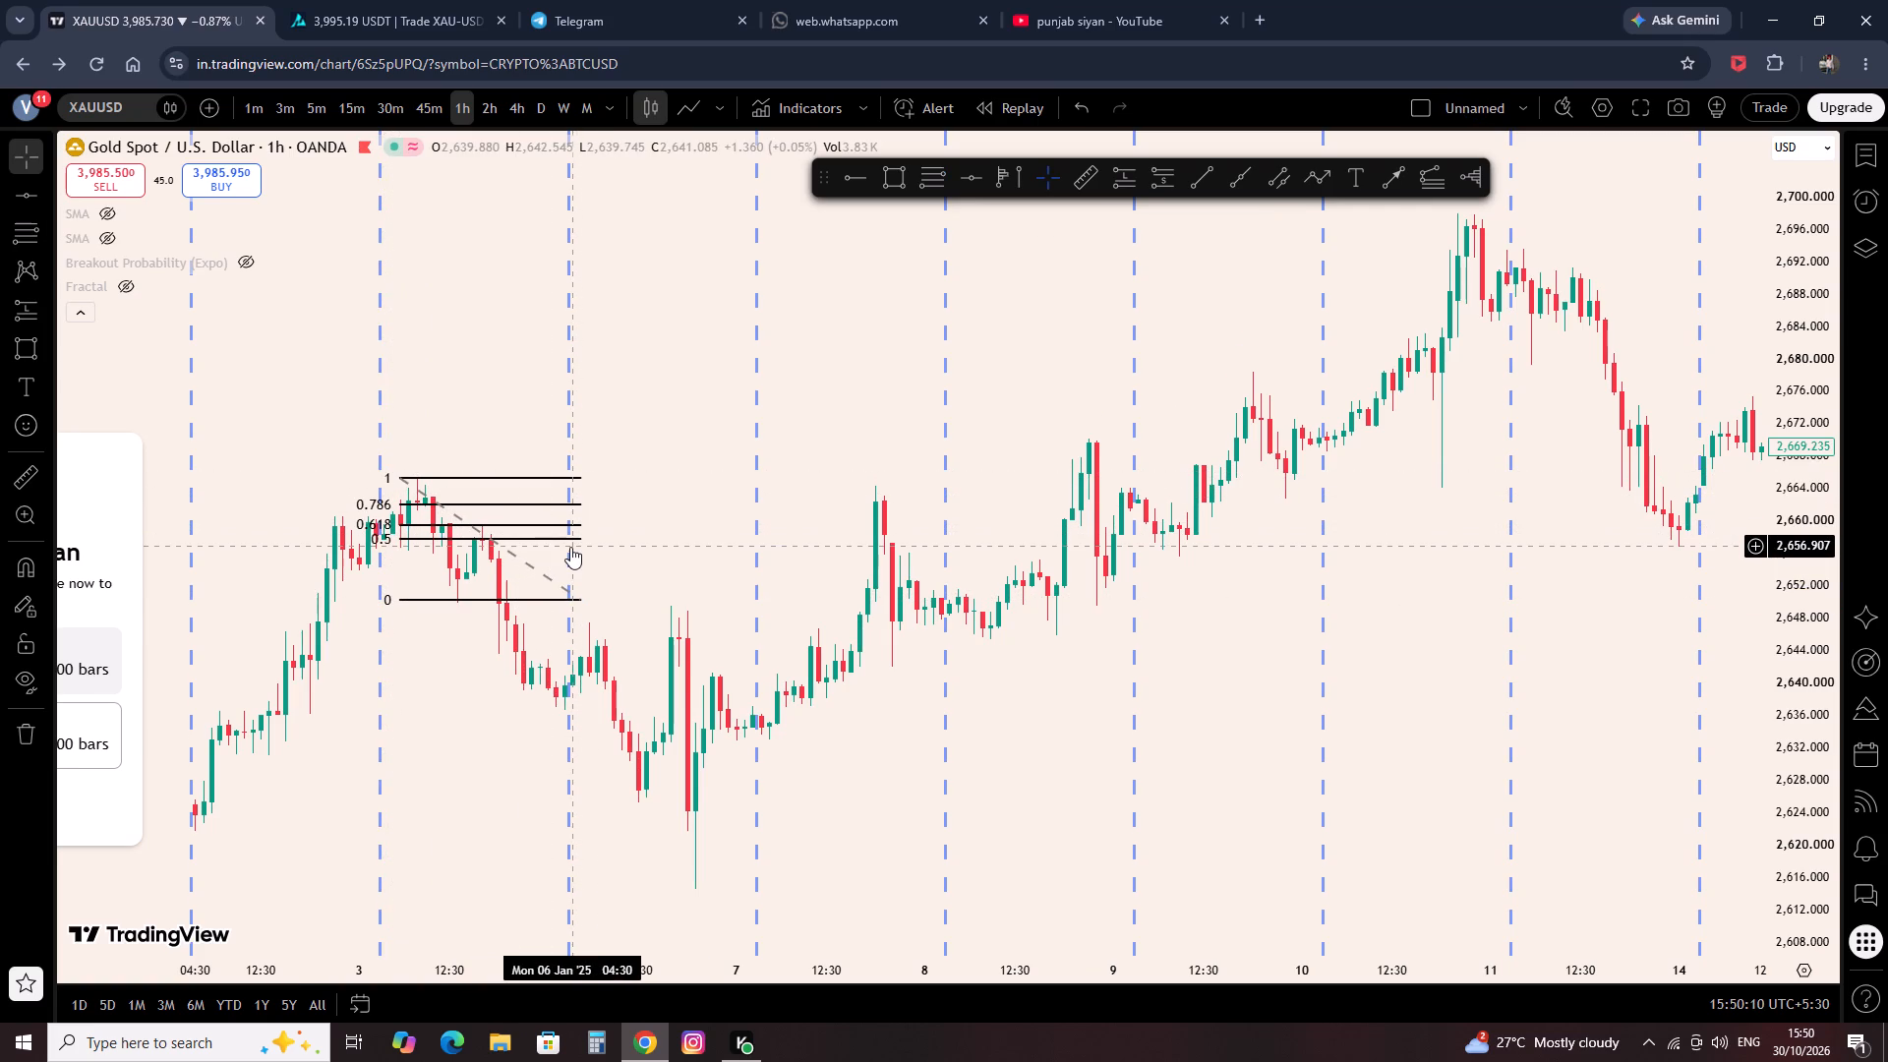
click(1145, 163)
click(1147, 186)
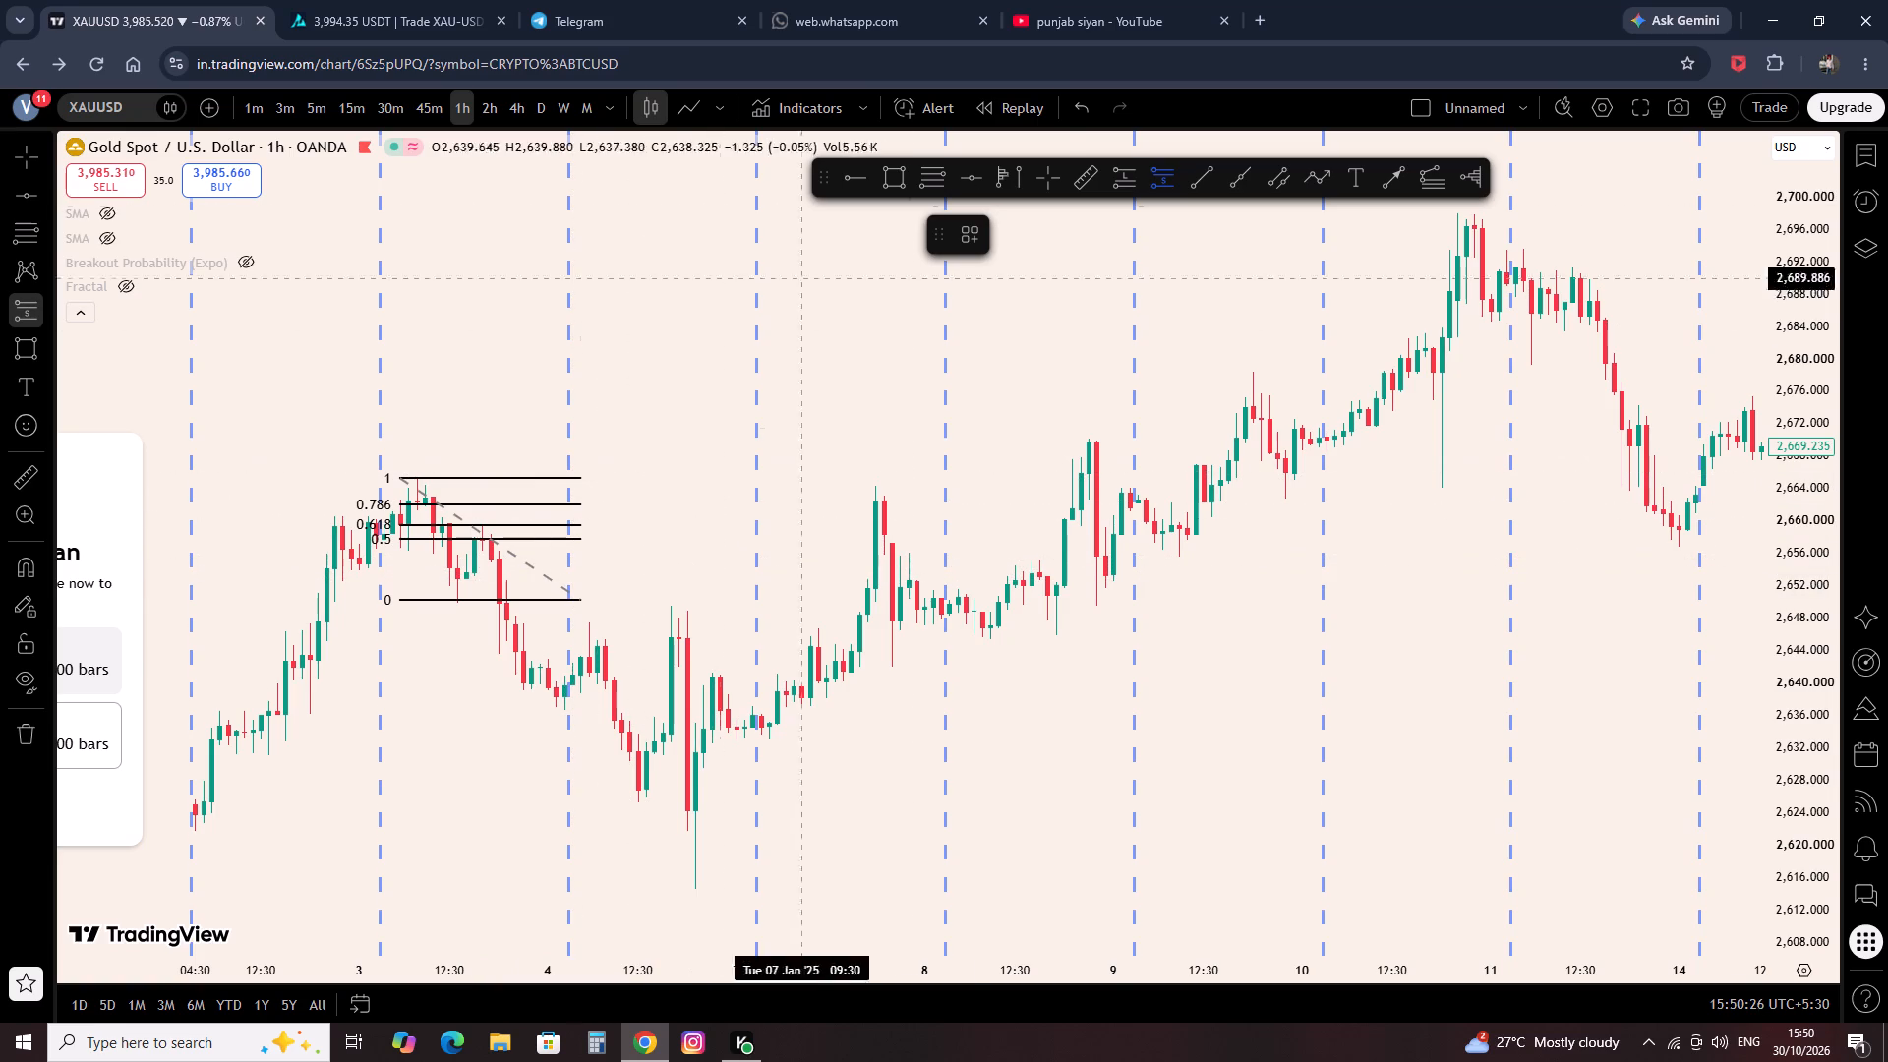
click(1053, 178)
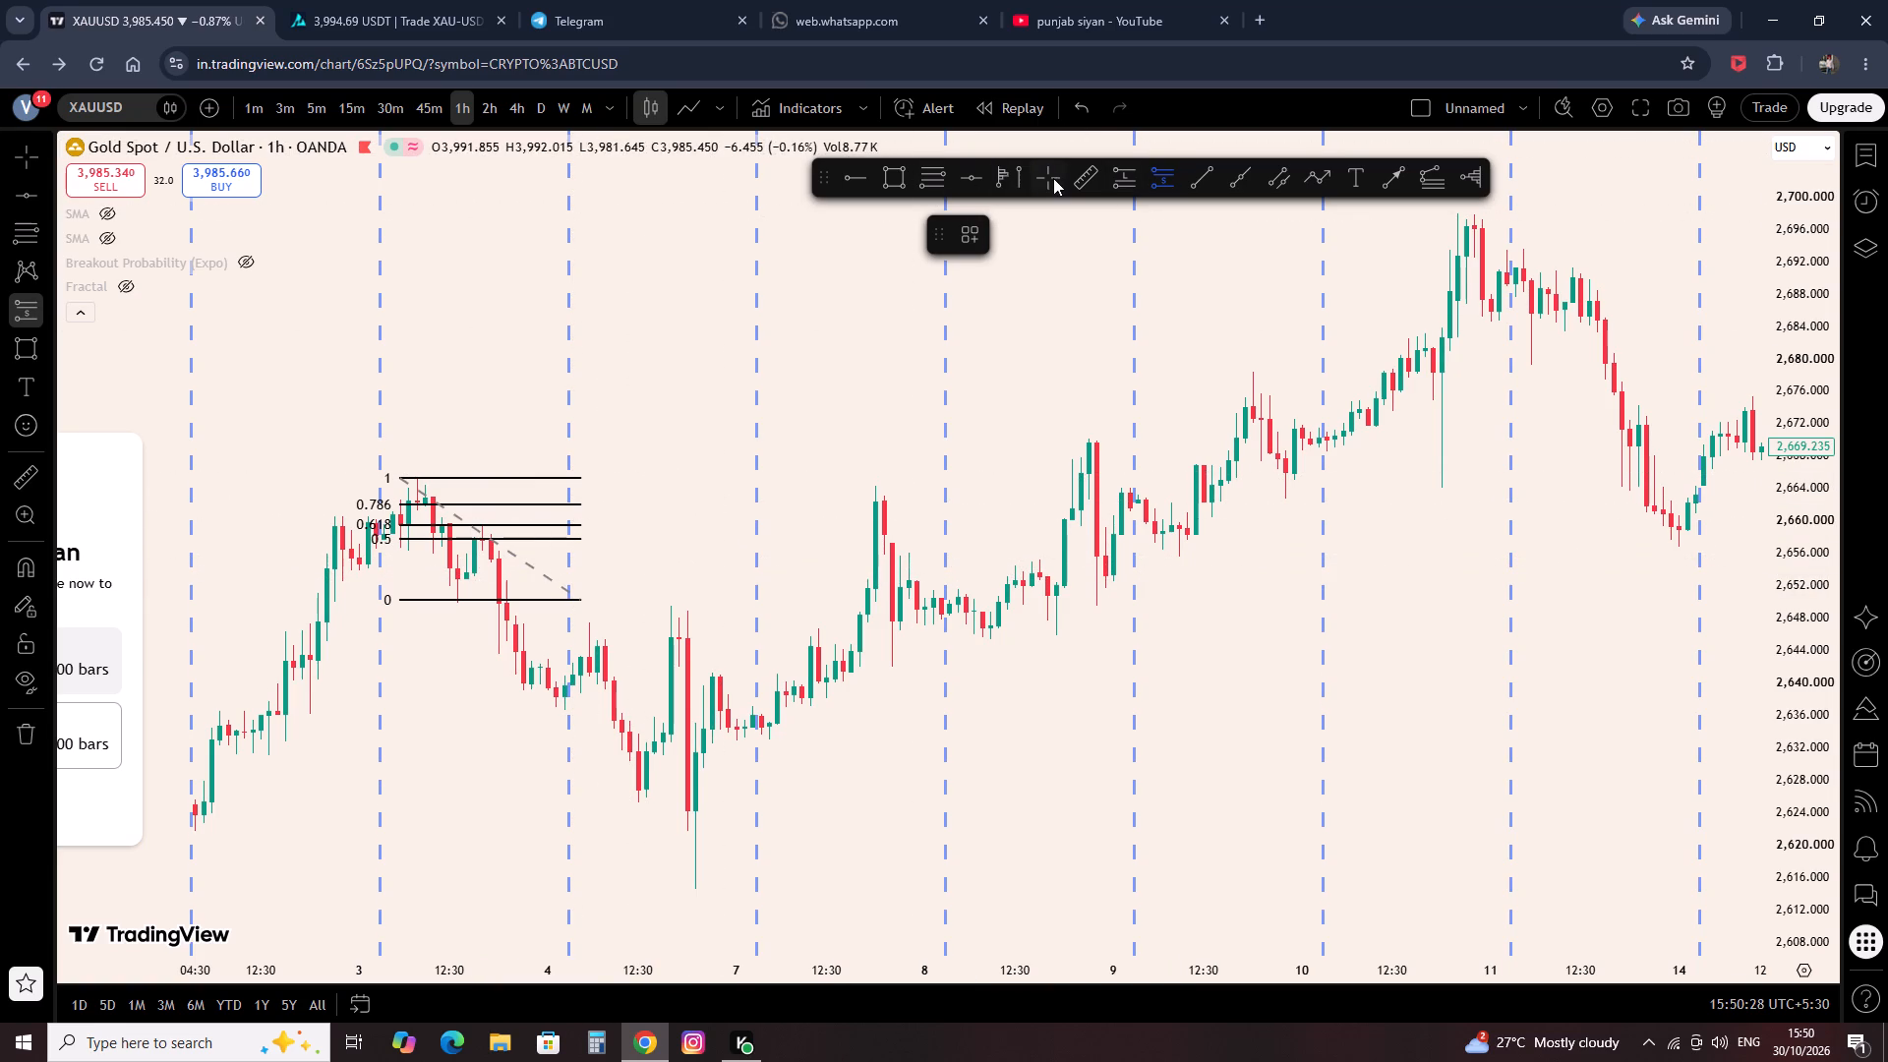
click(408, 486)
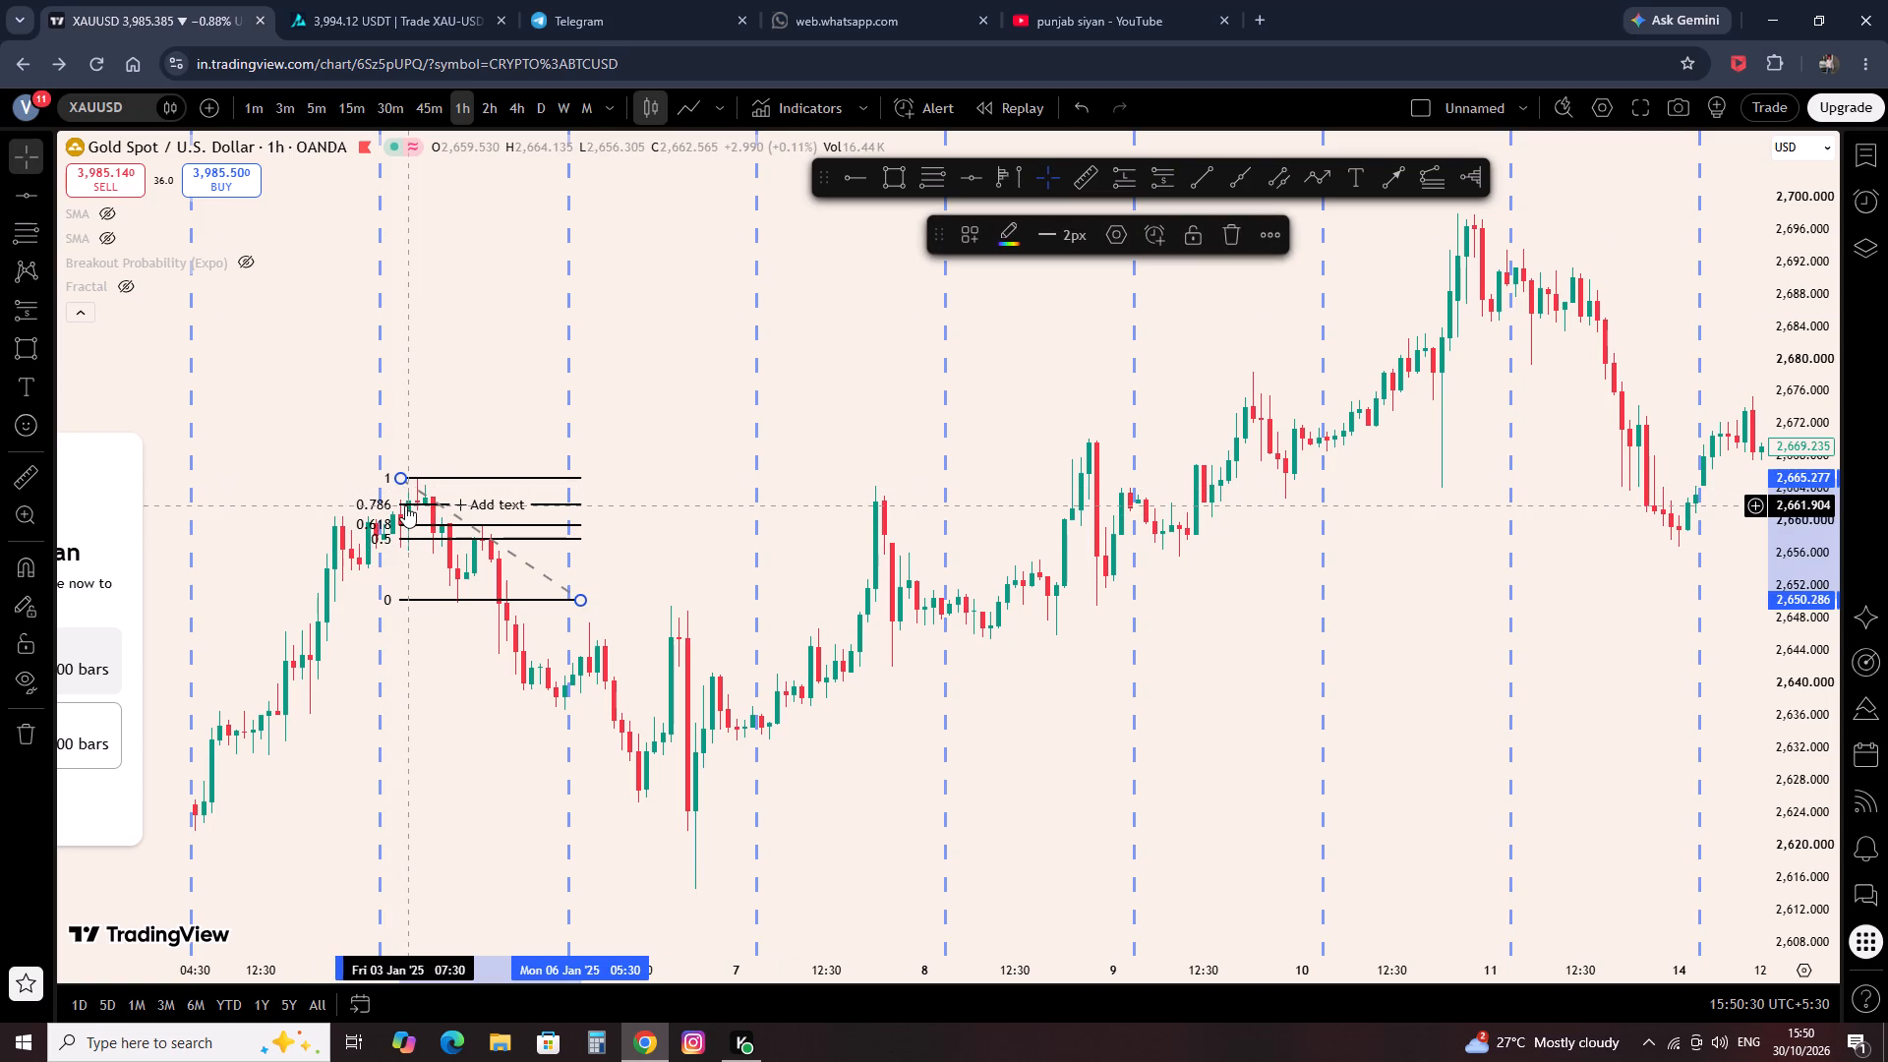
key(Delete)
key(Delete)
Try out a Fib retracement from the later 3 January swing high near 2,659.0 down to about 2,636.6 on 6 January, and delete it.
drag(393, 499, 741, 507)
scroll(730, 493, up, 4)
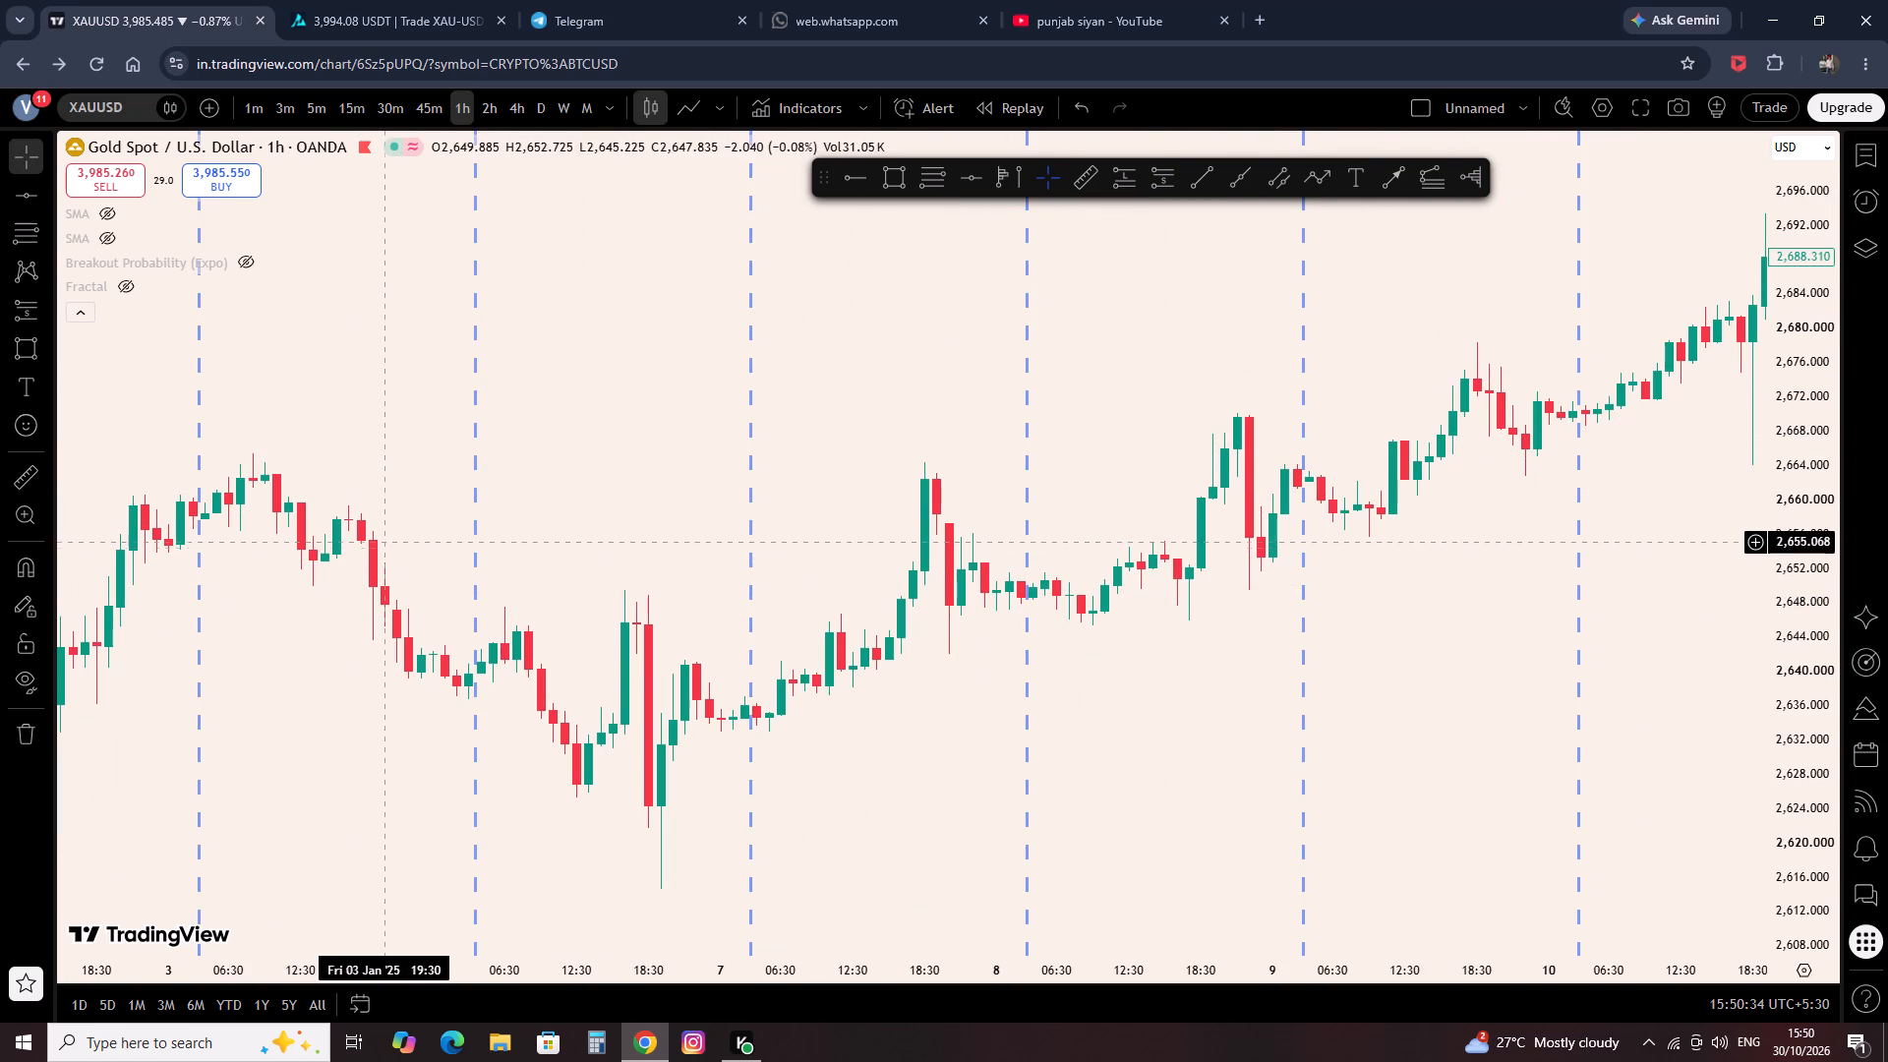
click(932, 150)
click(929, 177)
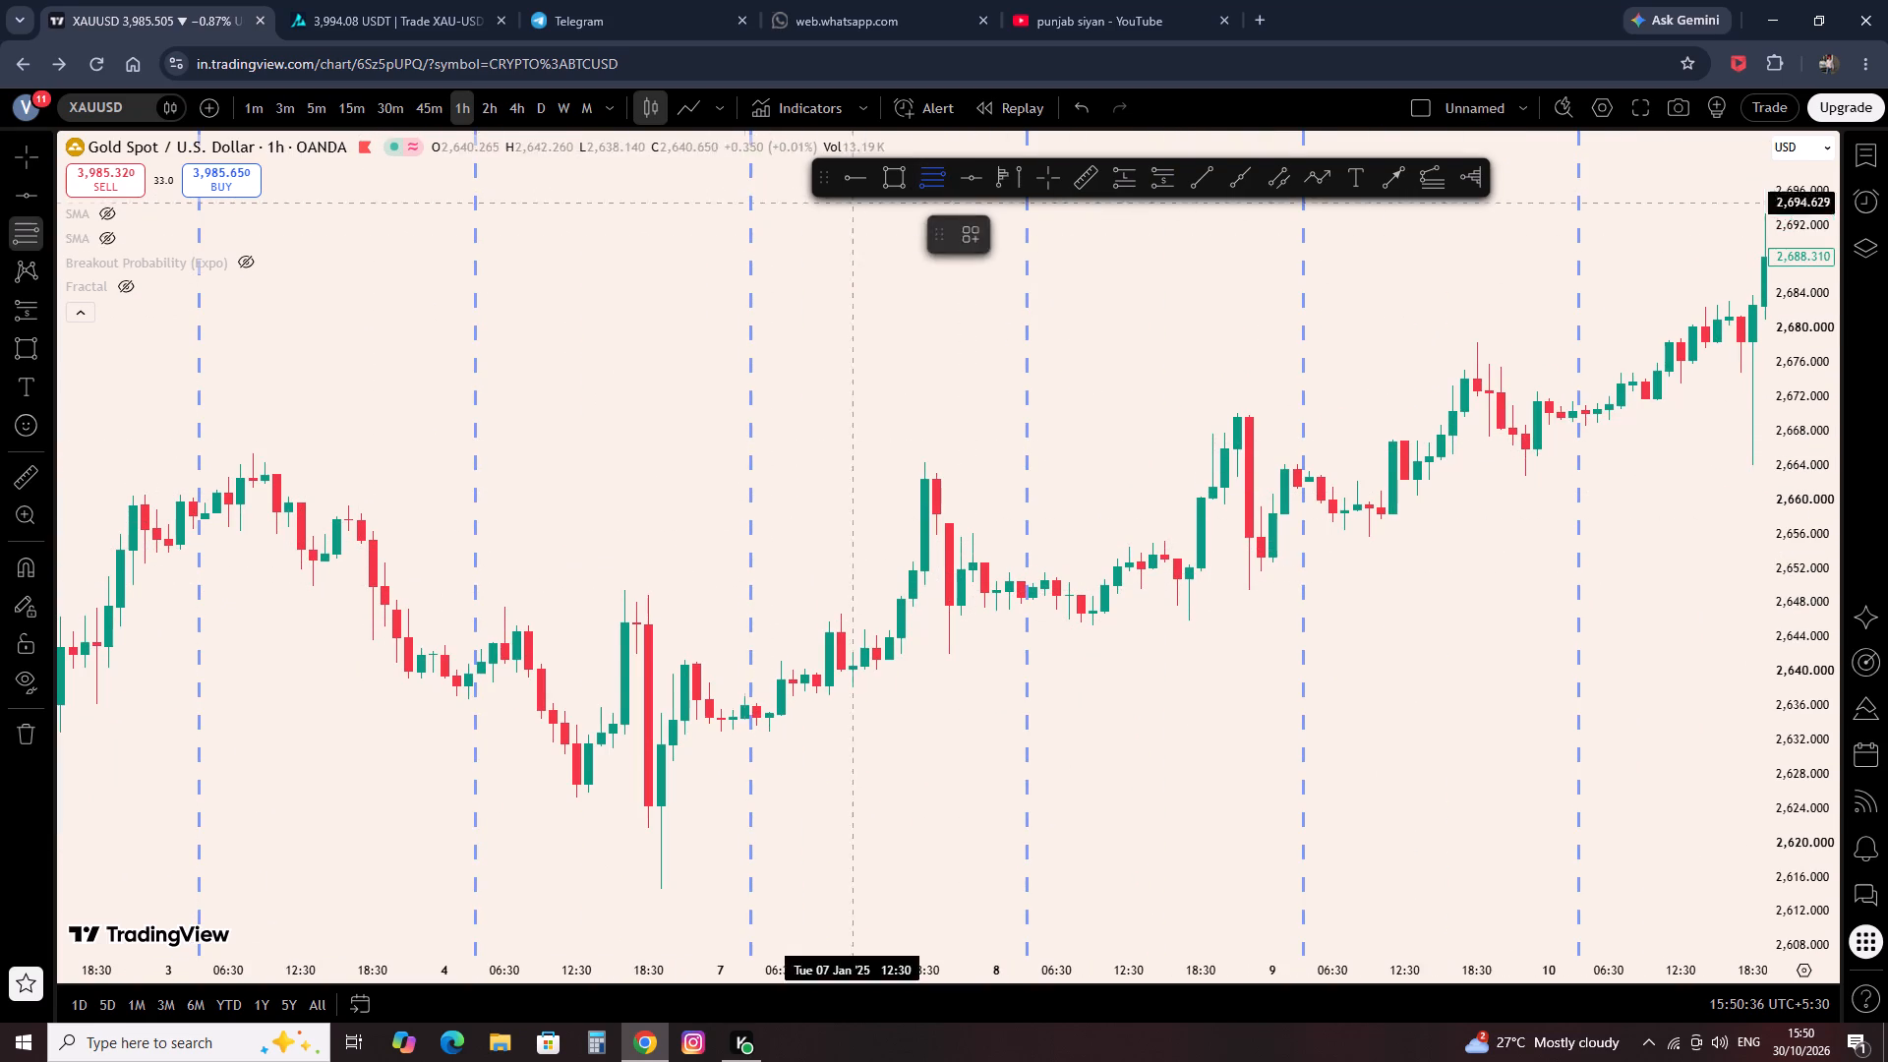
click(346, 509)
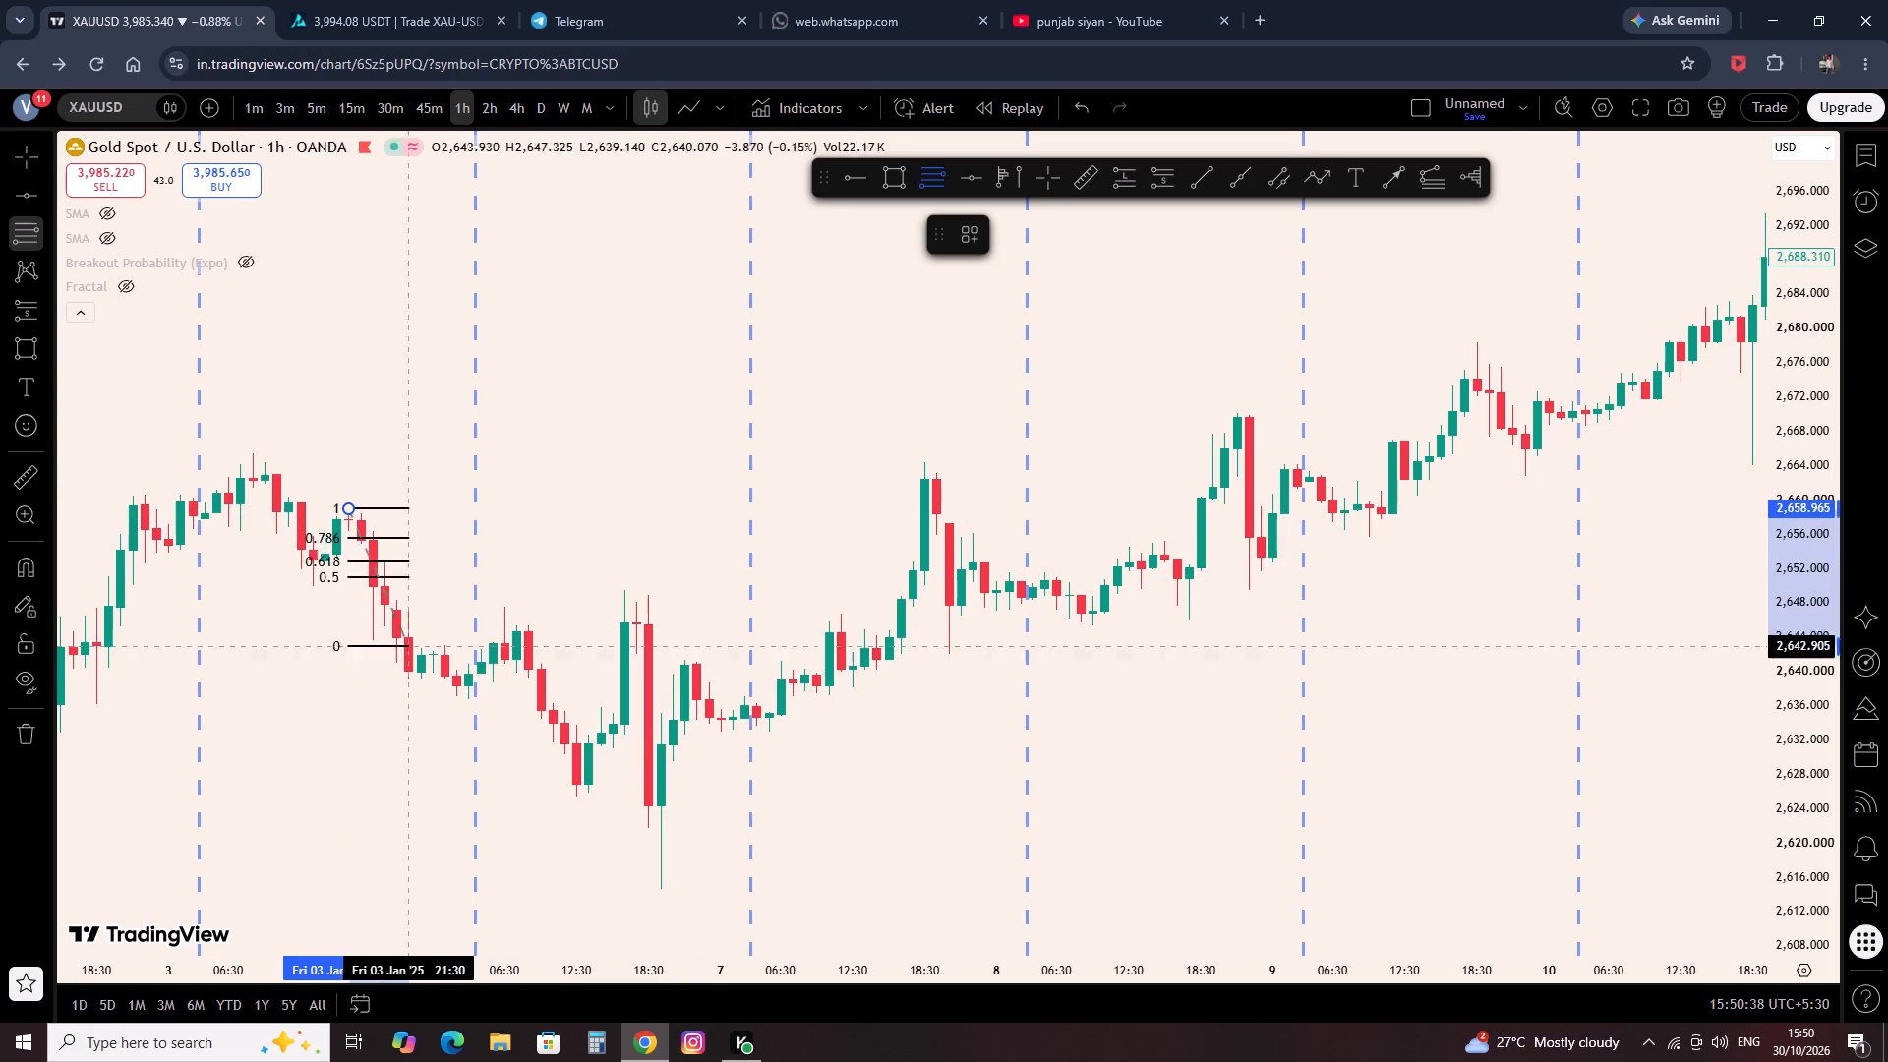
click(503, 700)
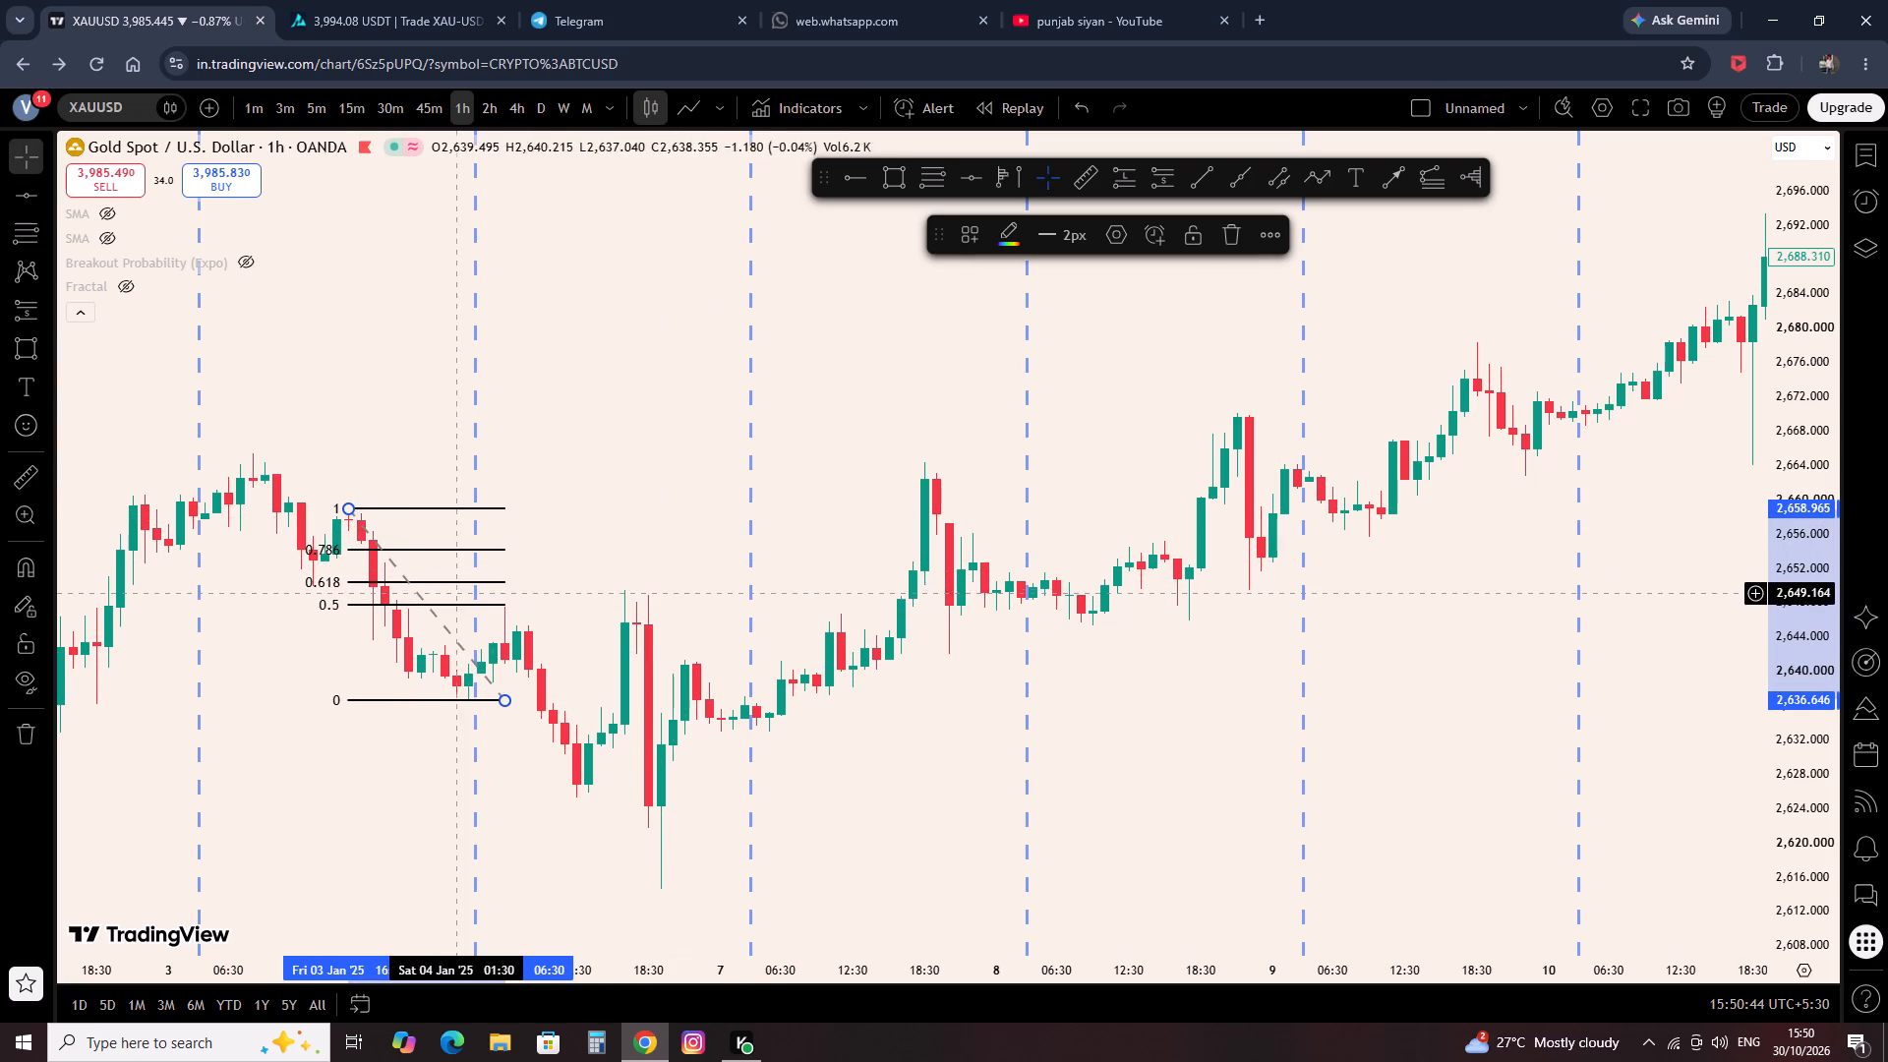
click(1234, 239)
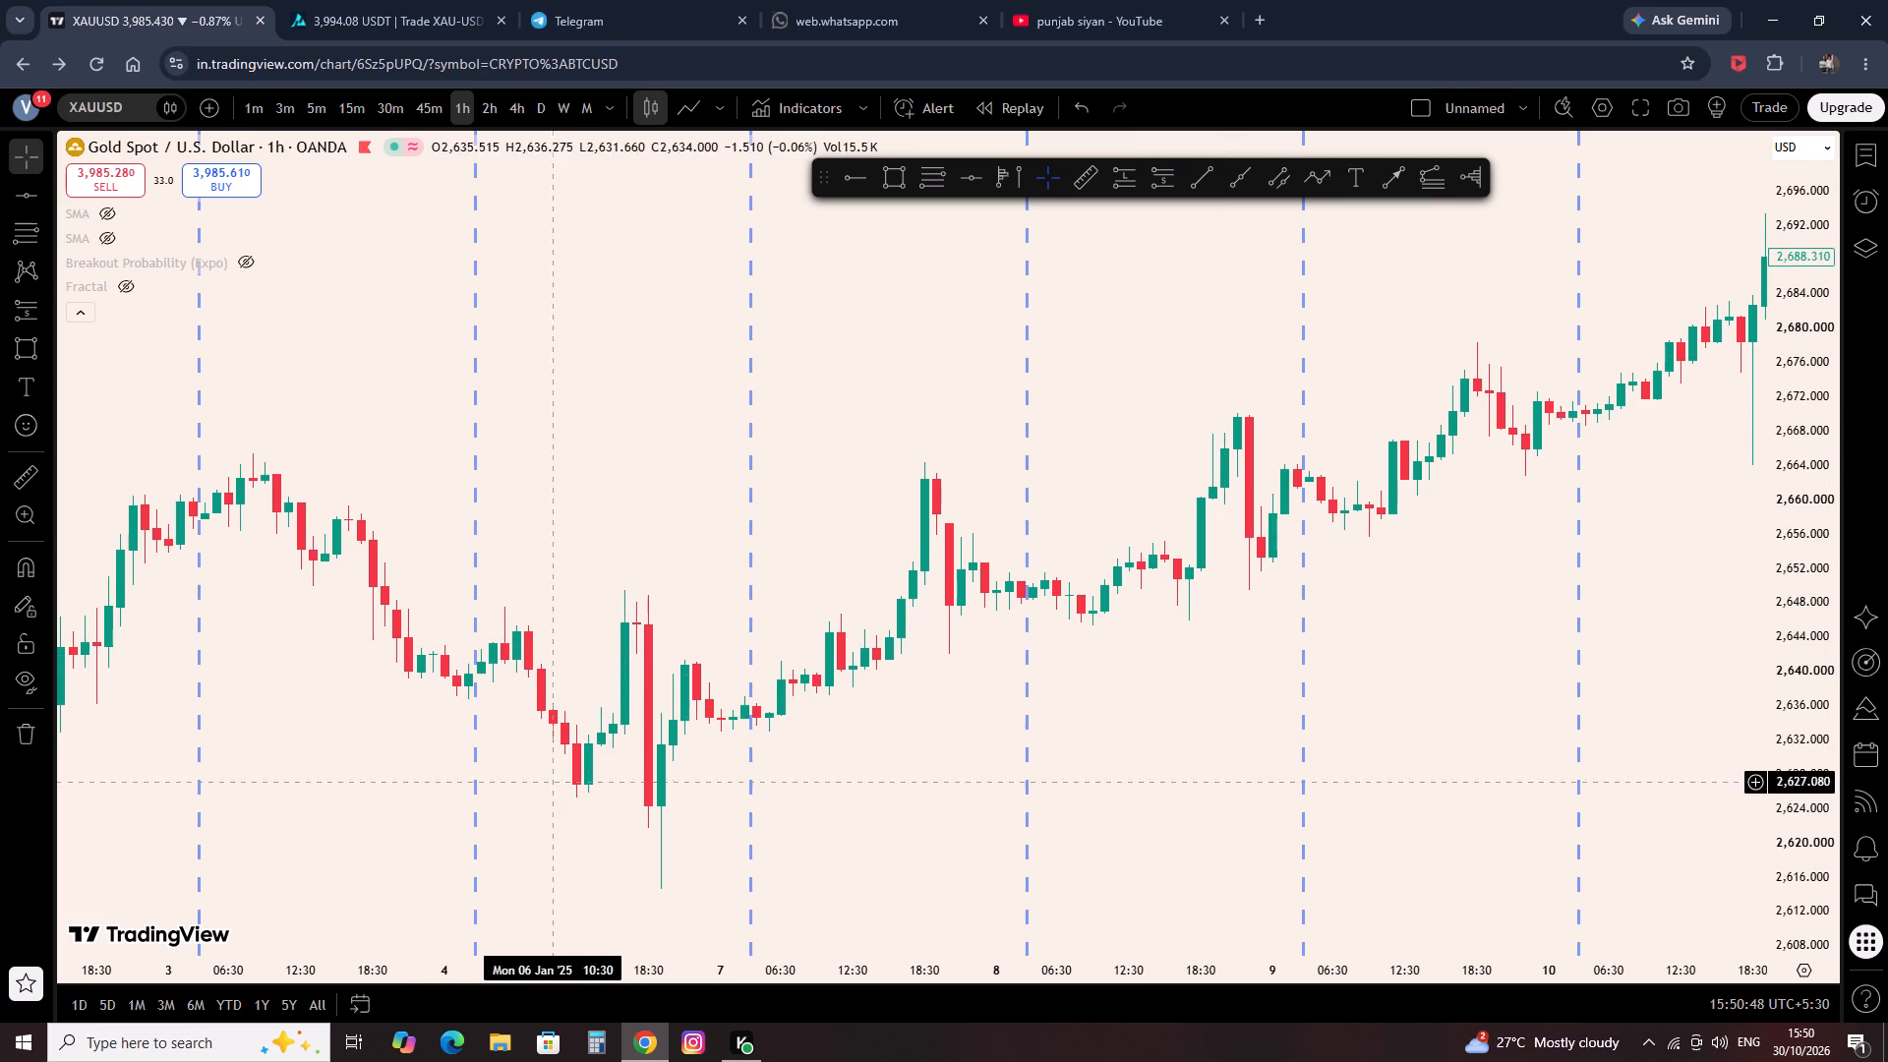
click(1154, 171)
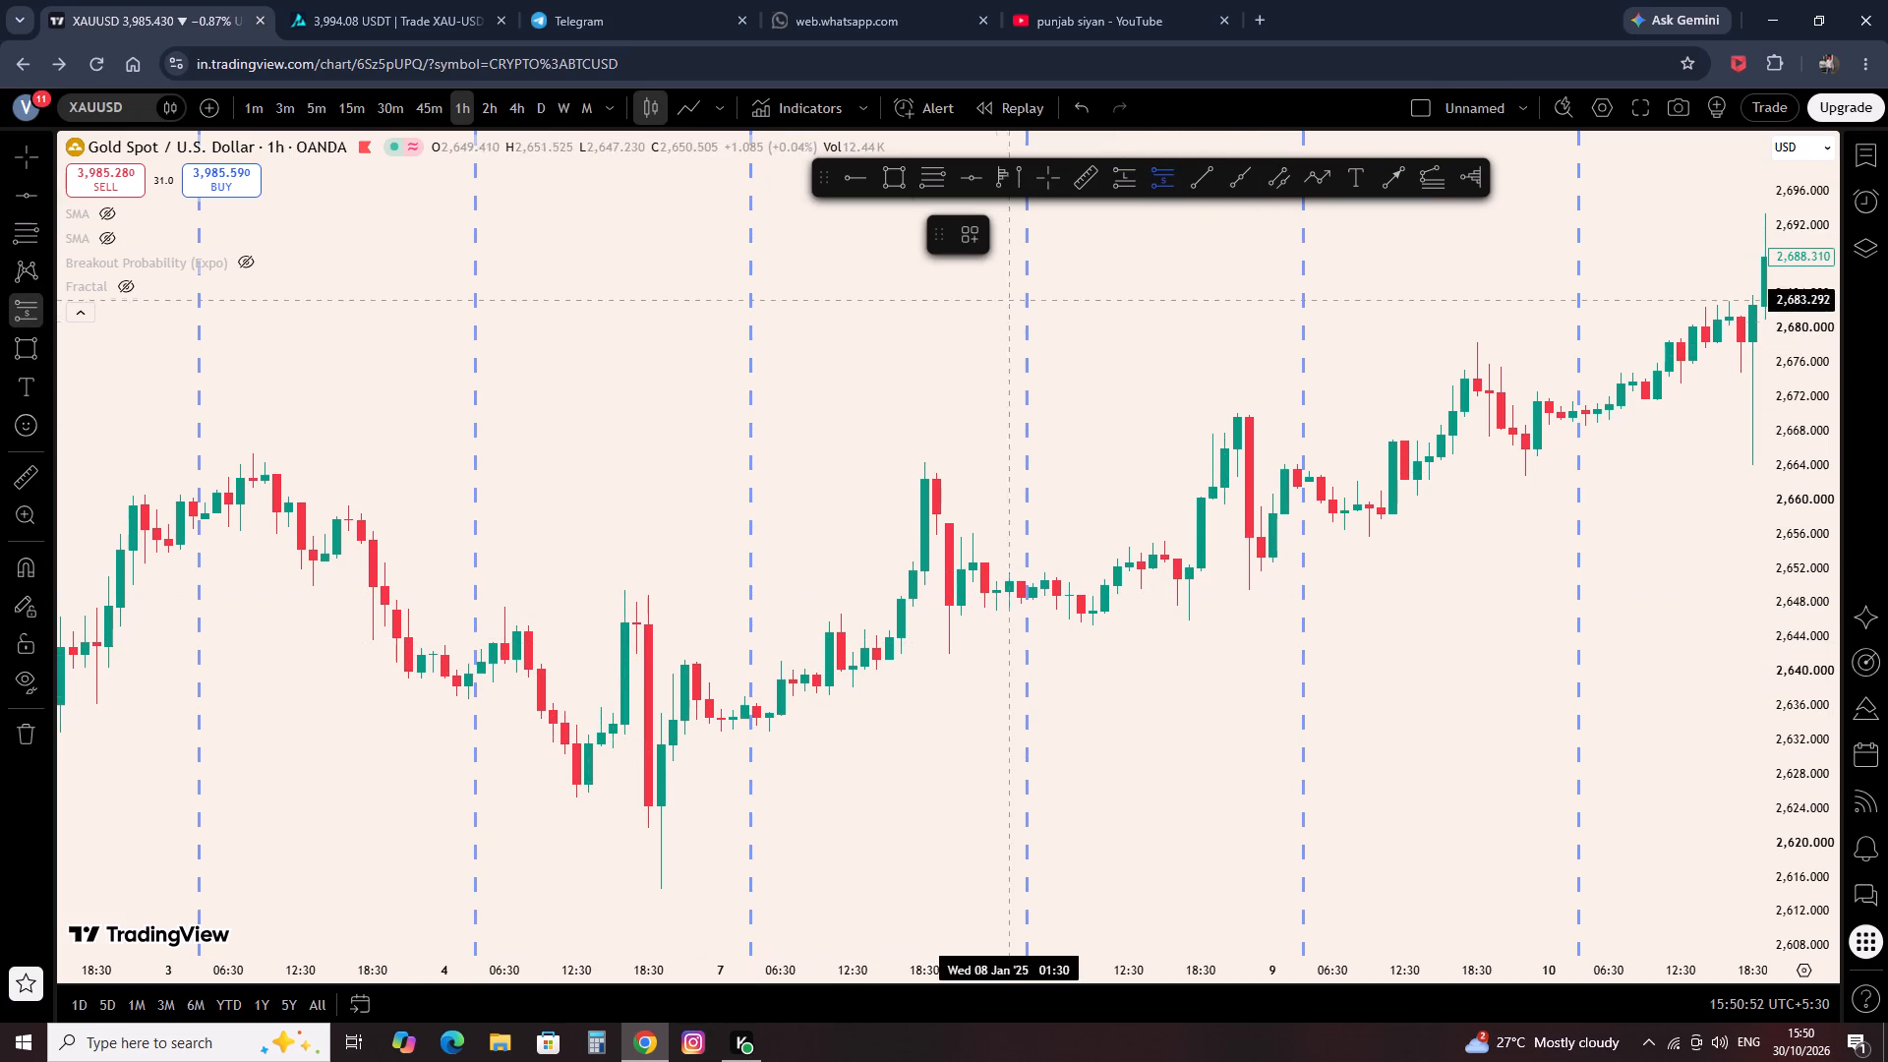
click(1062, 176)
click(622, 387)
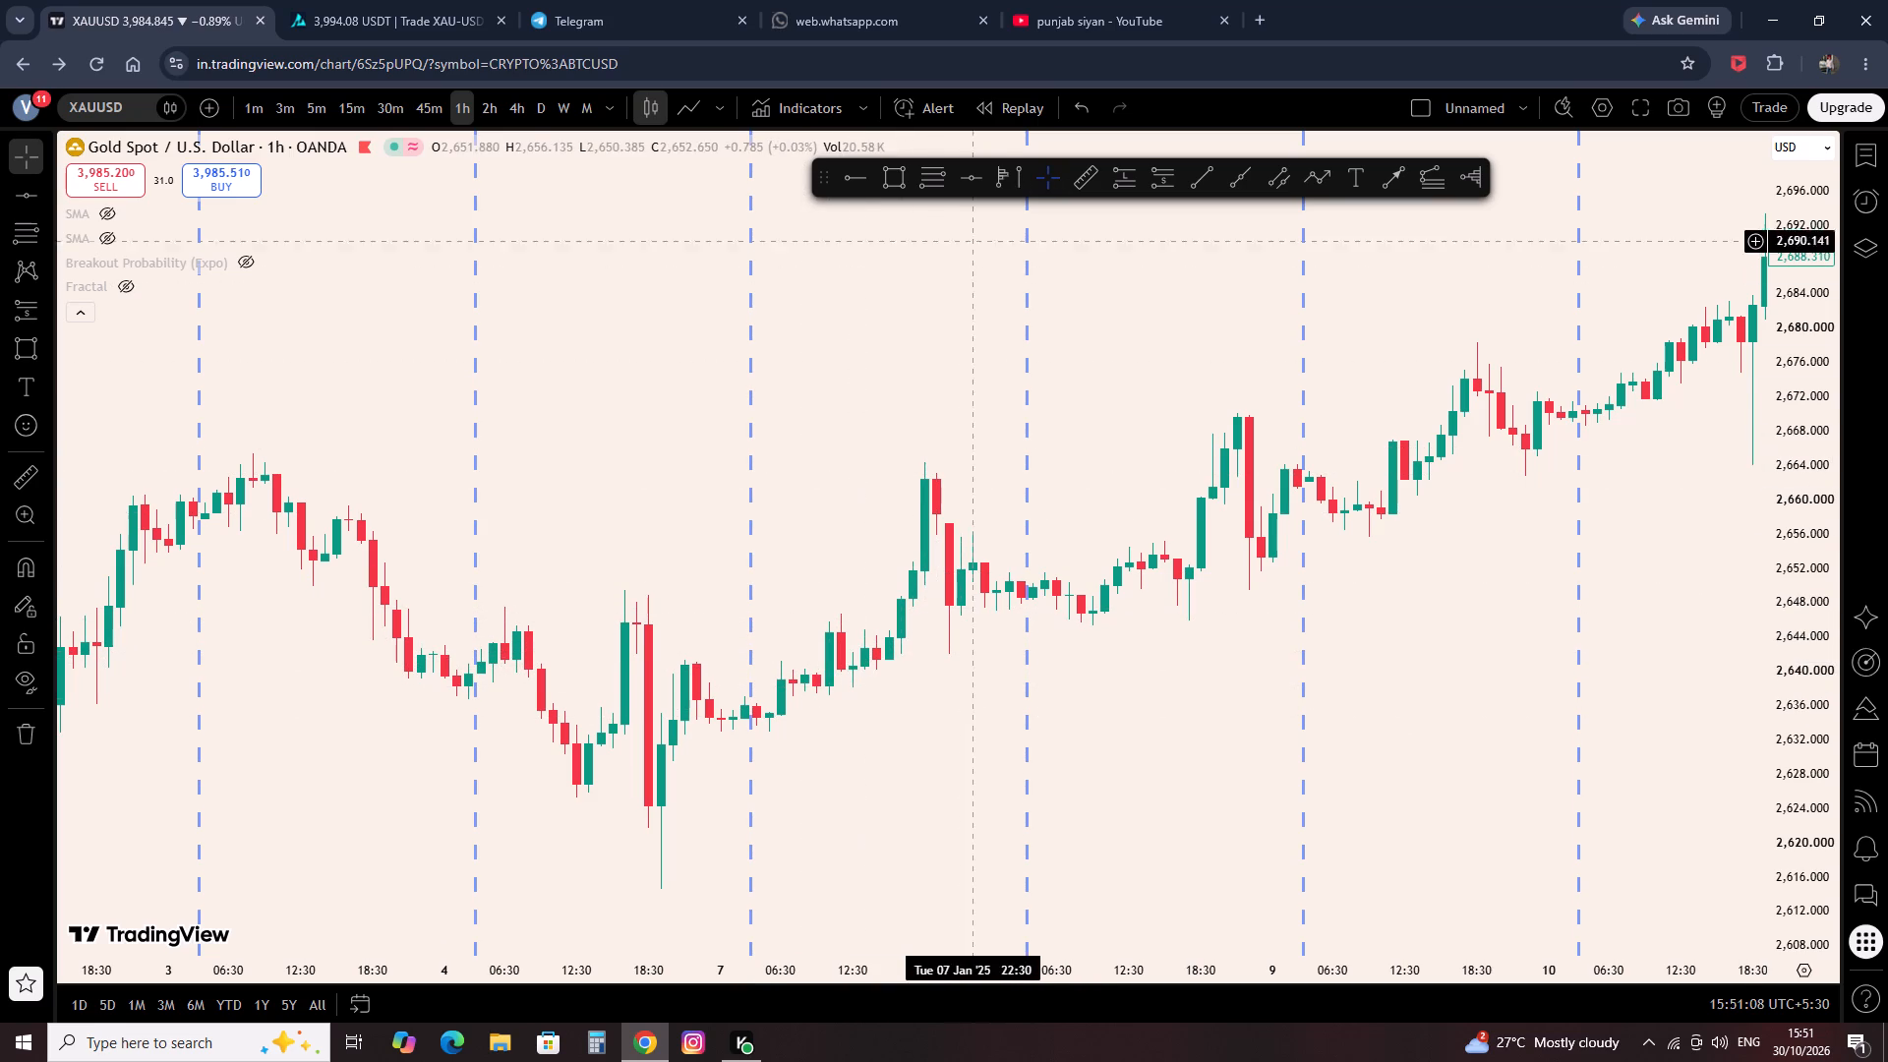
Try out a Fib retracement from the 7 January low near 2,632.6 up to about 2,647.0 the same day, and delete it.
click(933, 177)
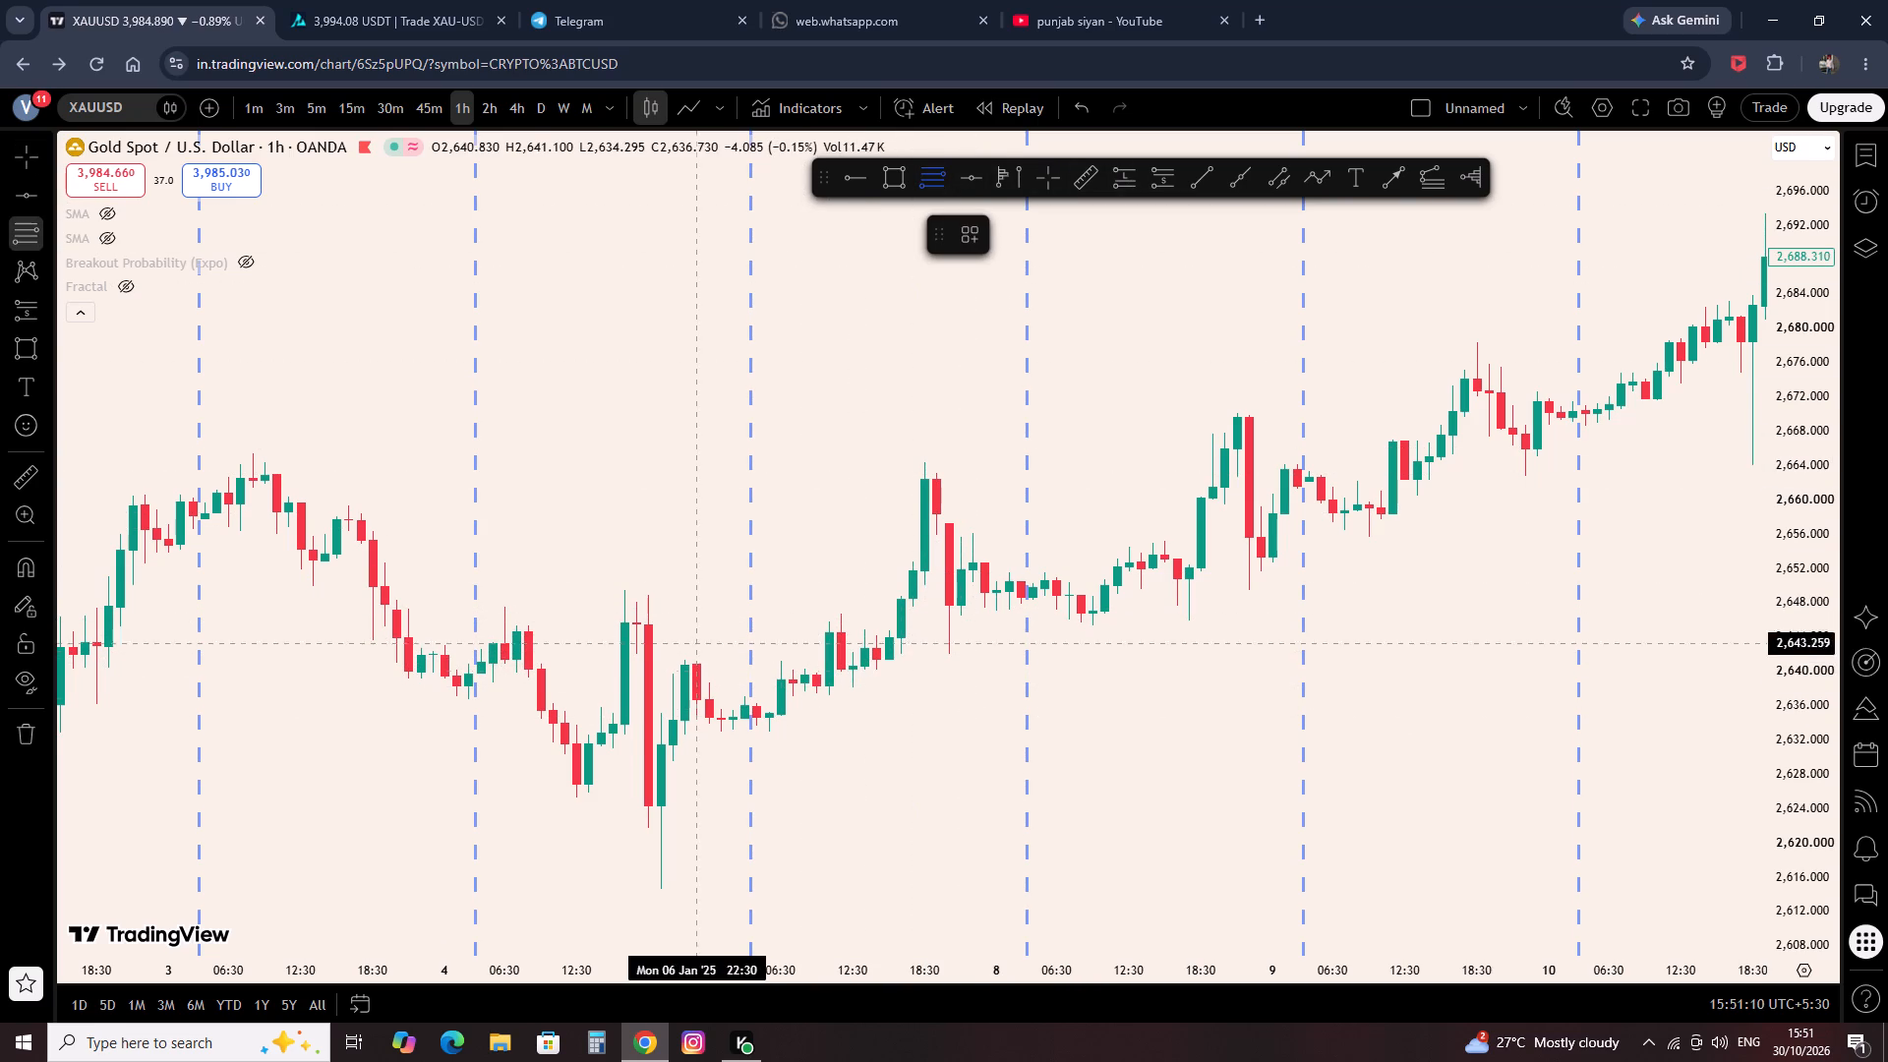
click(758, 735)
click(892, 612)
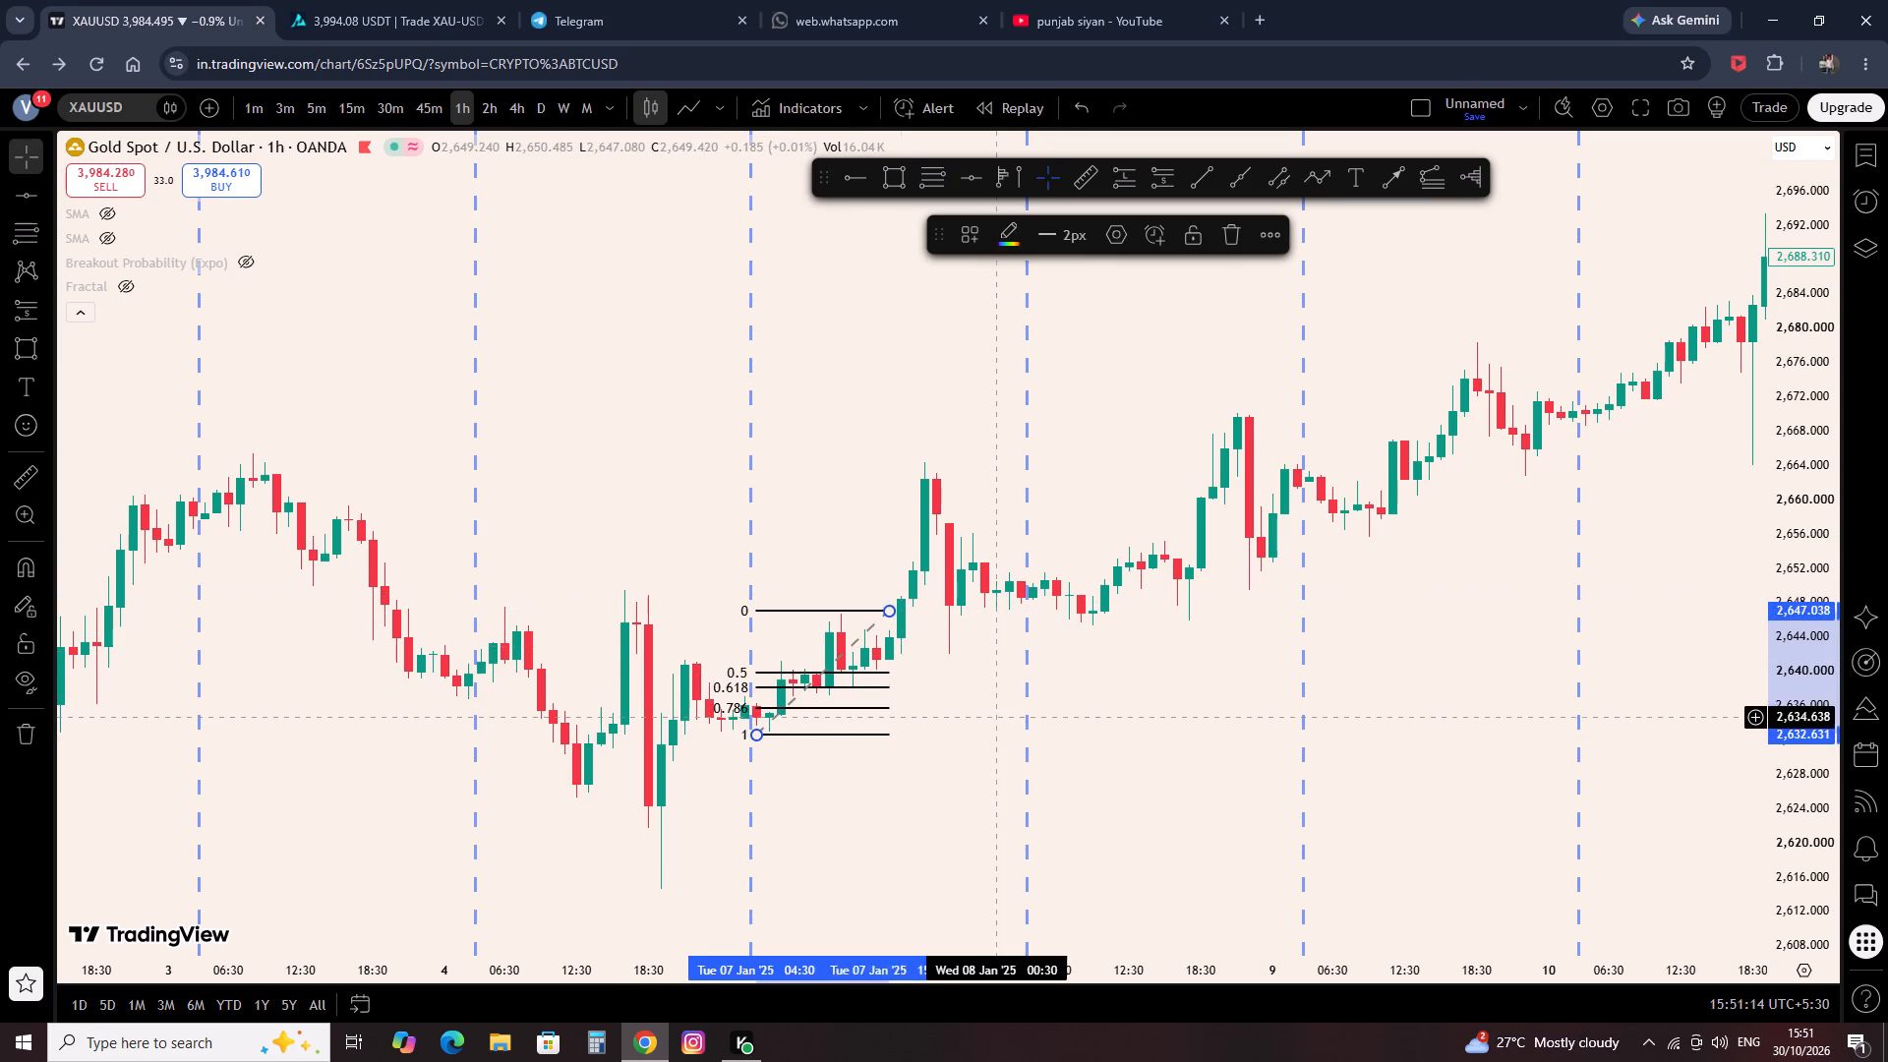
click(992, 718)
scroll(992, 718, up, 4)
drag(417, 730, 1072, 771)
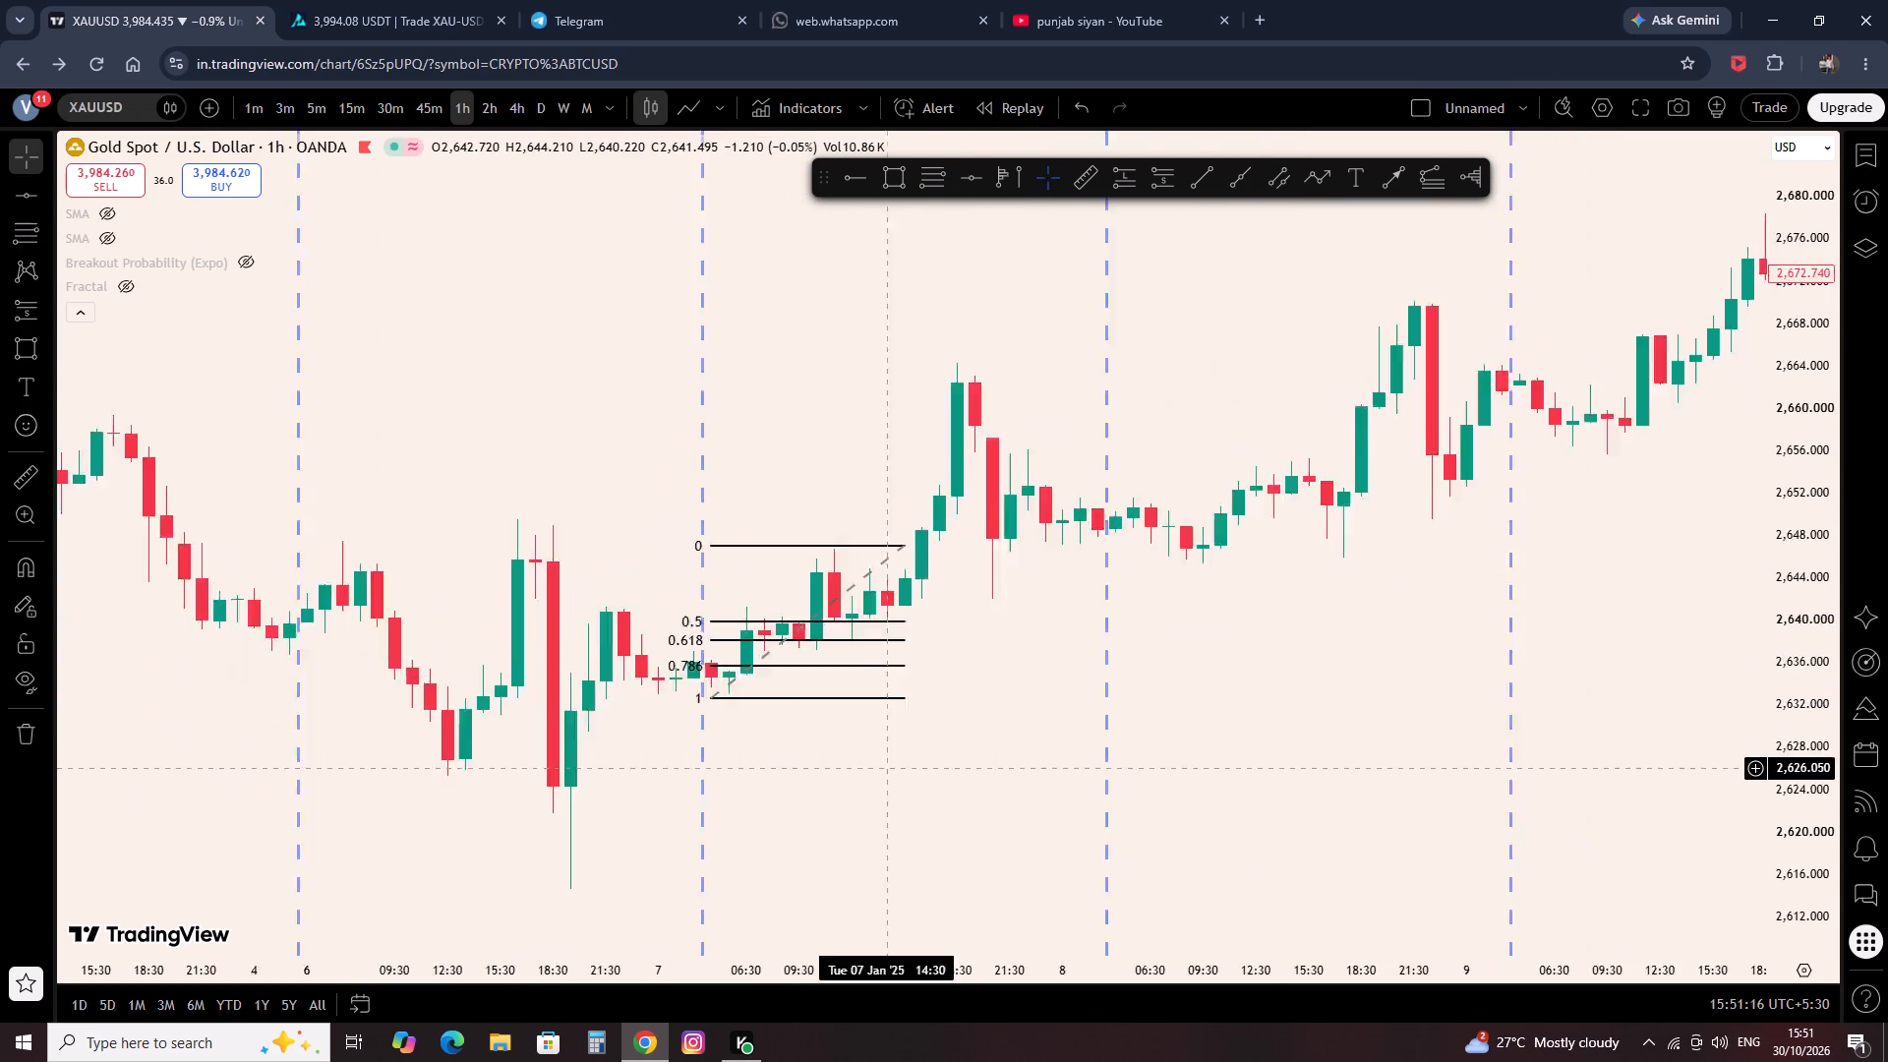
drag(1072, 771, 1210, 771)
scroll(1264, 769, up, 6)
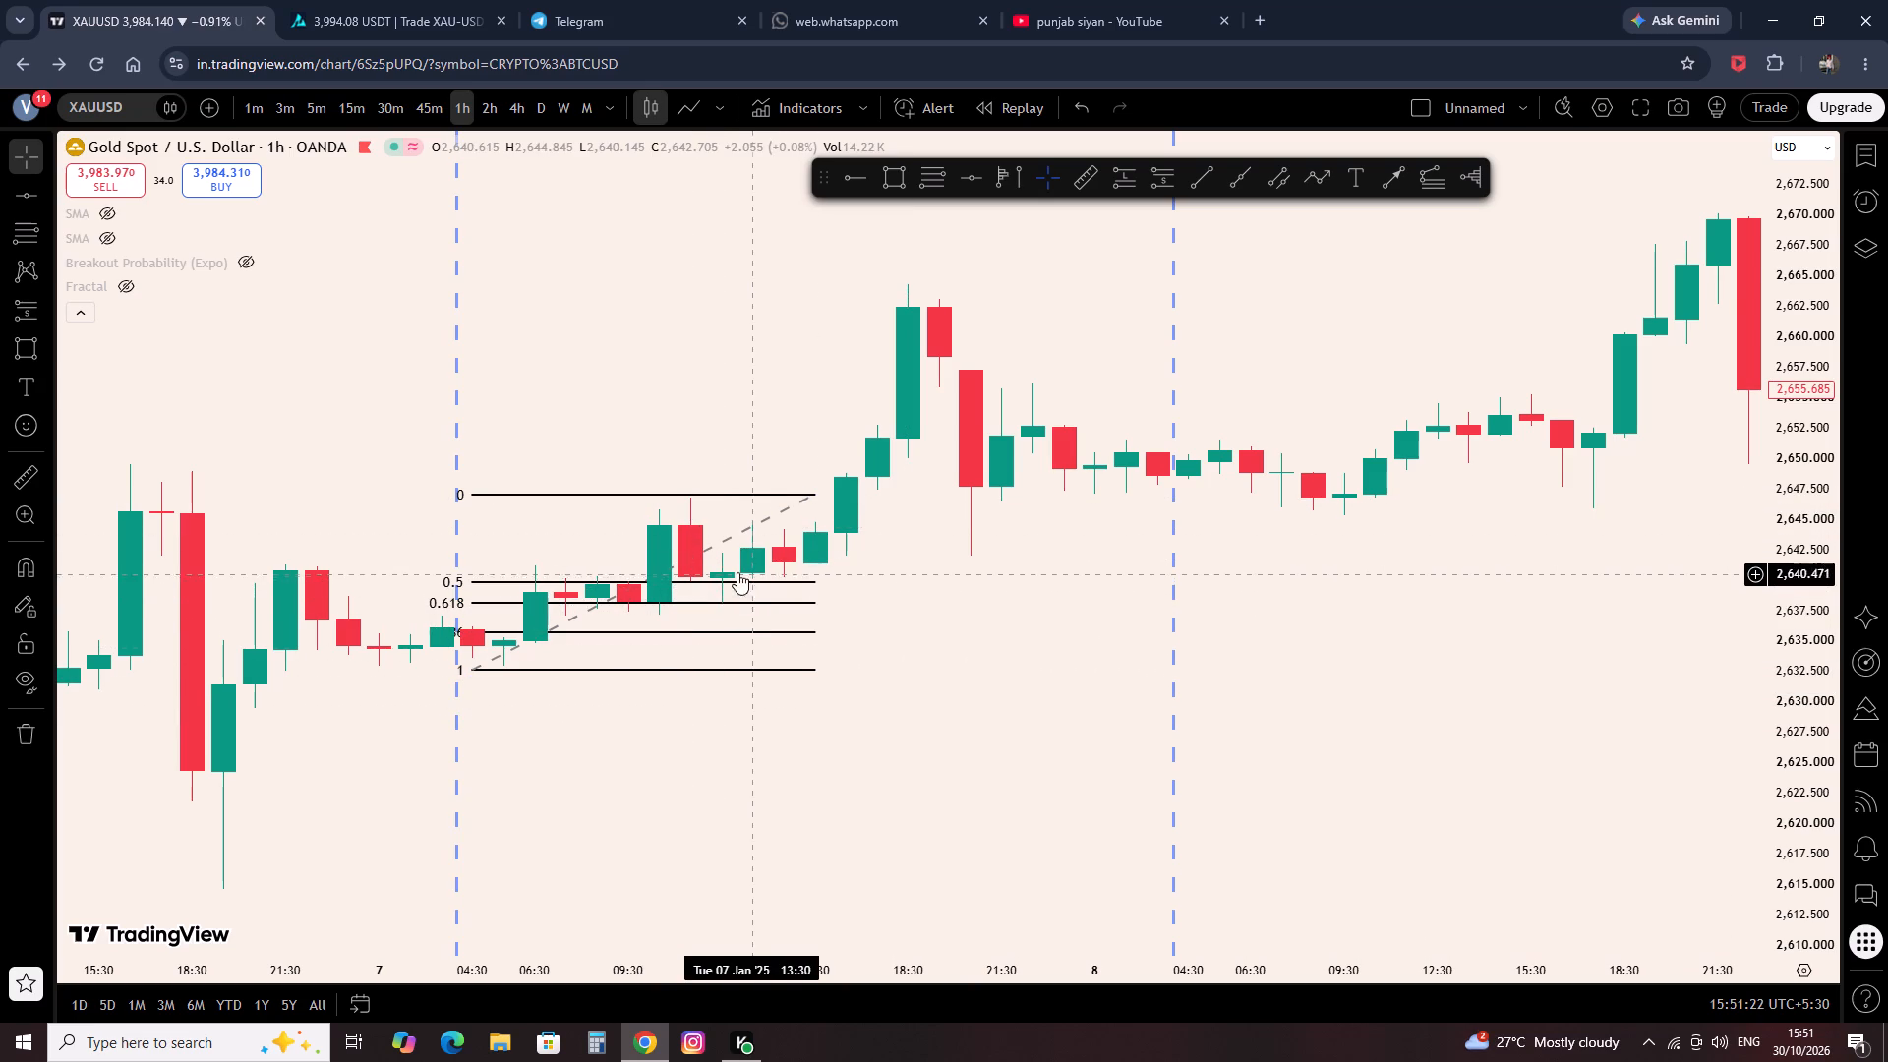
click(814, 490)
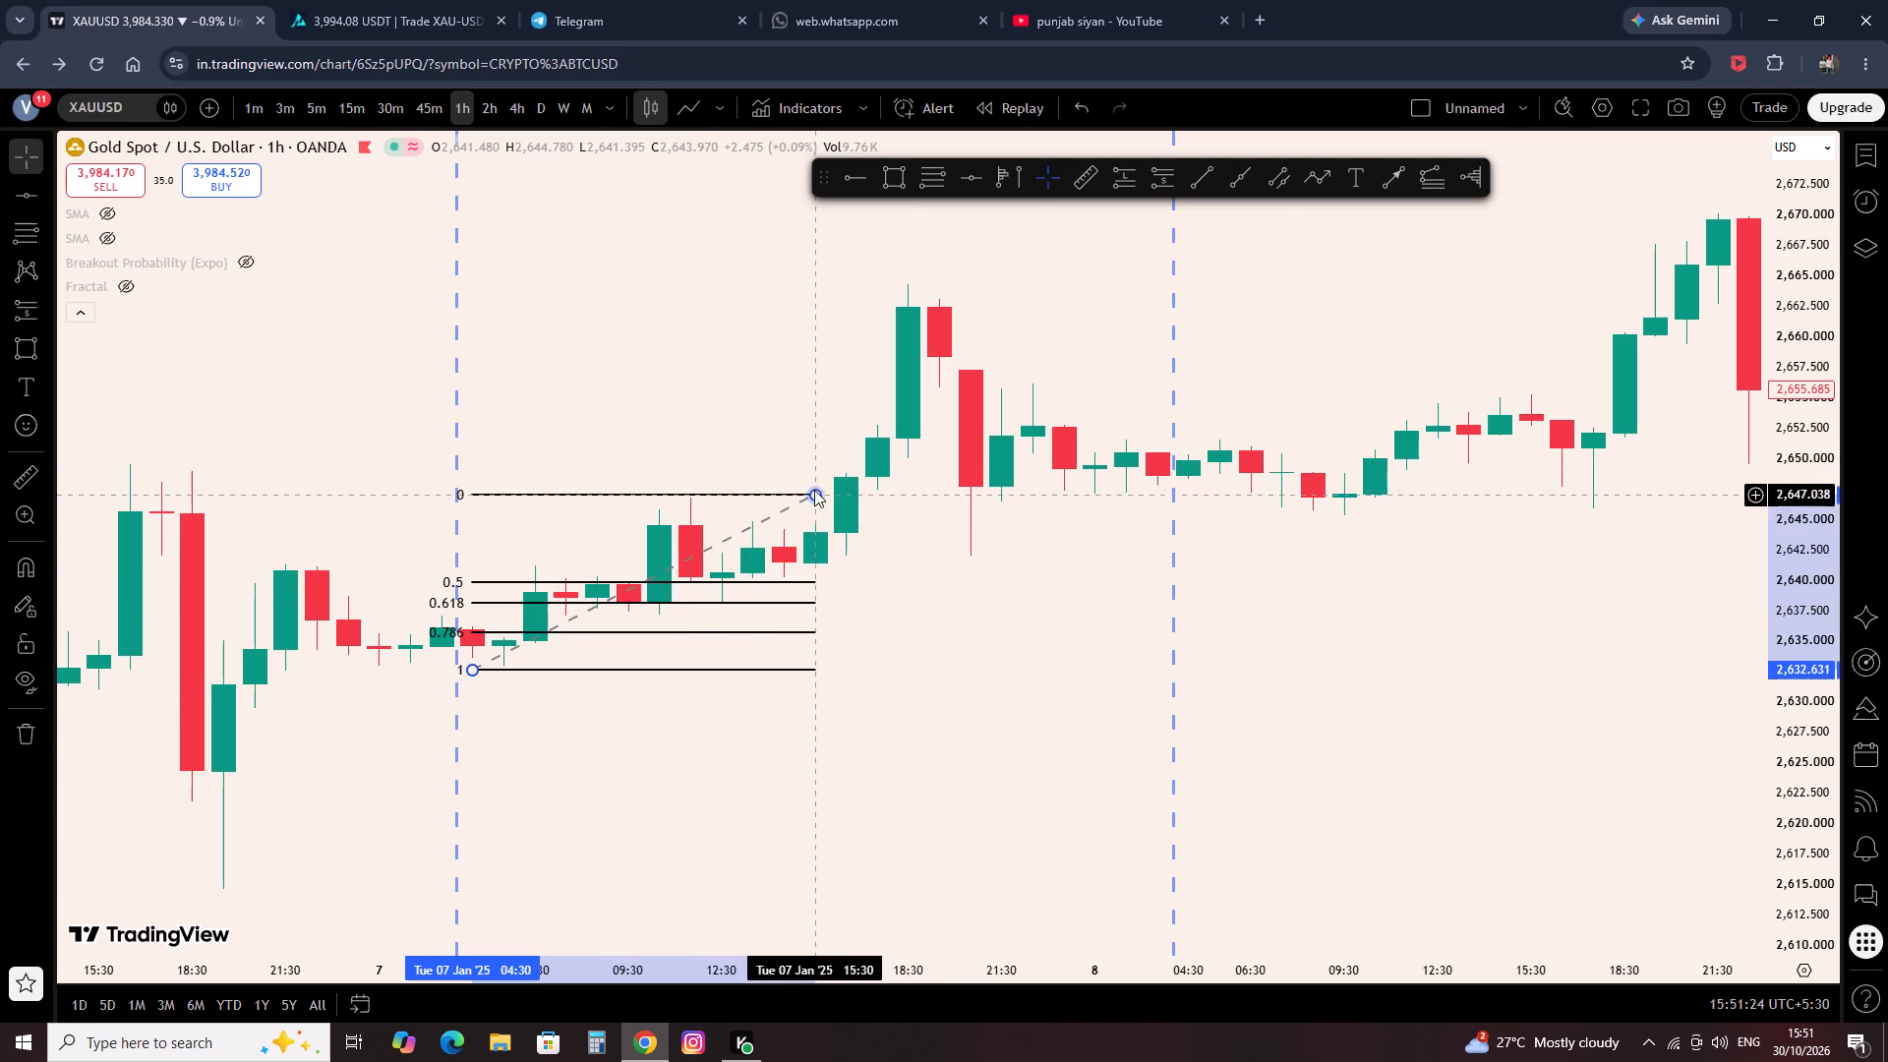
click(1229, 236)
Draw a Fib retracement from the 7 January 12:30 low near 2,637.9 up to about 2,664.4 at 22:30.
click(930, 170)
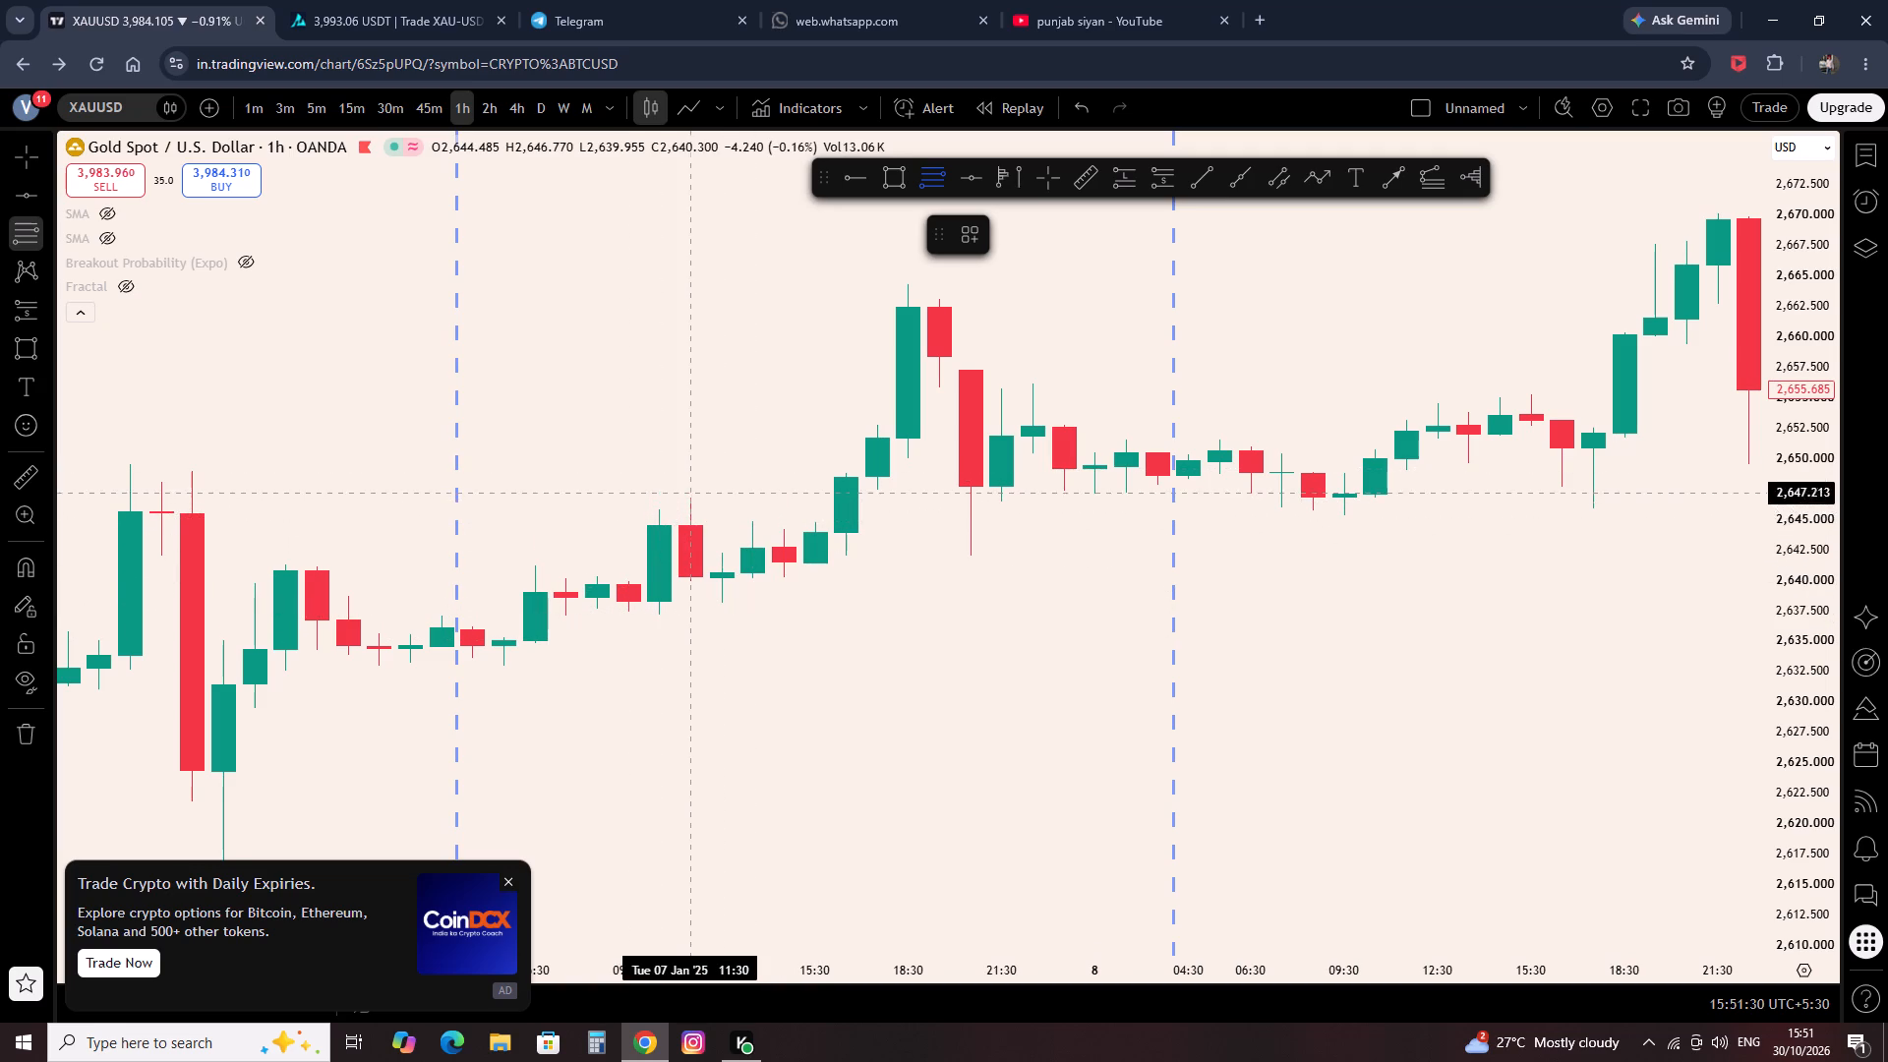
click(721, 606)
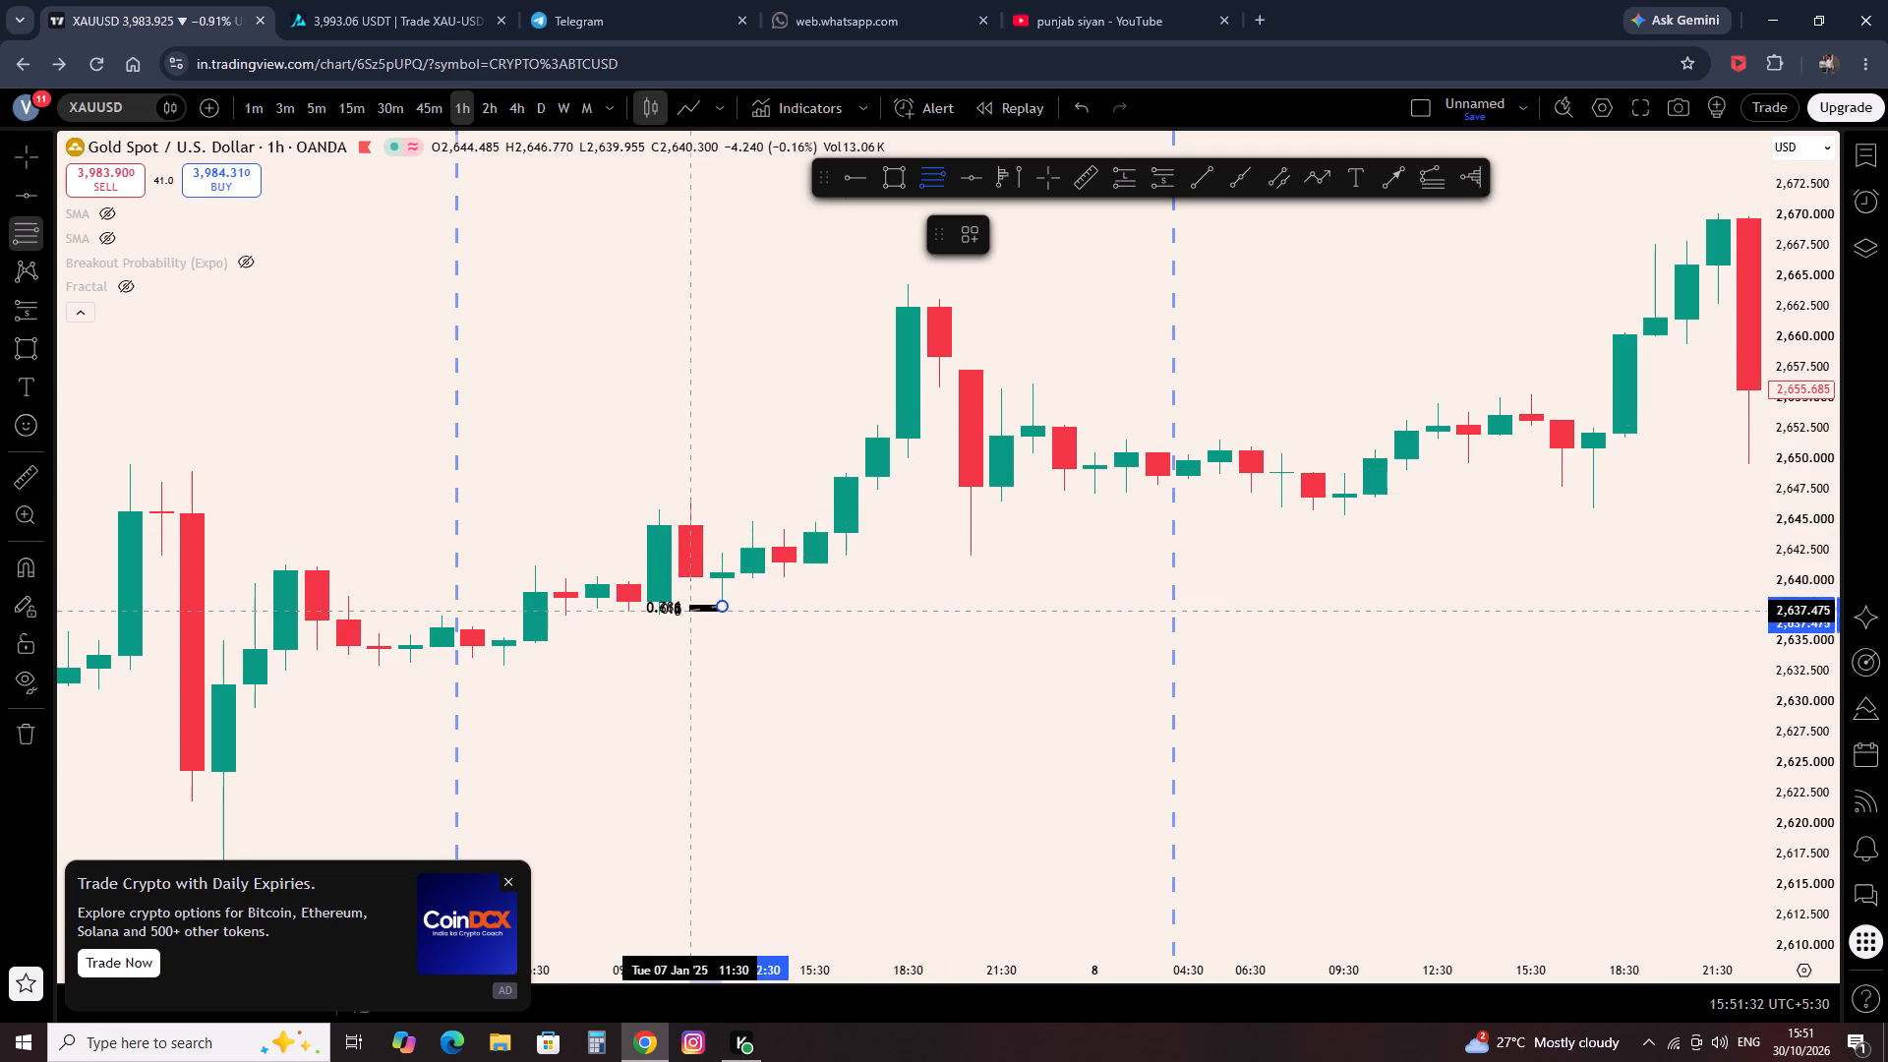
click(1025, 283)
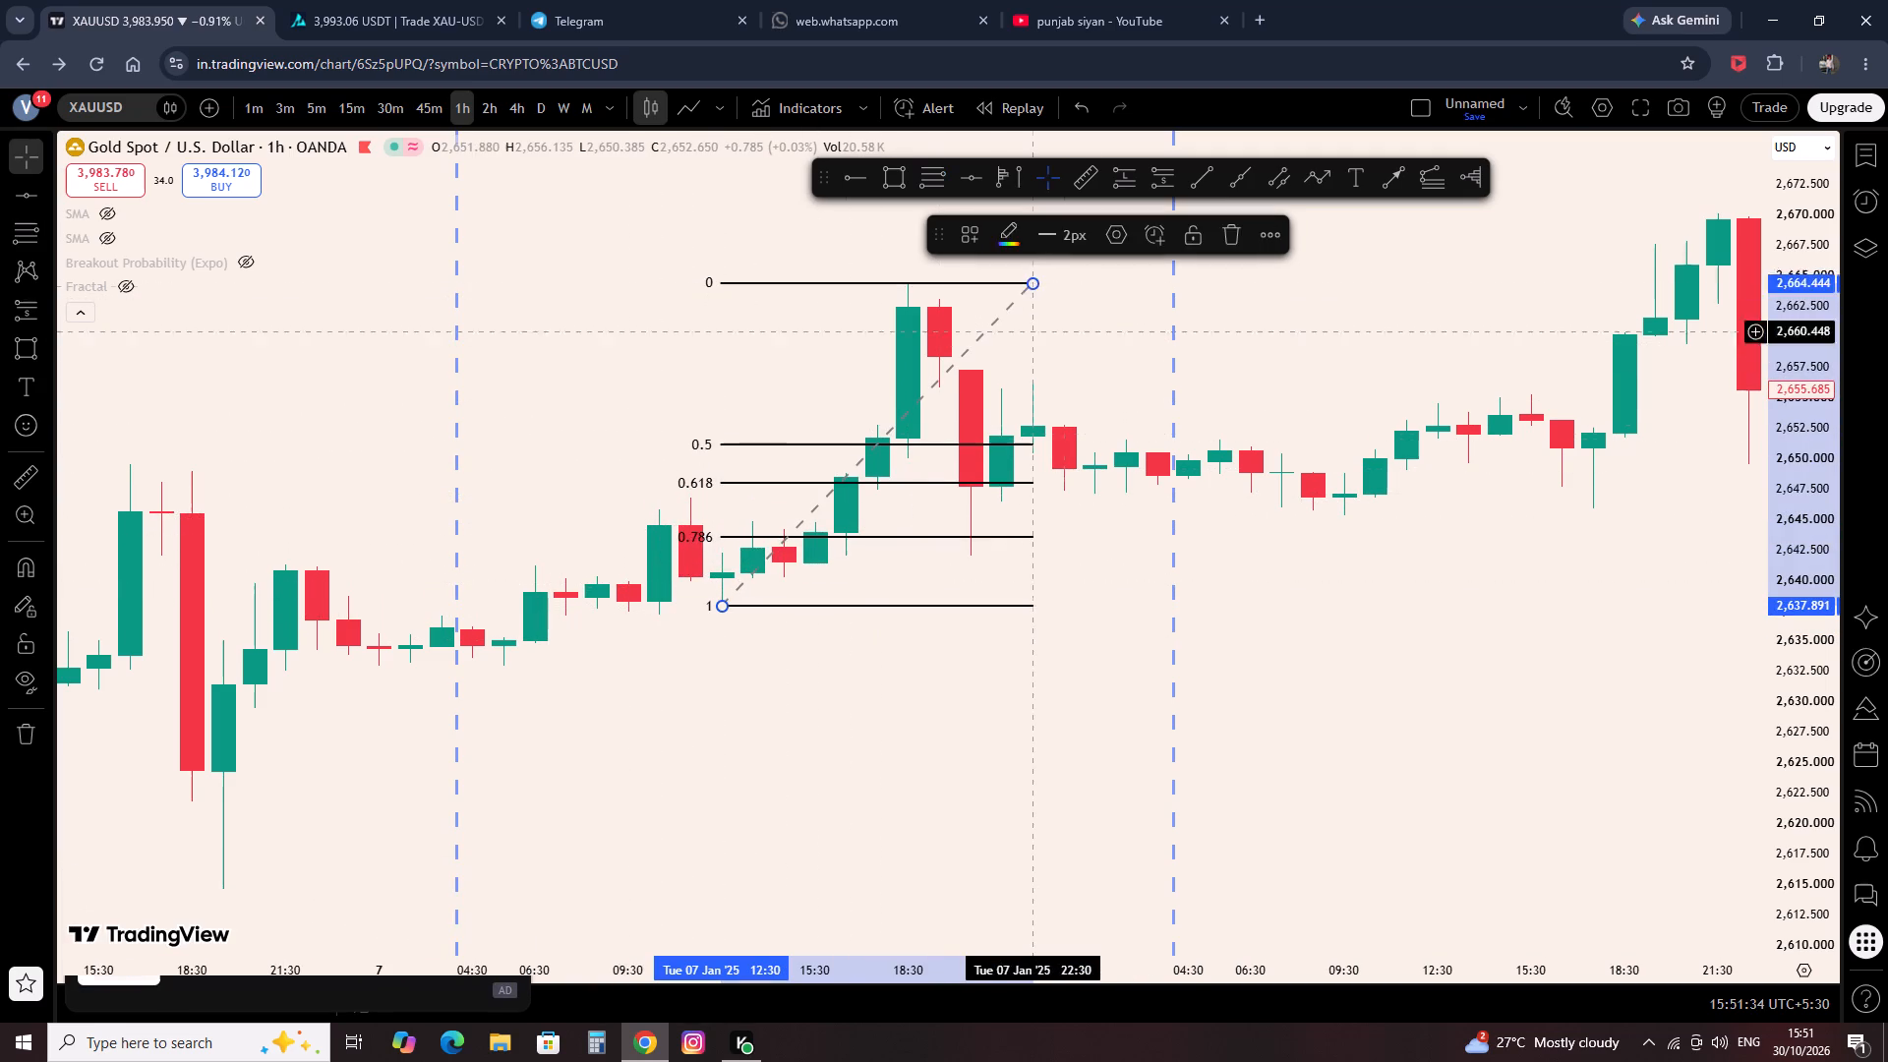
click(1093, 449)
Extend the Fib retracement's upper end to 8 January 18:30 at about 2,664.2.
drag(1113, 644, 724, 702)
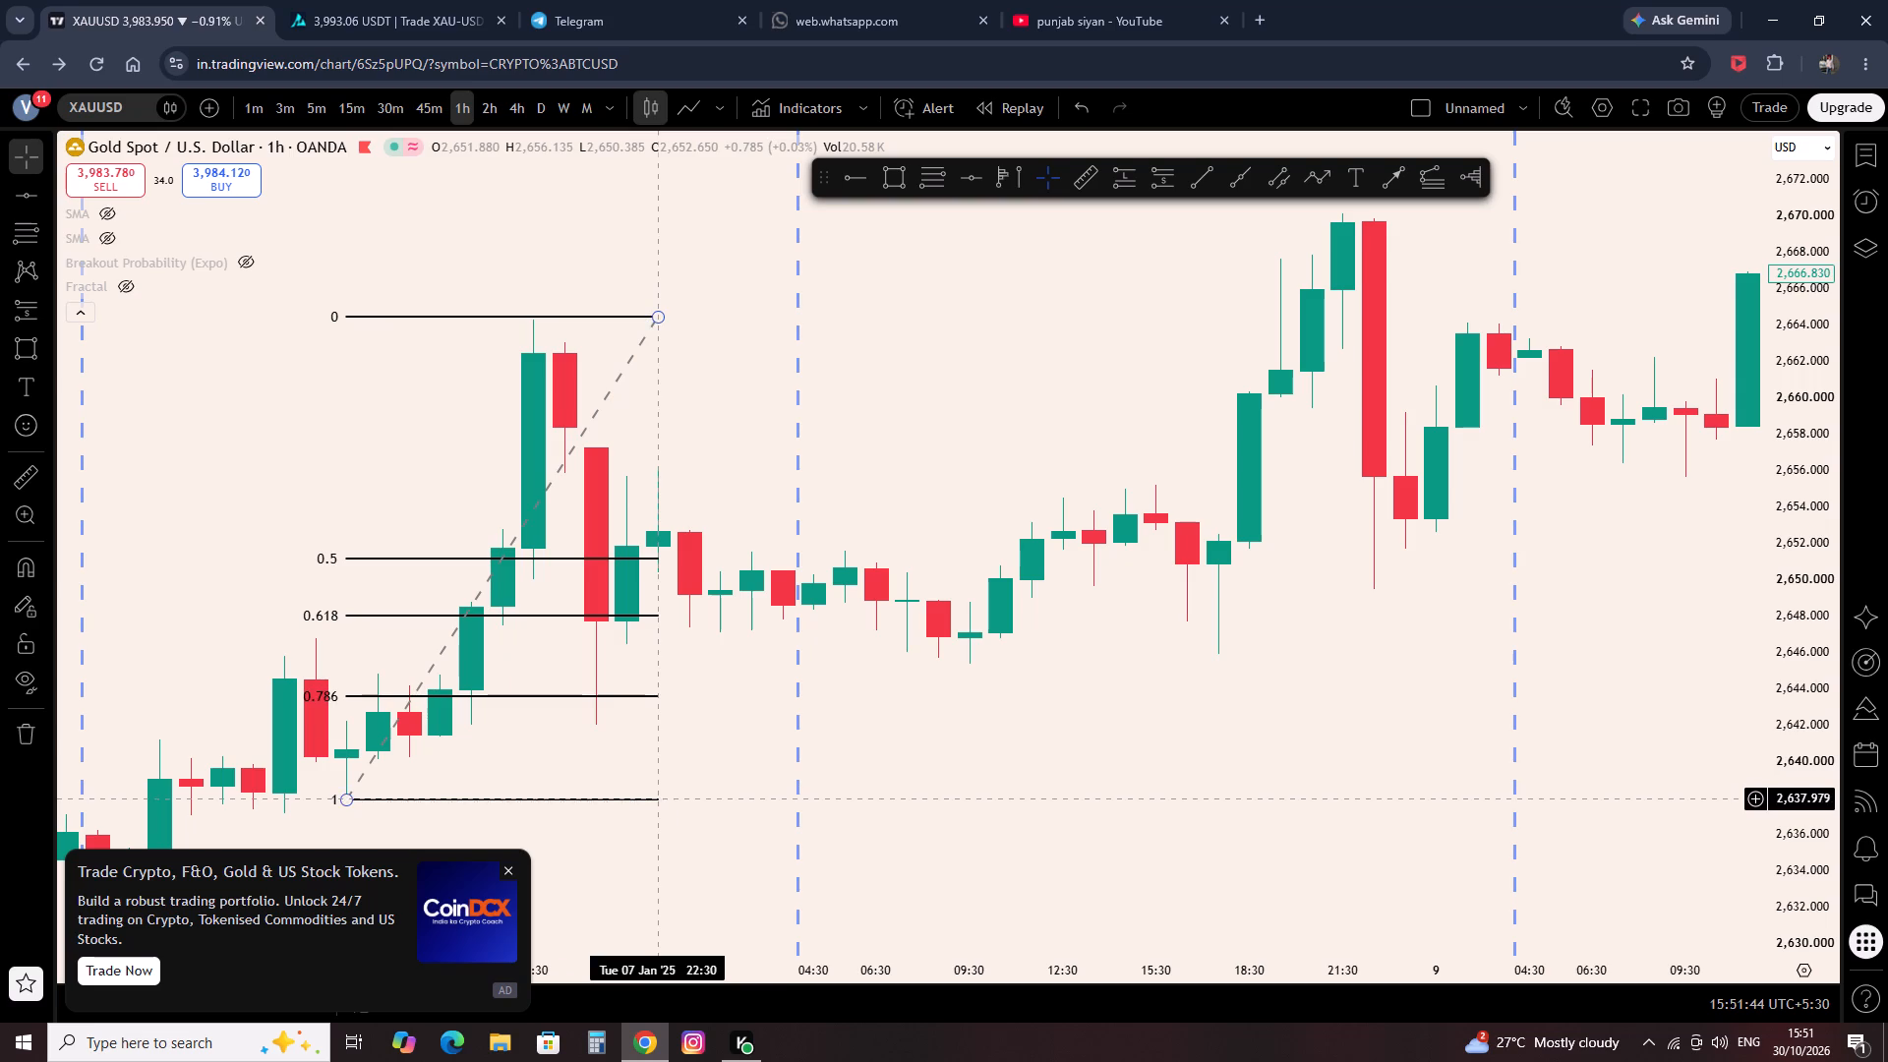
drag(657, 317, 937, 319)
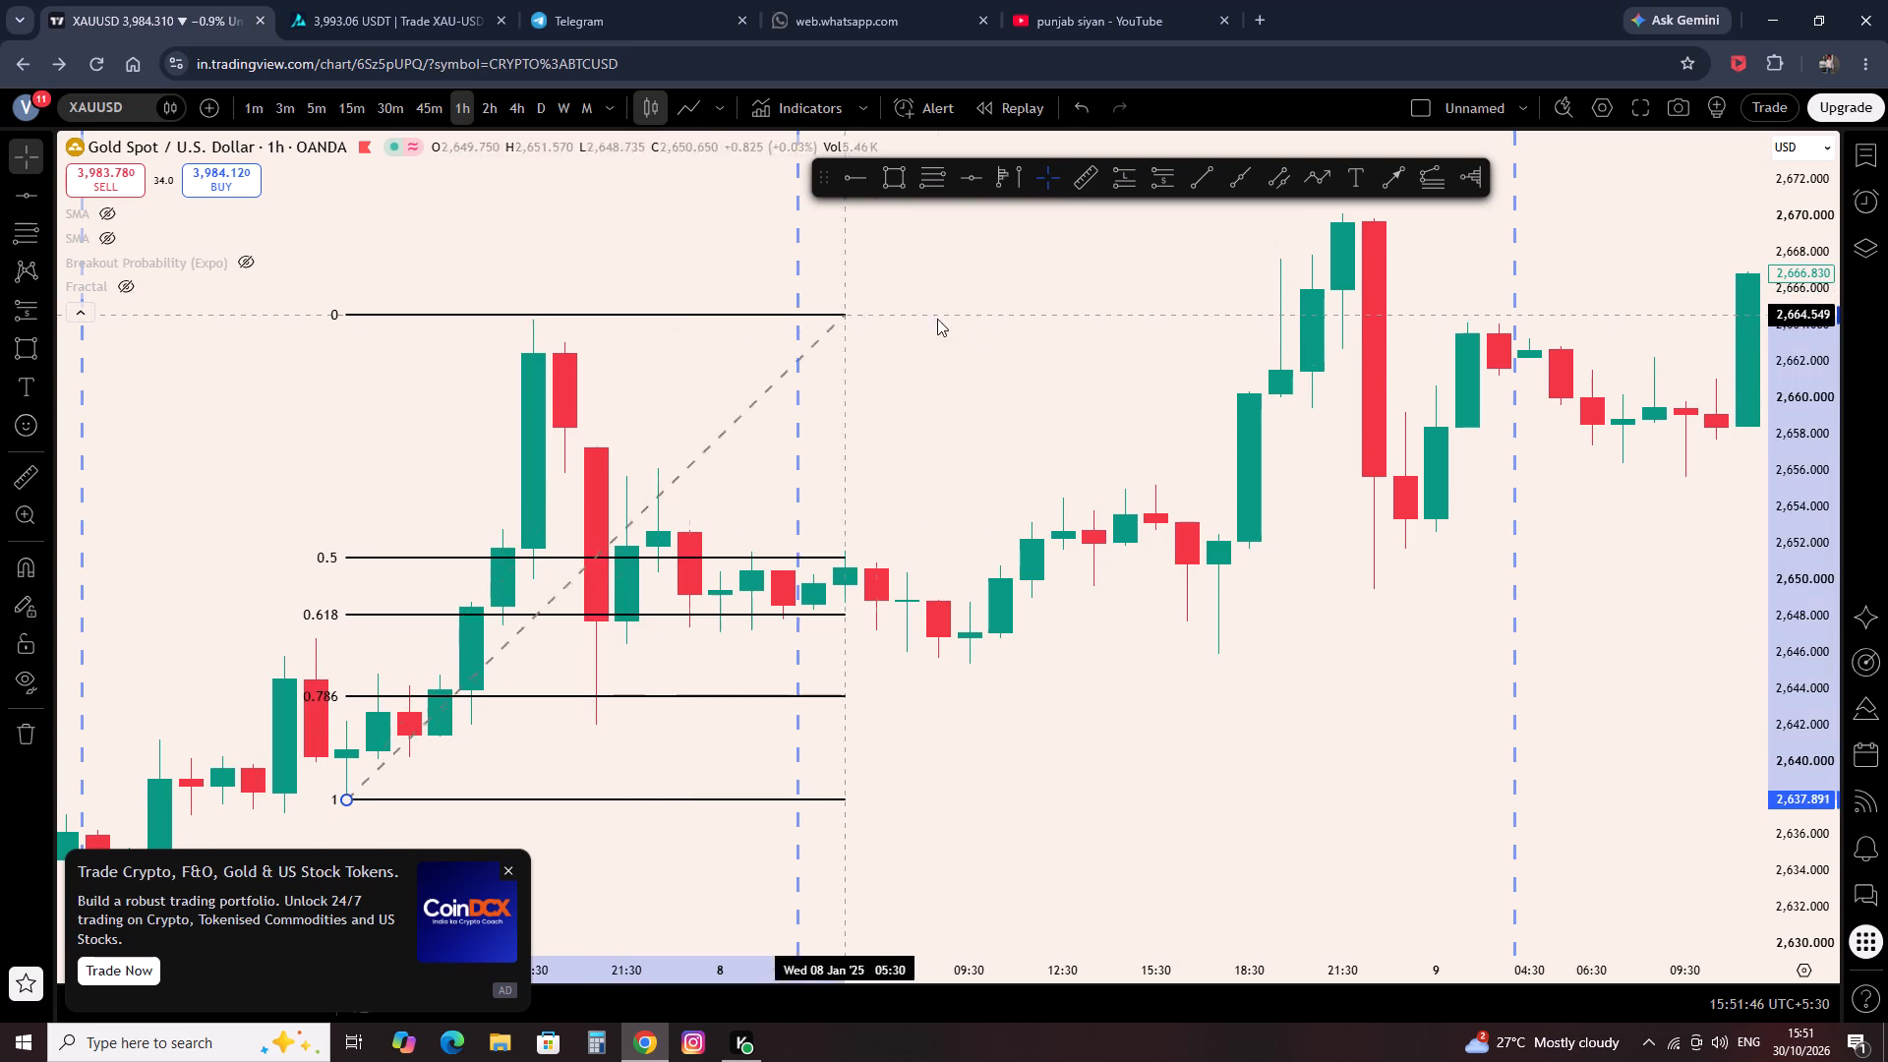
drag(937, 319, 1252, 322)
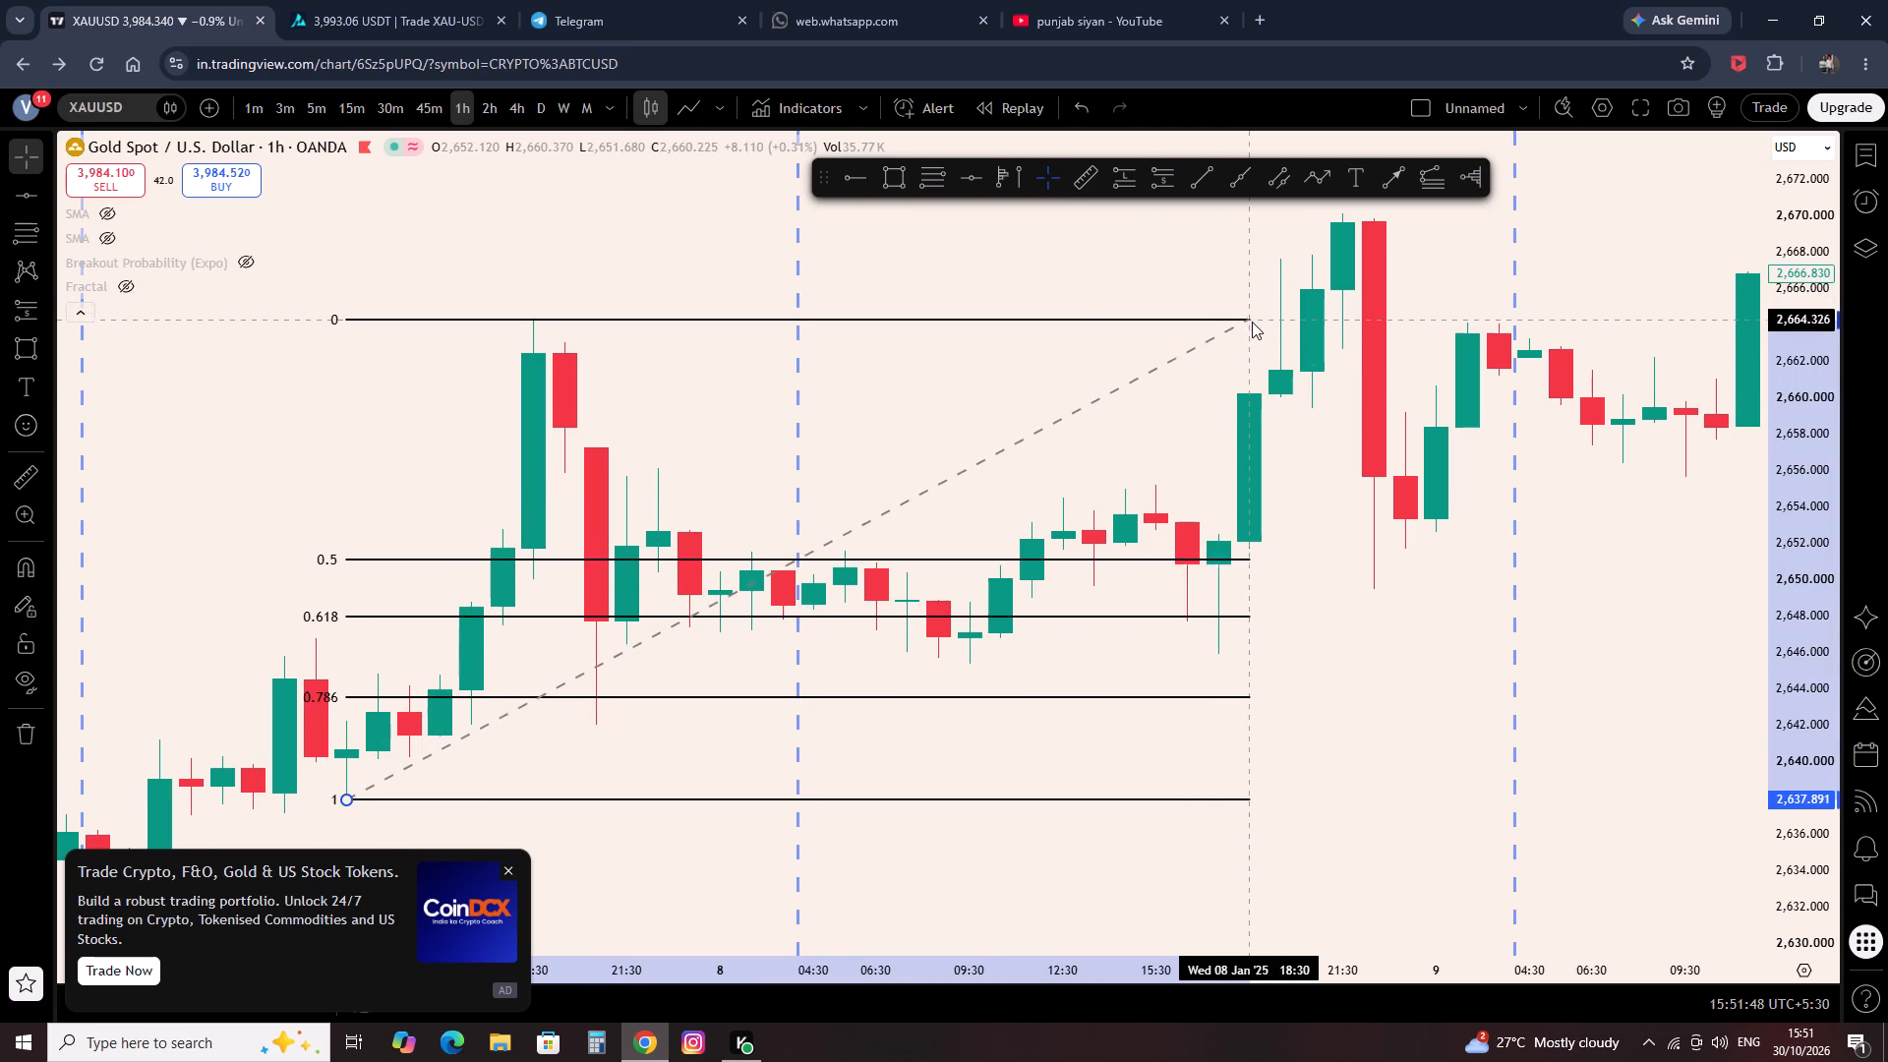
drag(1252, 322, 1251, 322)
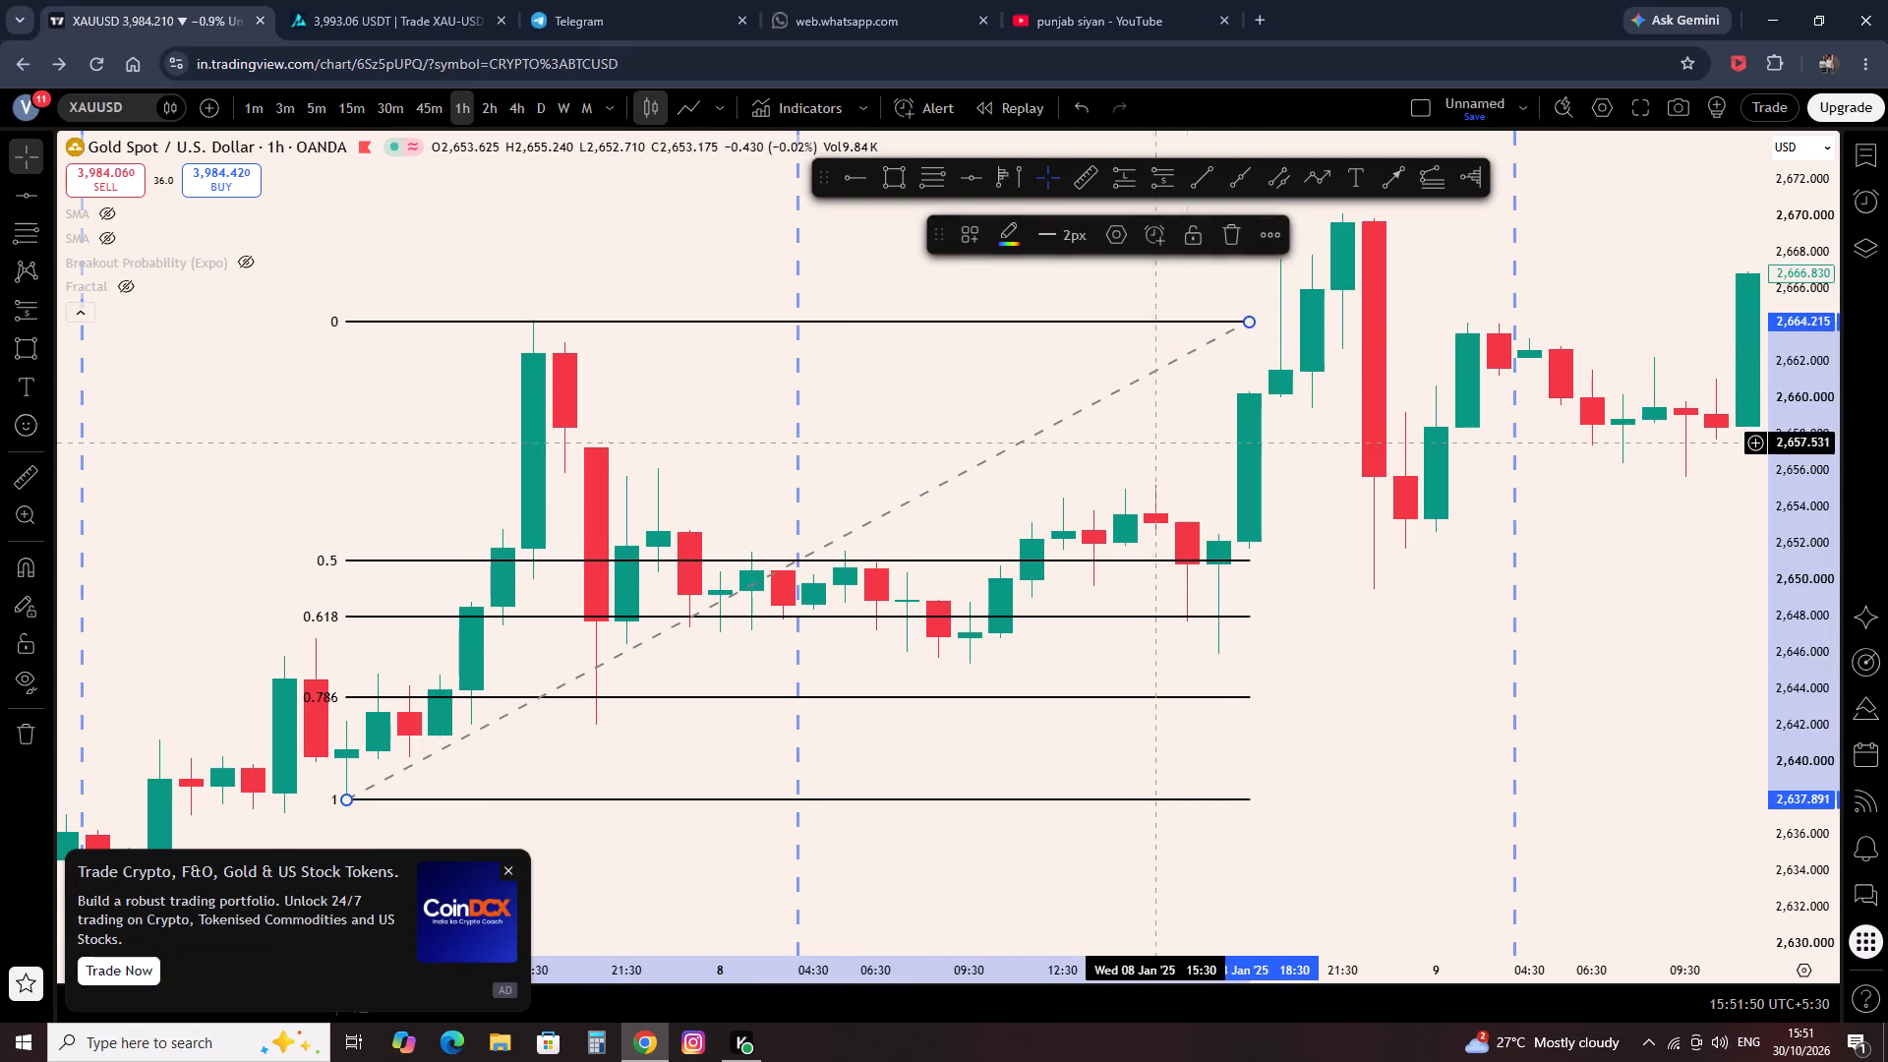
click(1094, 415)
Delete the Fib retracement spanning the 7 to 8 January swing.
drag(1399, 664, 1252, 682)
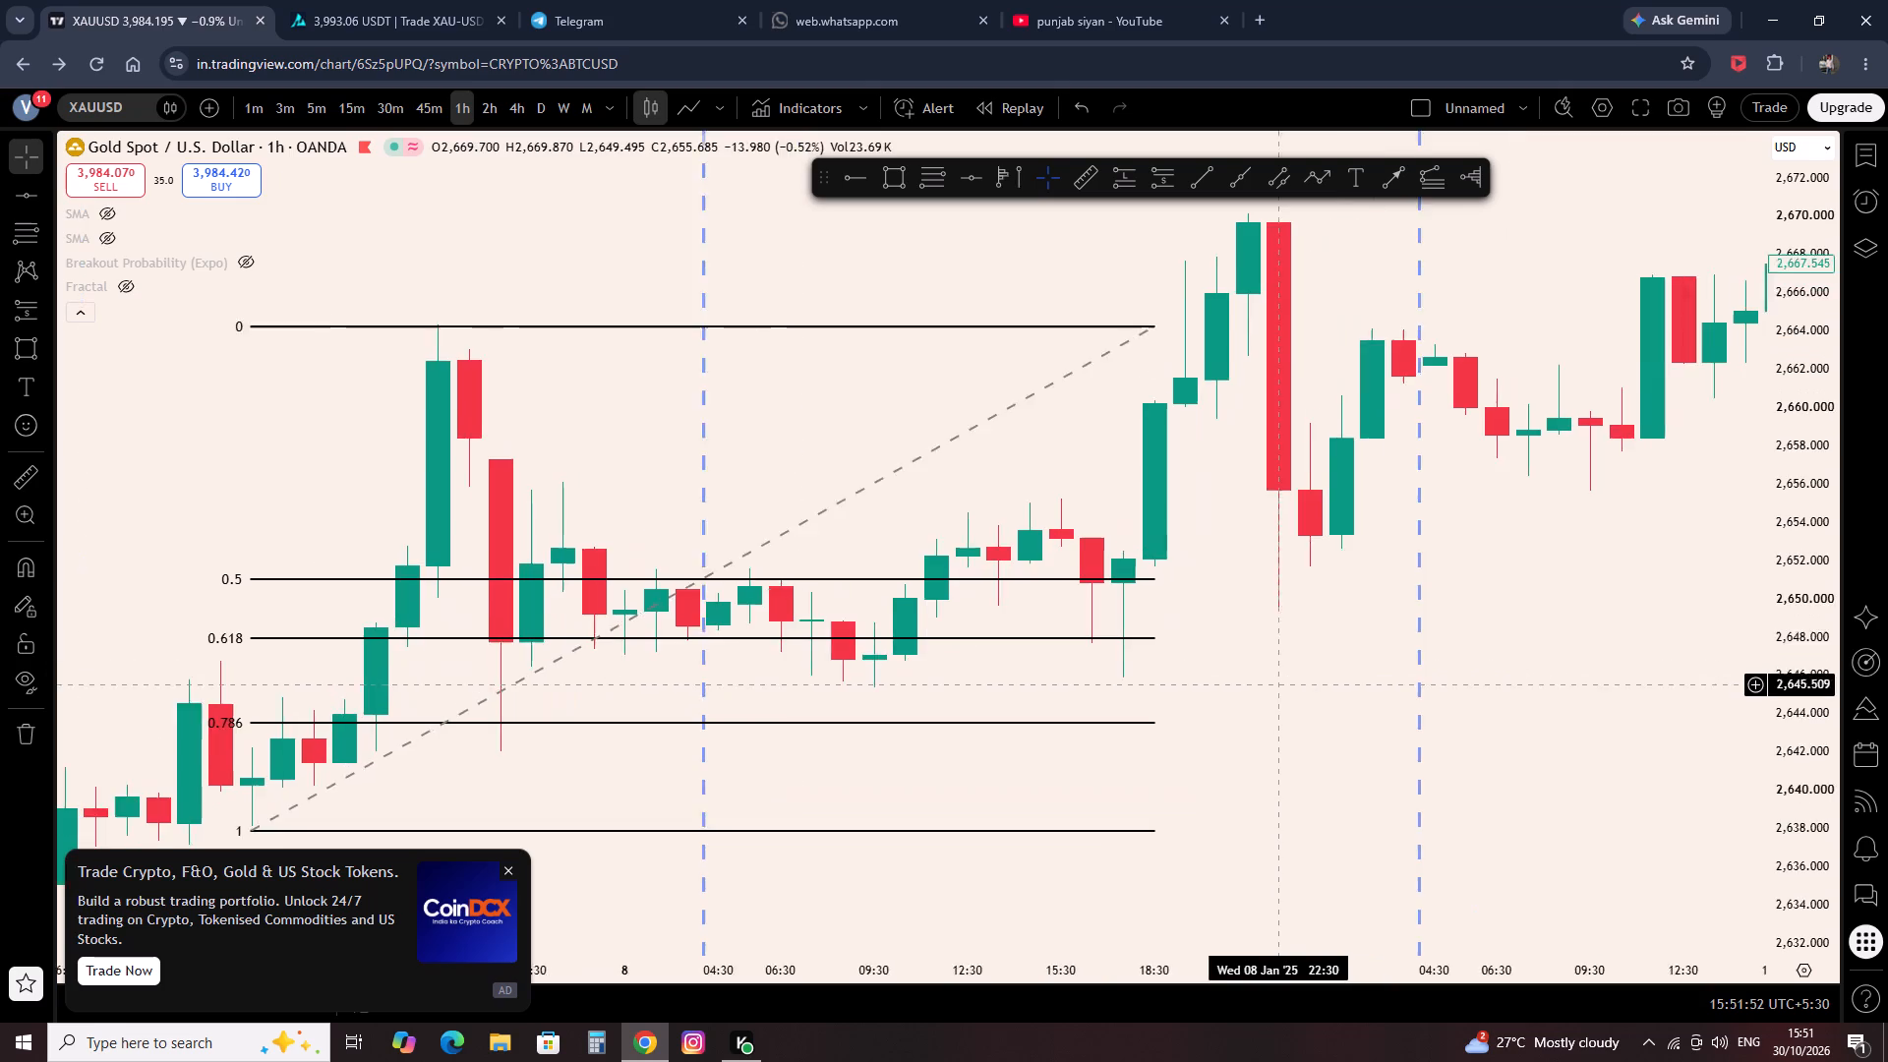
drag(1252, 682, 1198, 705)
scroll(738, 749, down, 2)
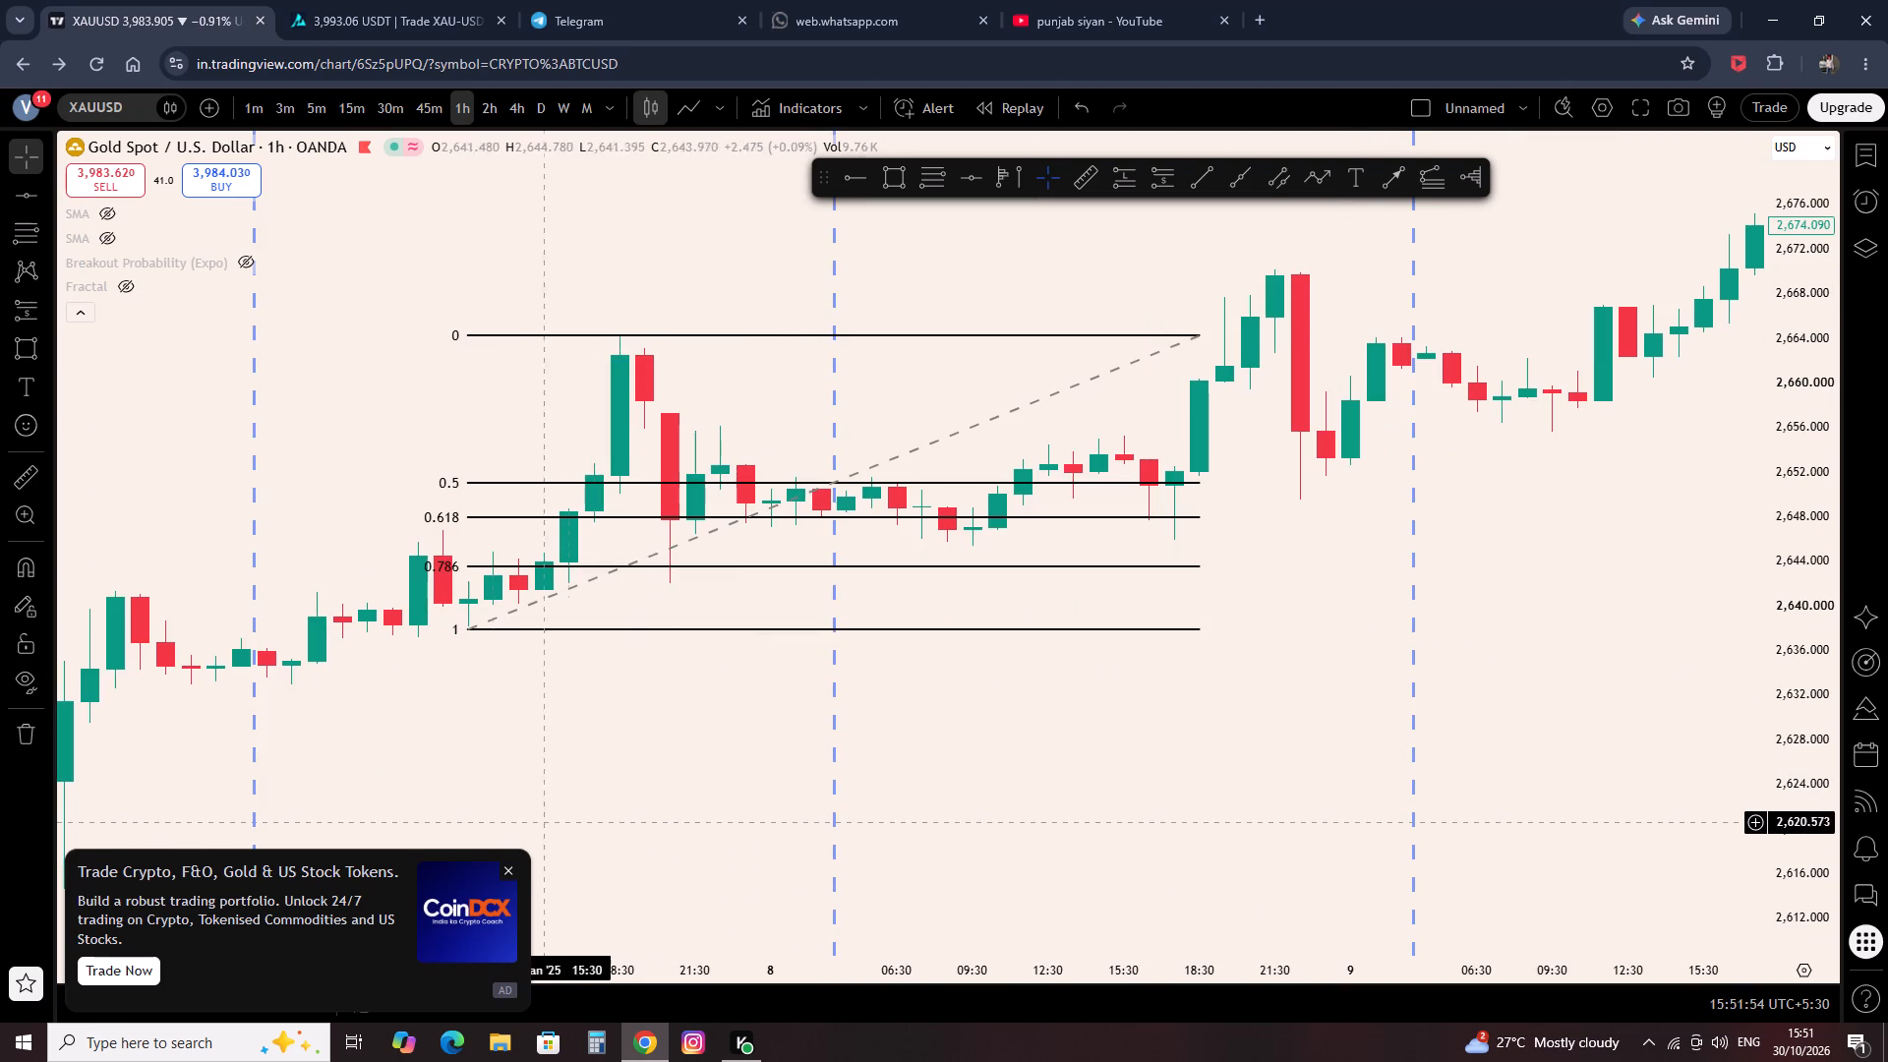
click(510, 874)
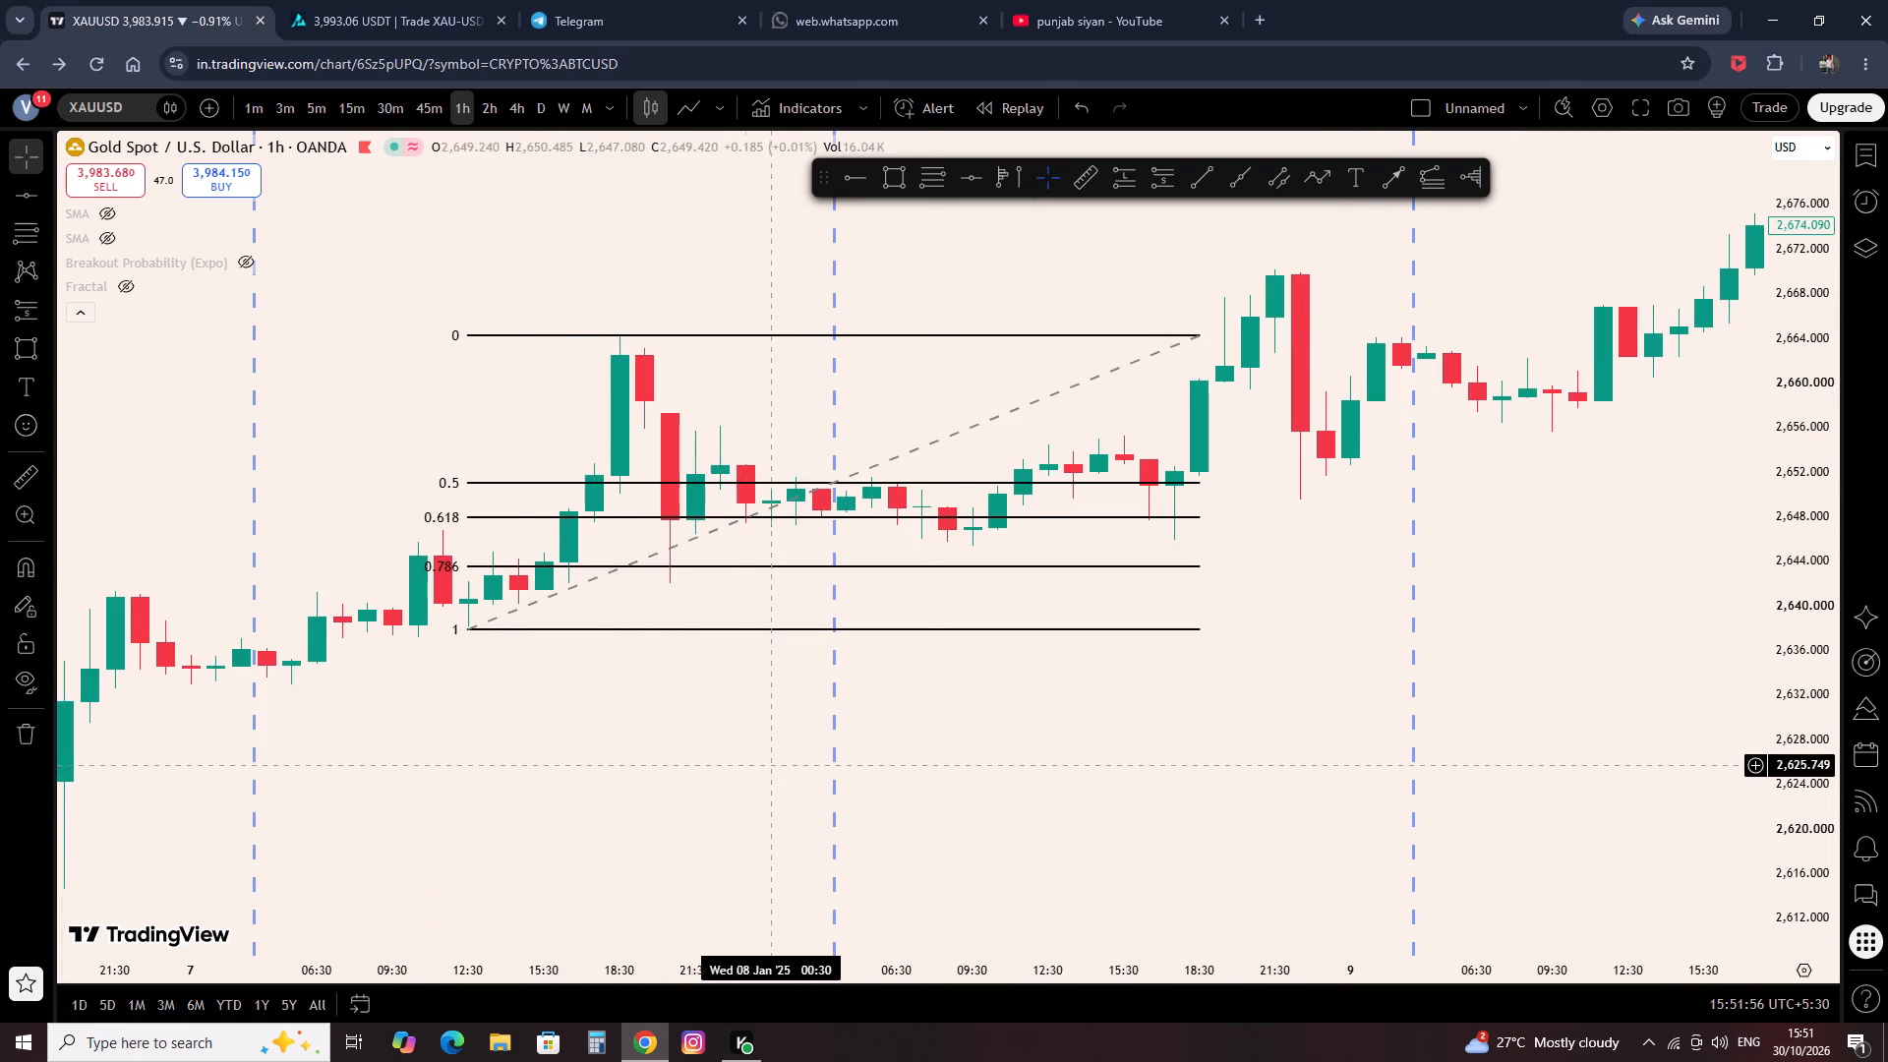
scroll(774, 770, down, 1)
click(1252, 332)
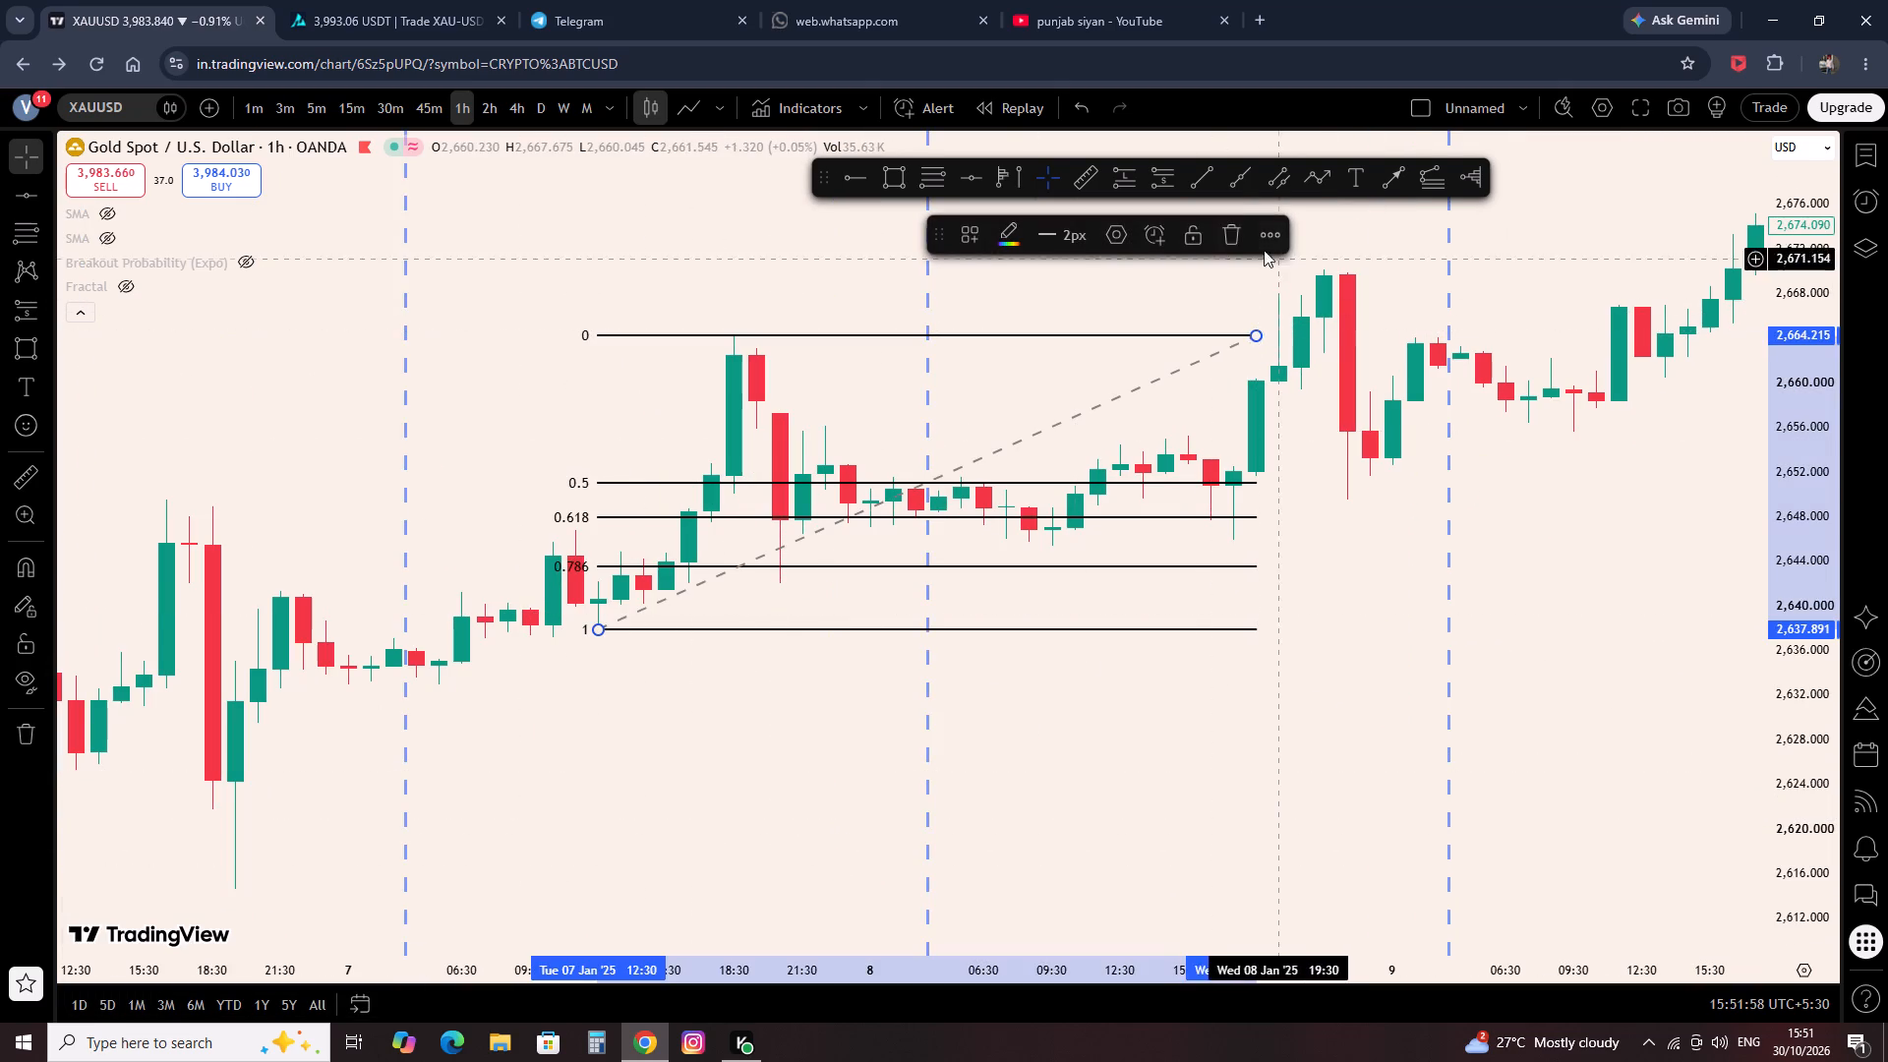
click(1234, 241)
Draw a Fib retracement from the 8 January 16:30 low near 2,645.8 up to about 2,670.3 early on 9 January.
scroll(965, 488, up, 1)
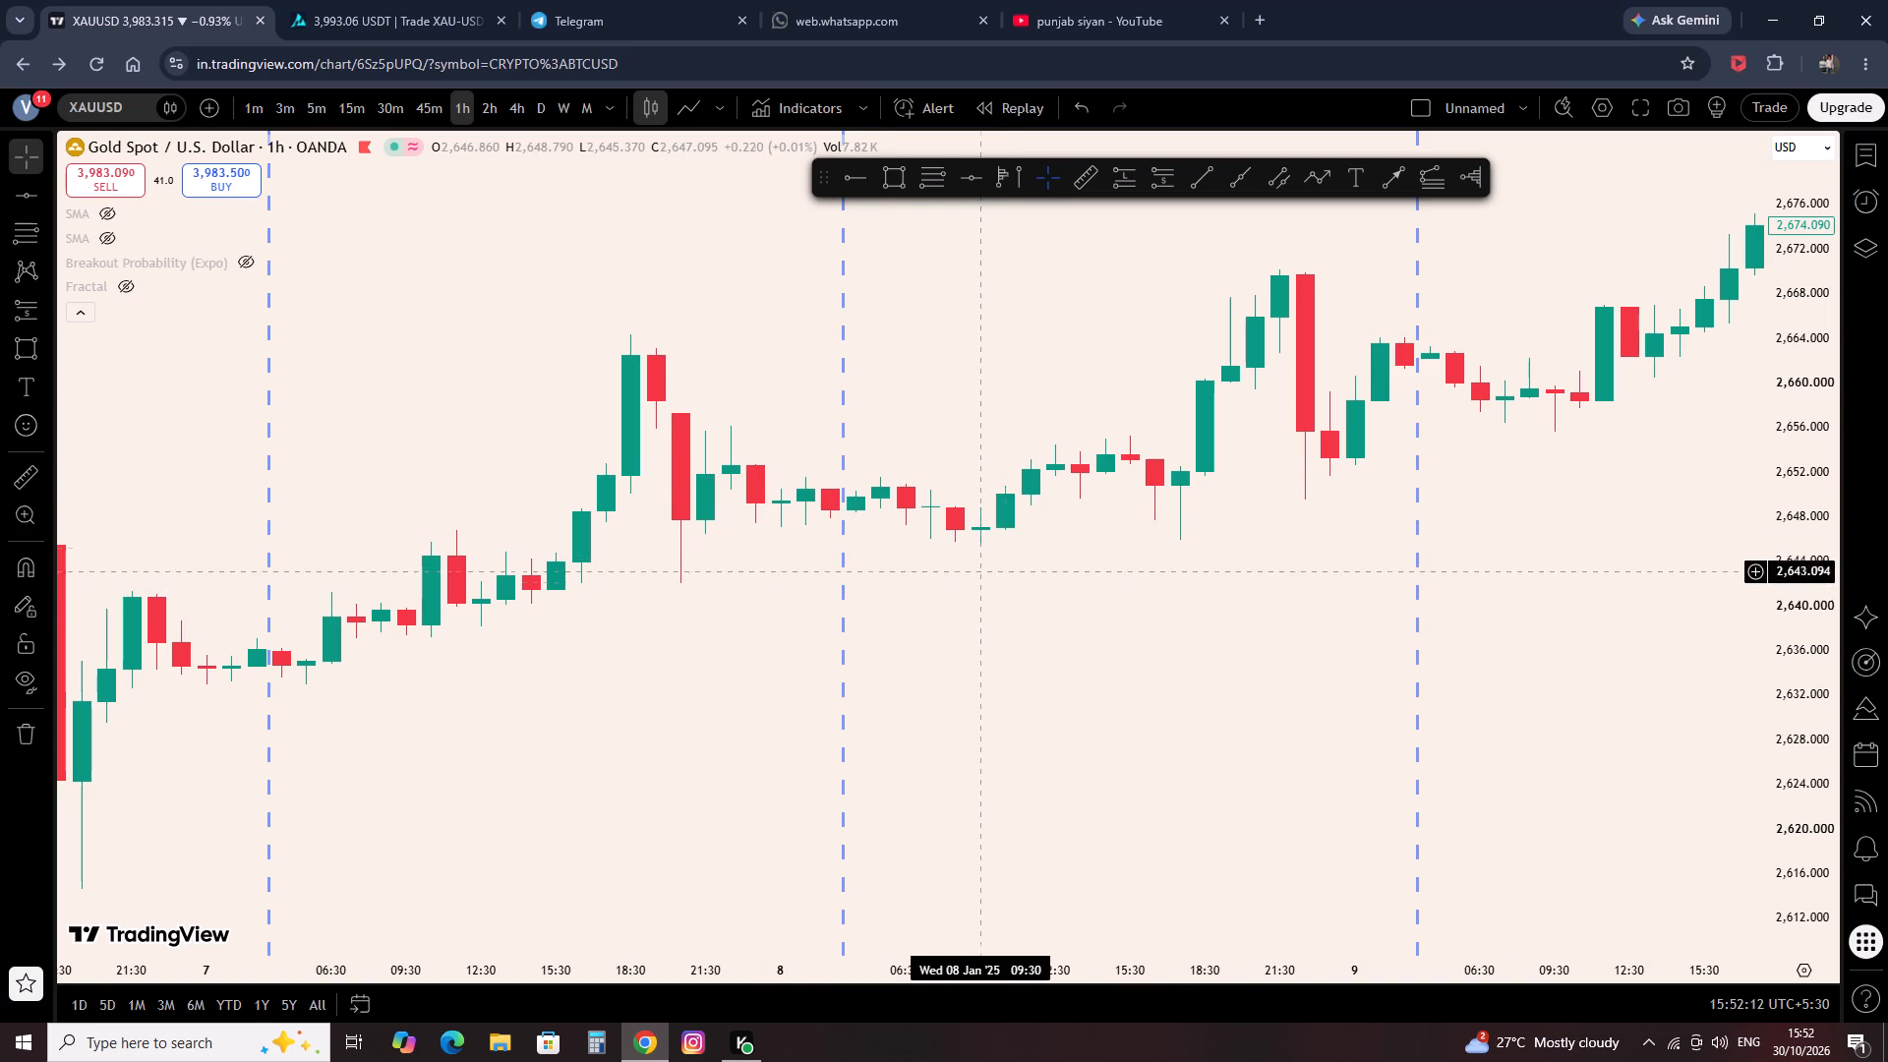
drag(1145, 358, 897, 370)
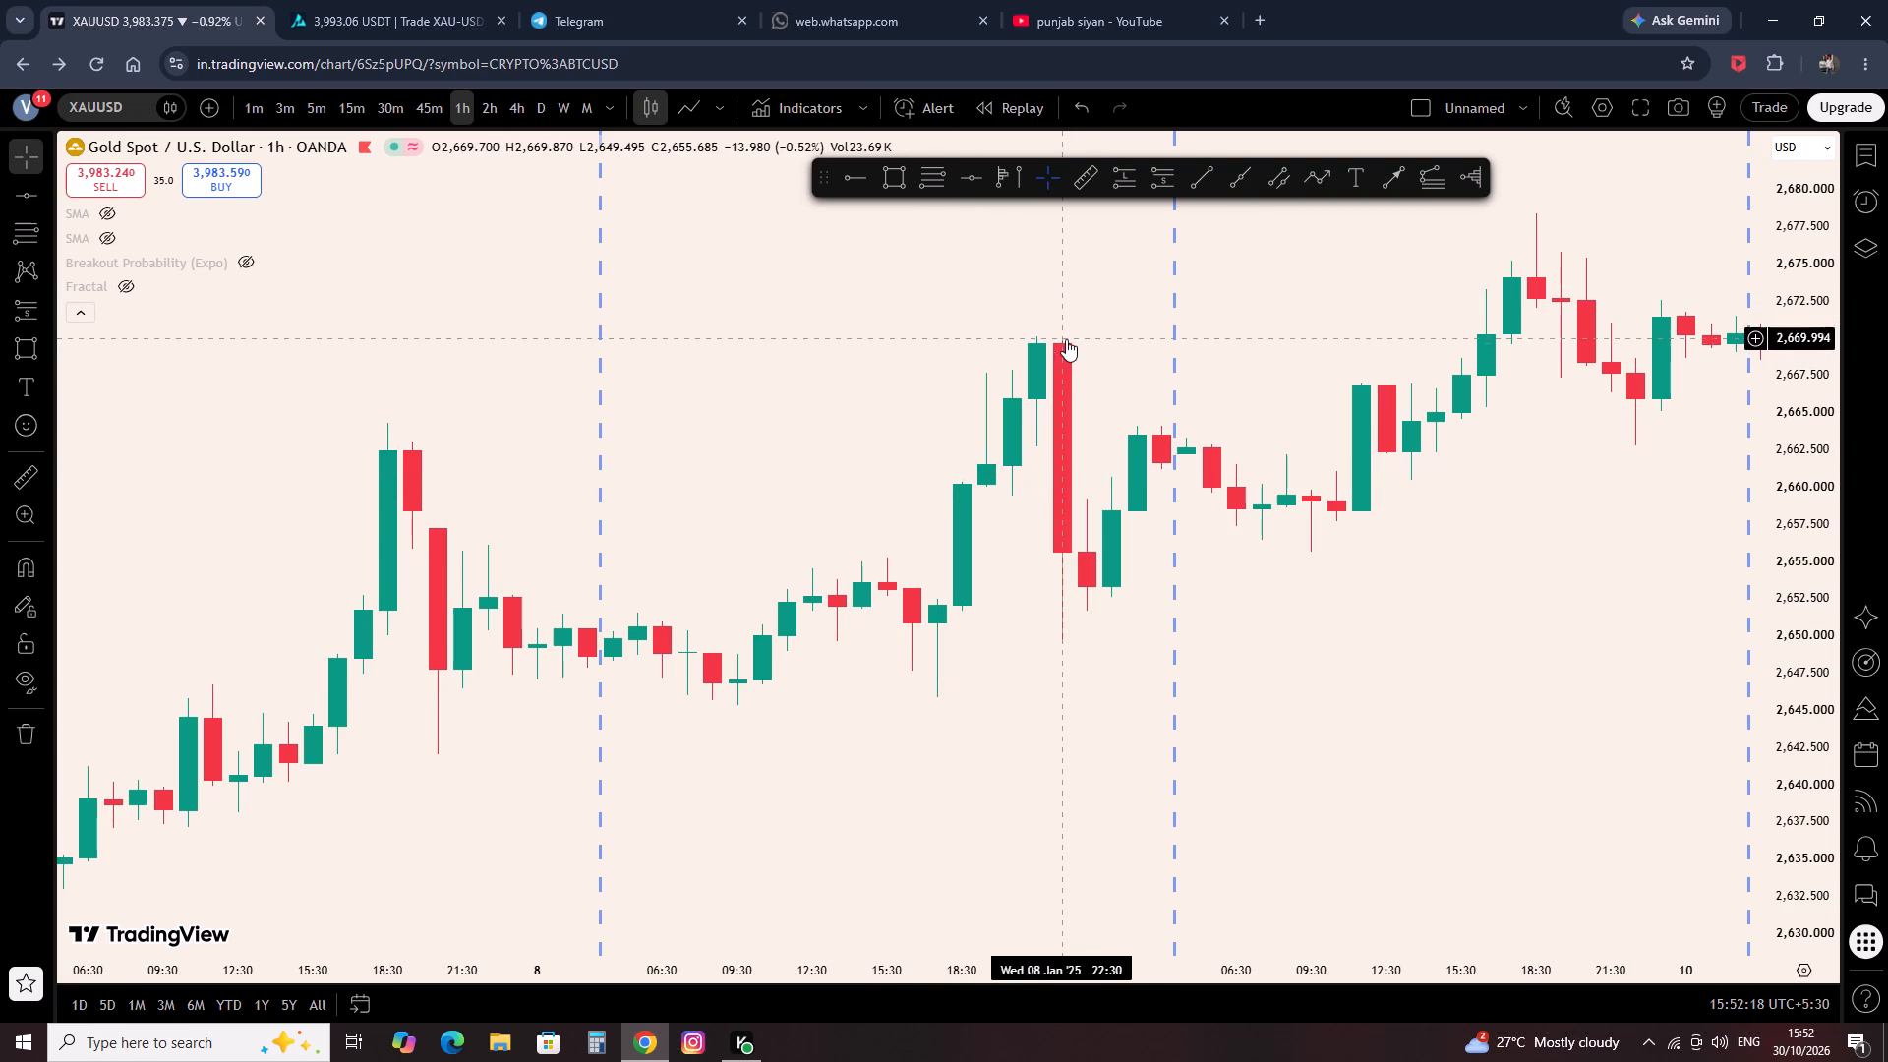
click(944, 182)
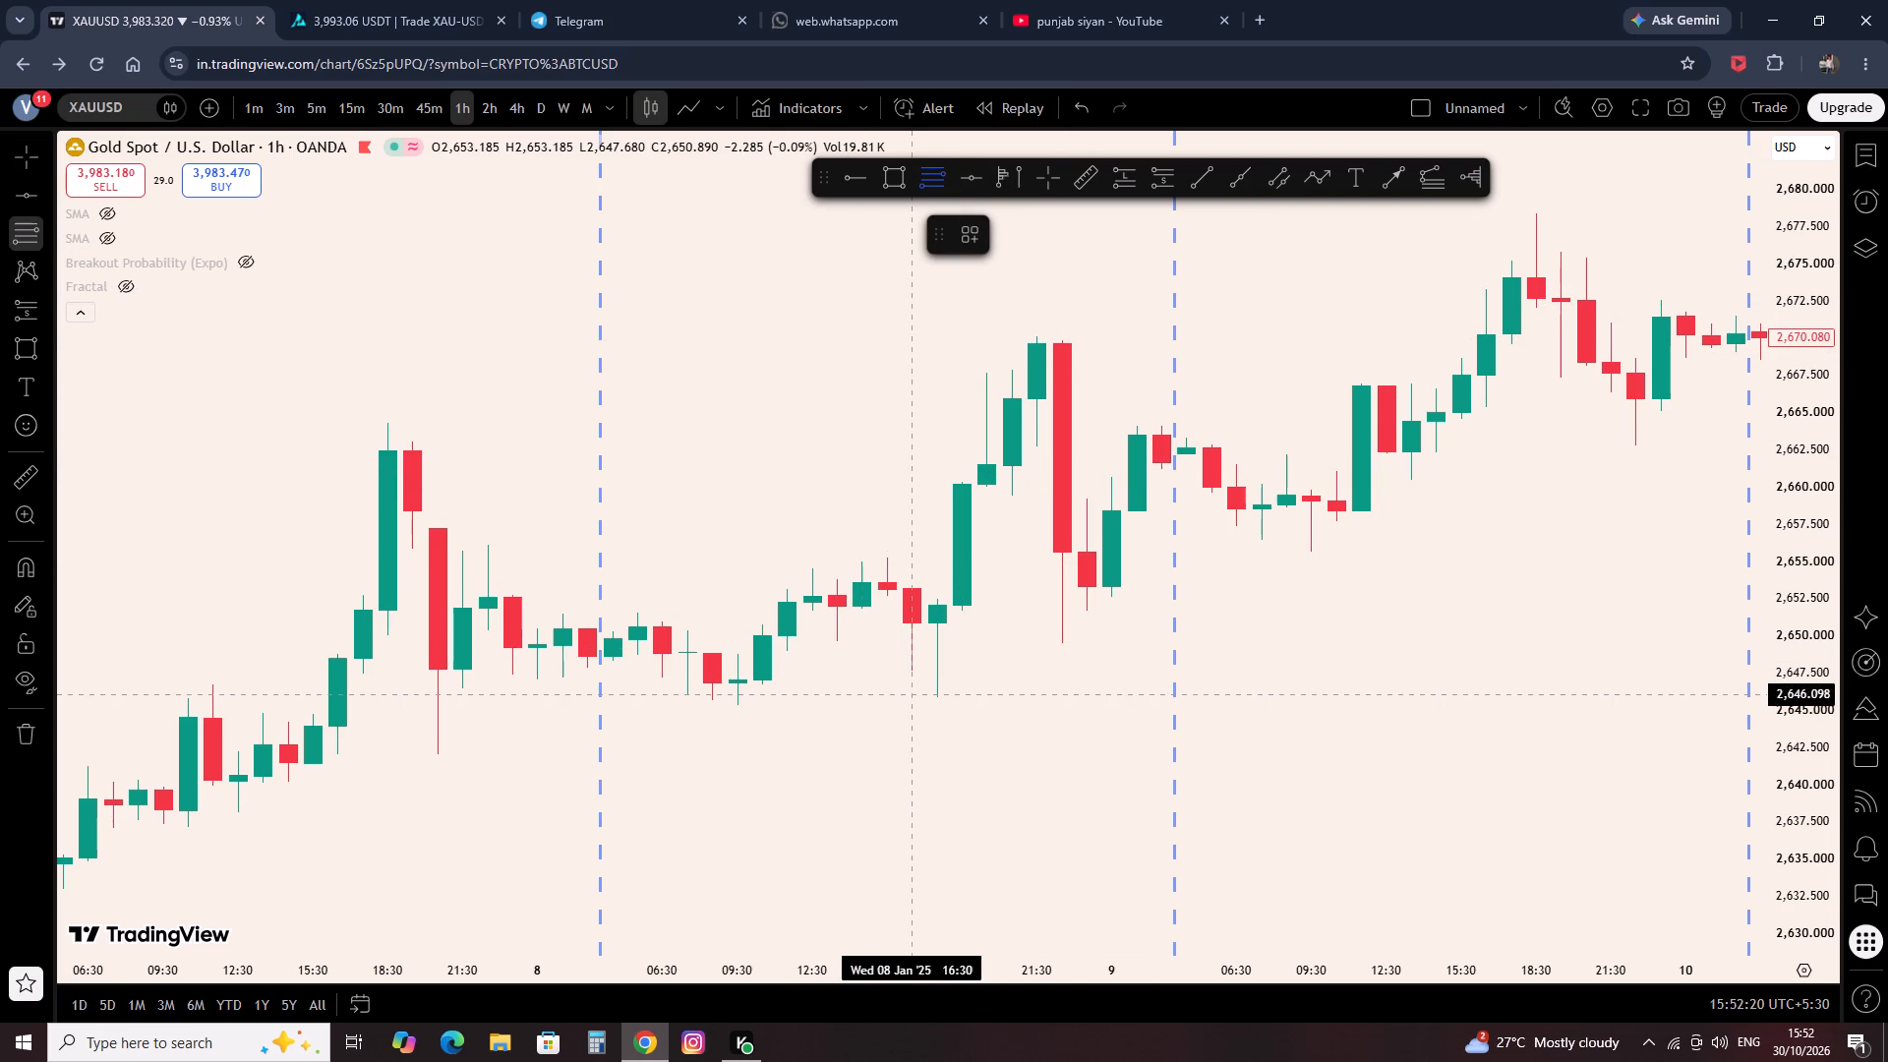
click(907, 699)
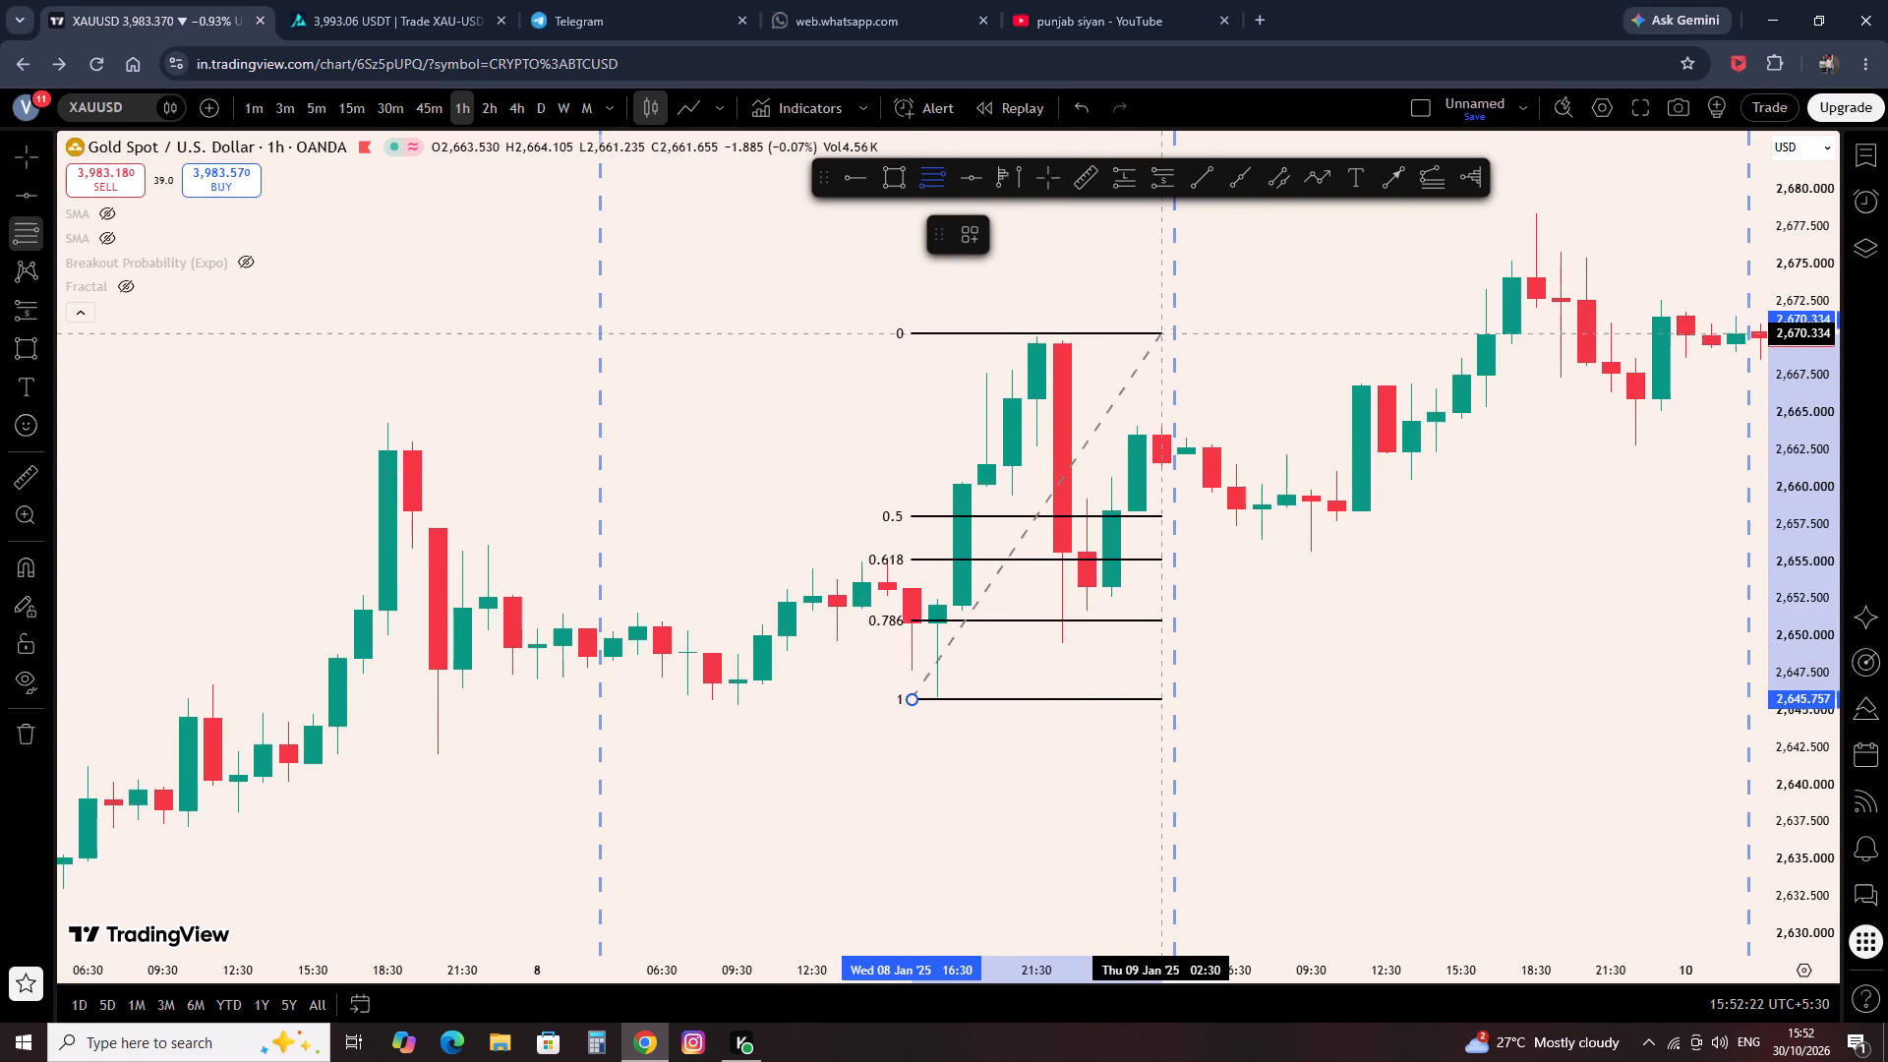
click(1178, 334)
click(1249, 324)
drag(1324, 325, 1208, 342)
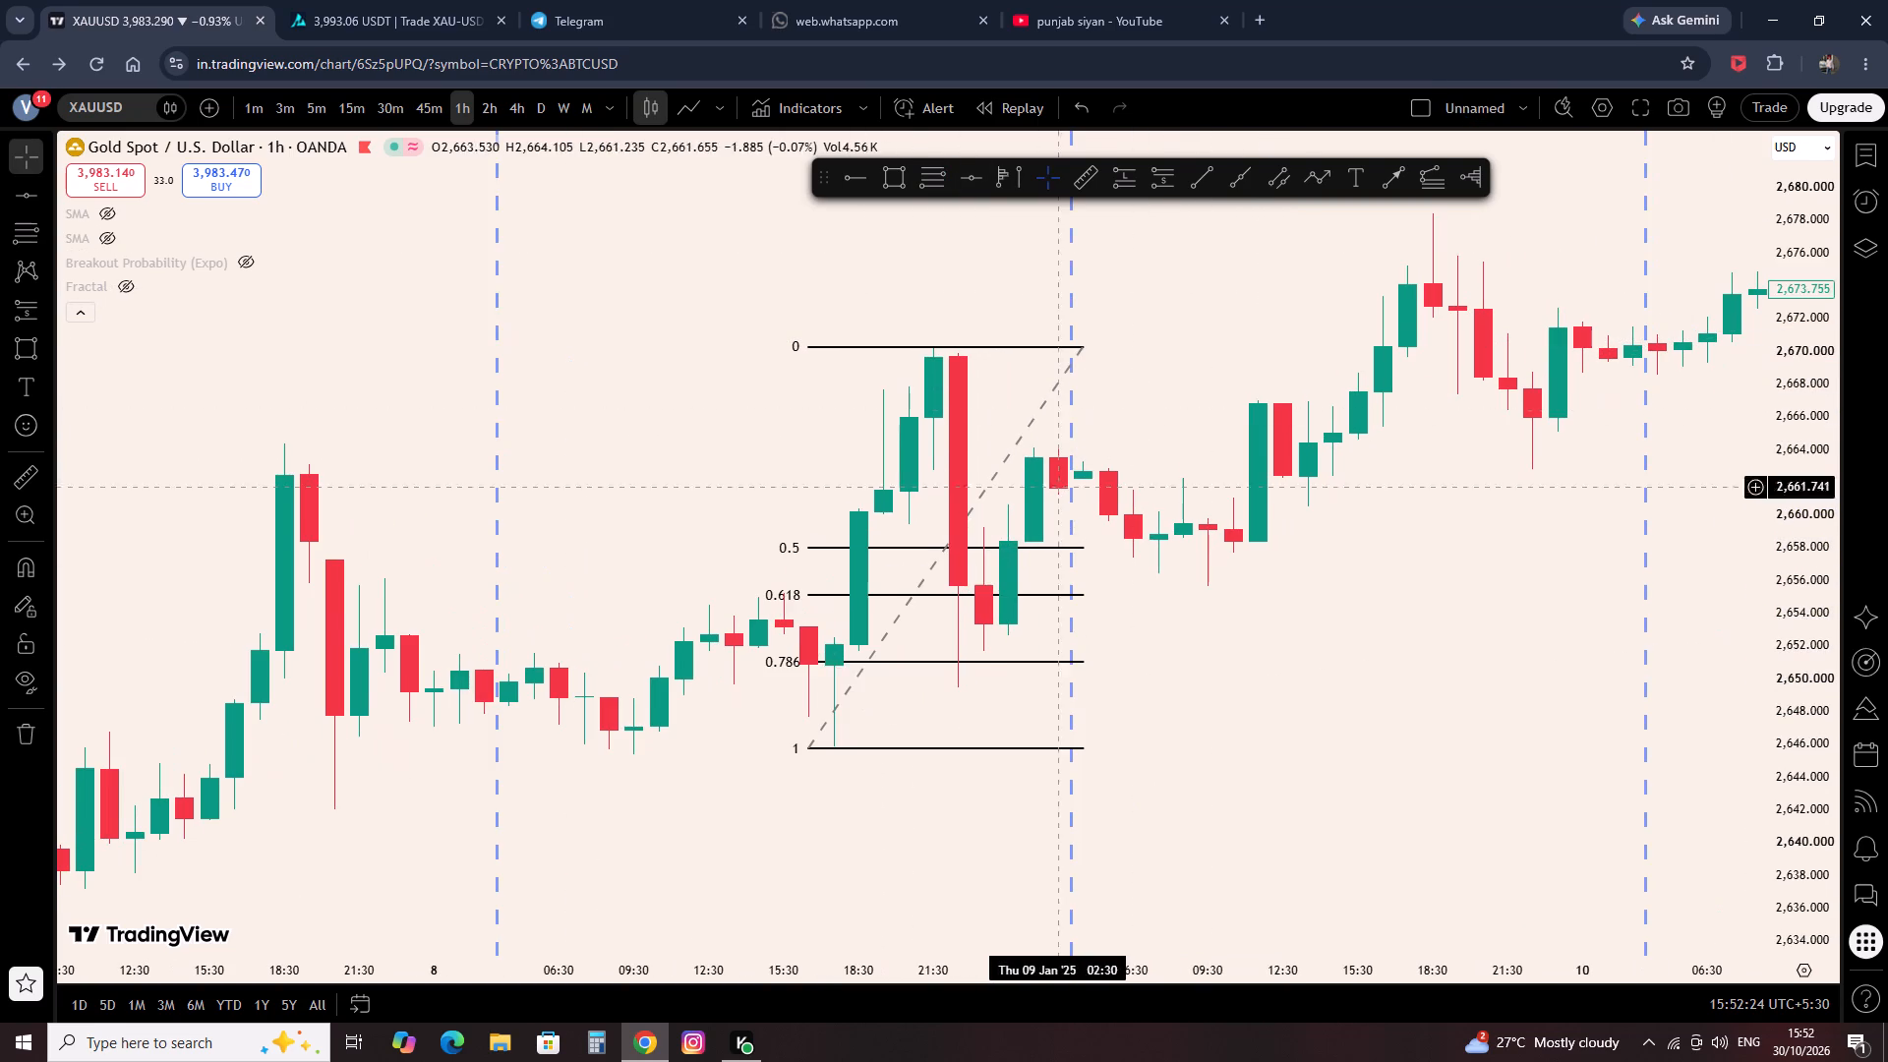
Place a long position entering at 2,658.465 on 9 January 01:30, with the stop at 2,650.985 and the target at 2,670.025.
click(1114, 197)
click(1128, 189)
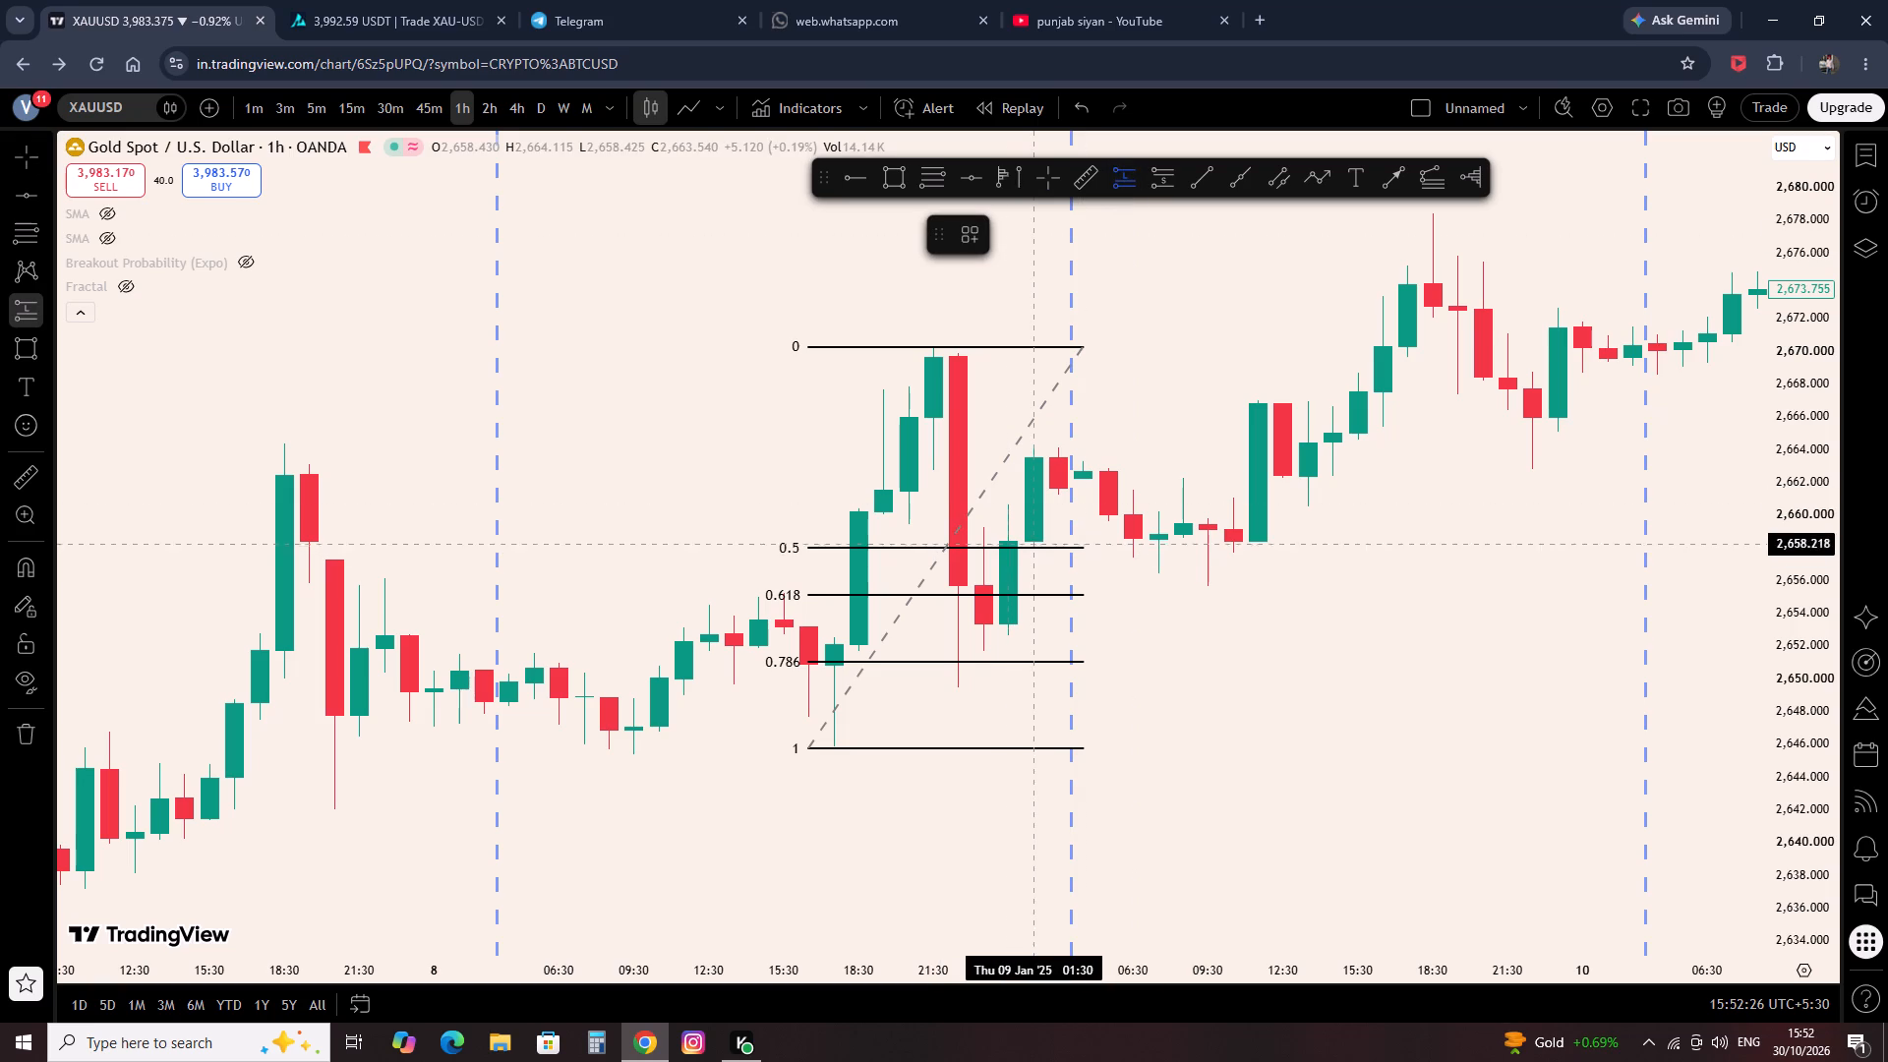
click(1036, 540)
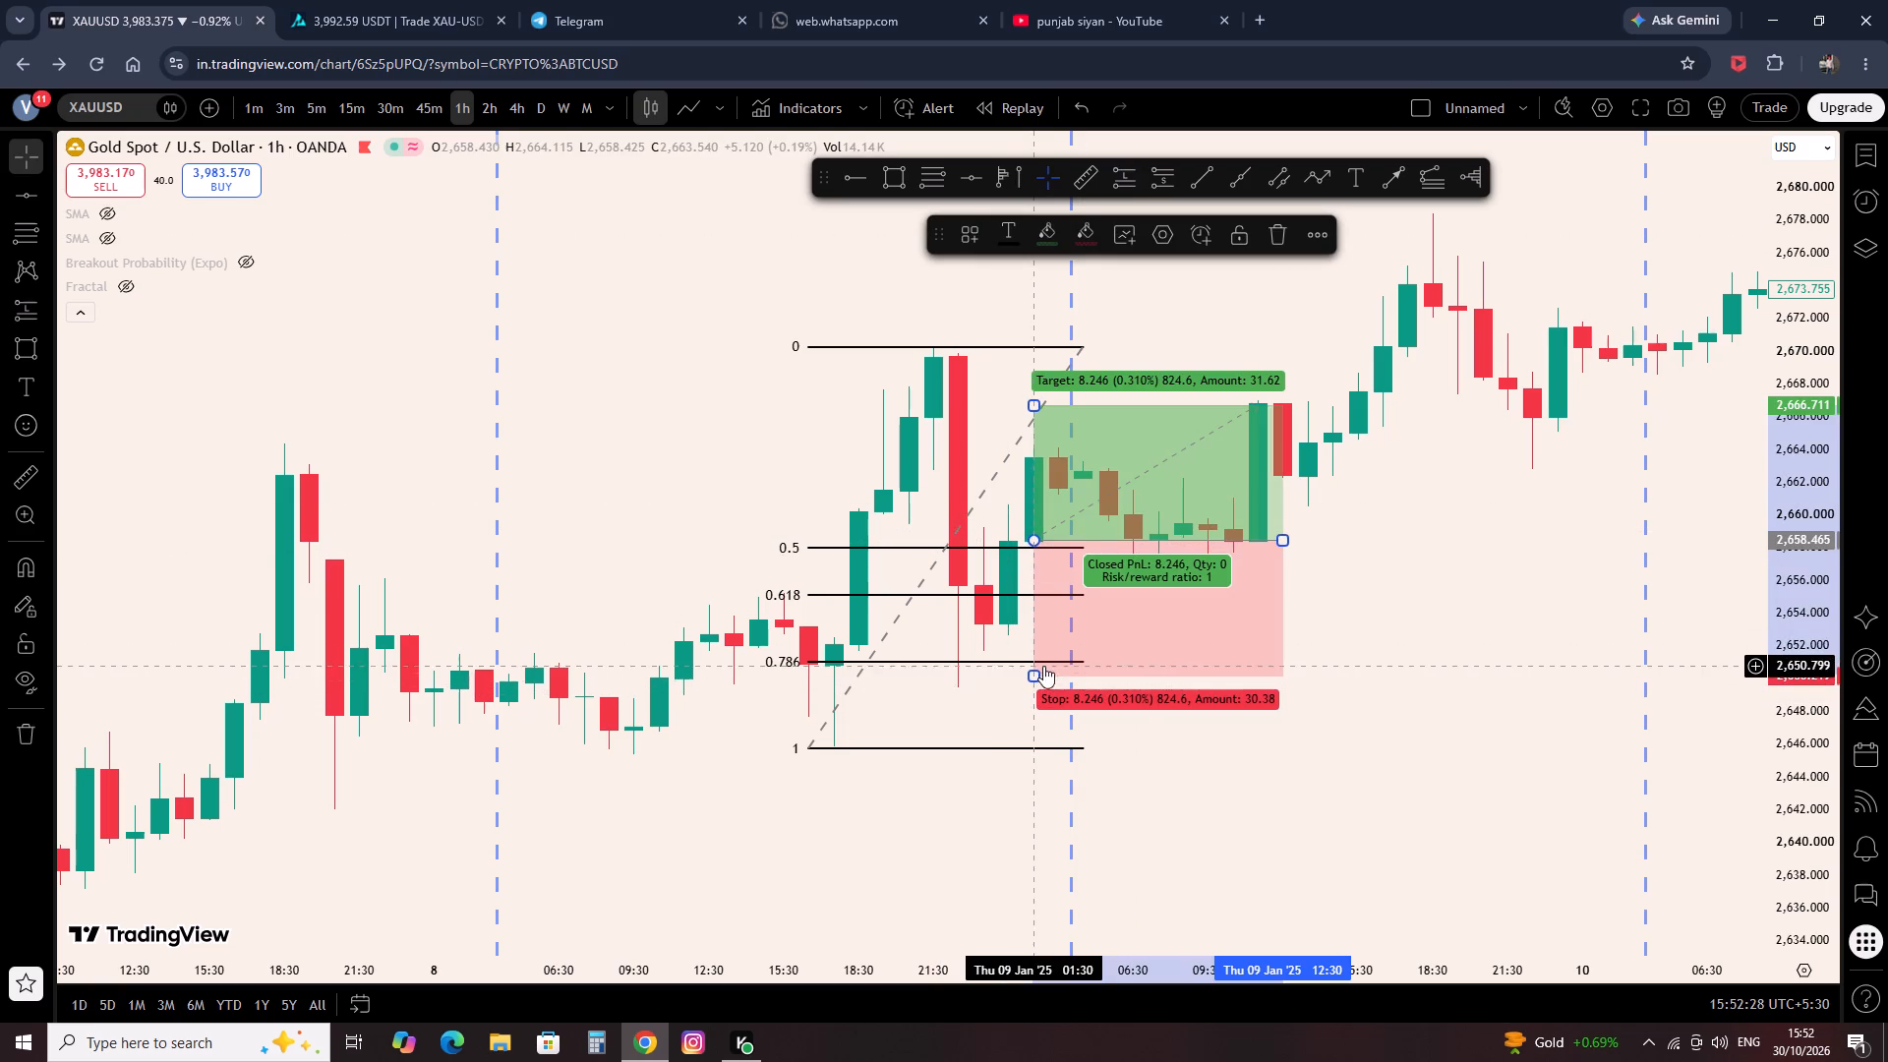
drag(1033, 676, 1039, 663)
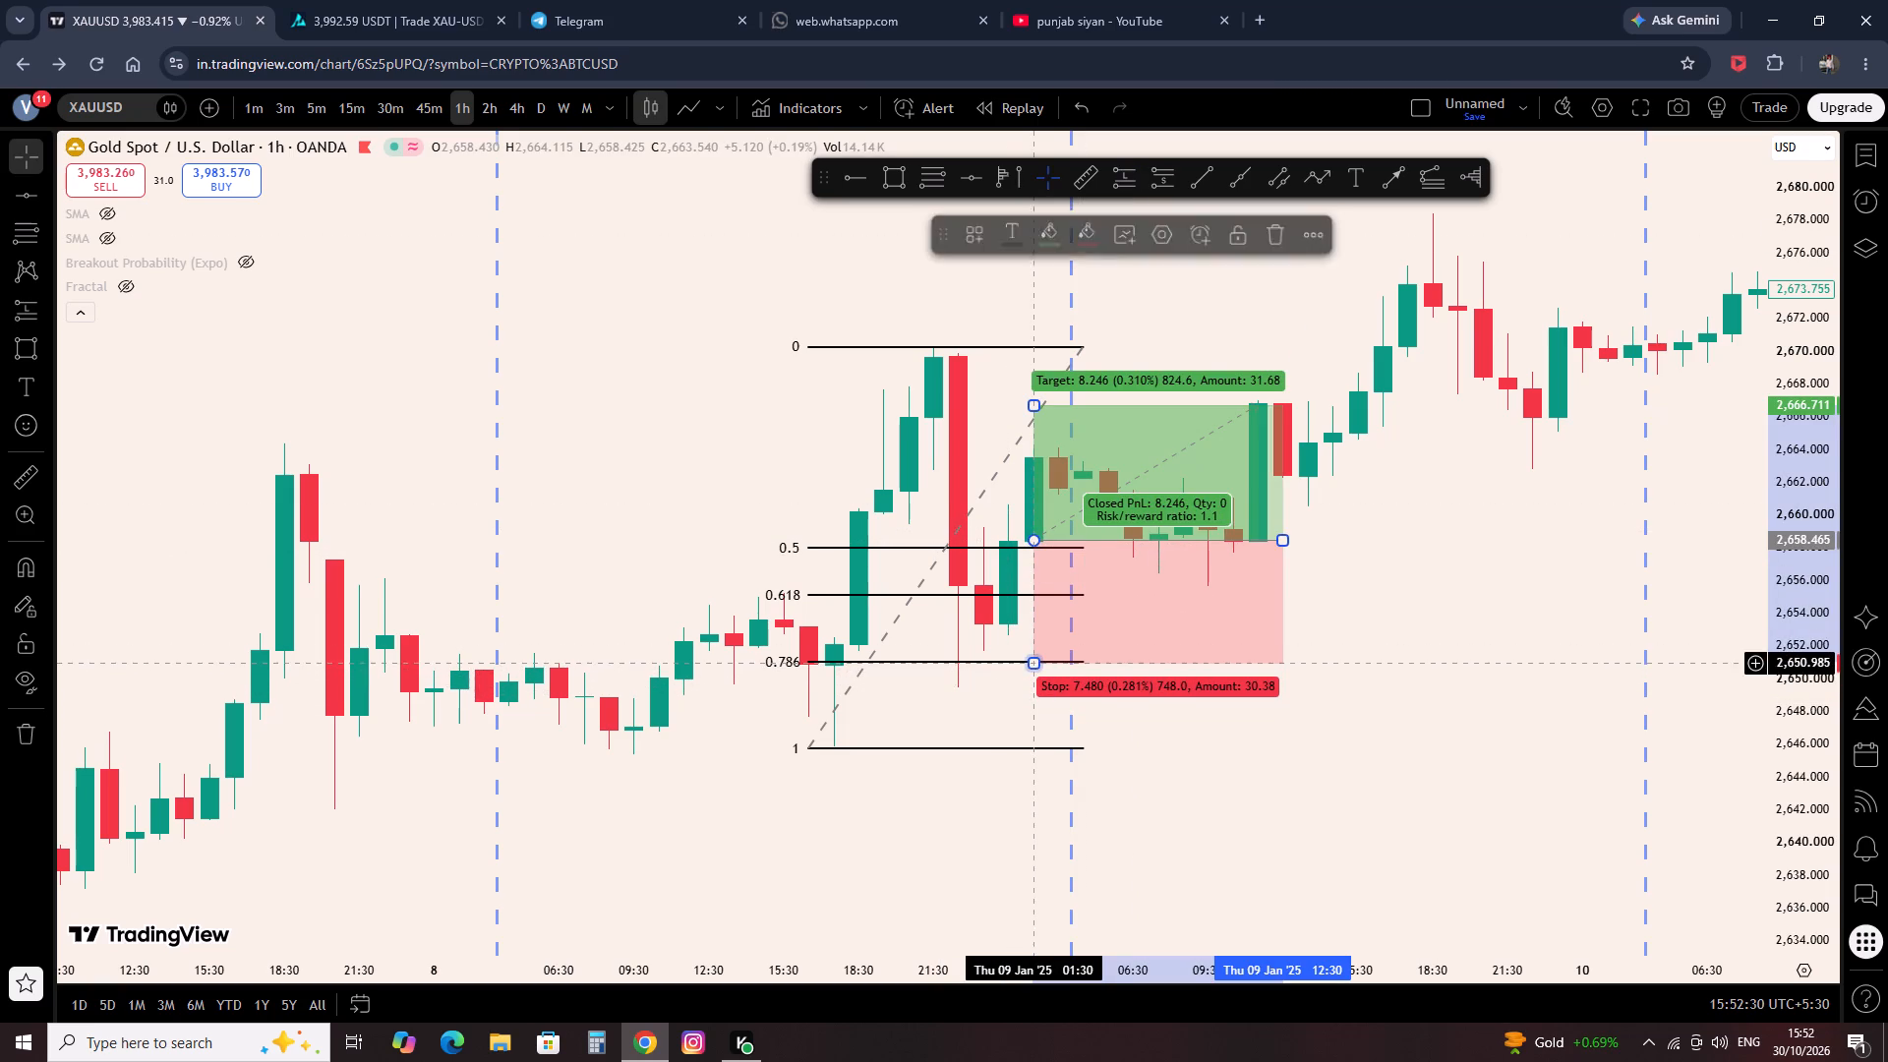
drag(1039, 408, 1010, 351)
Shift the Fib retracement to start at 2,646.258 and move its upper end to about 2,670.3 at 9 January 05:30.
drag(1006, 348, 998, 339)
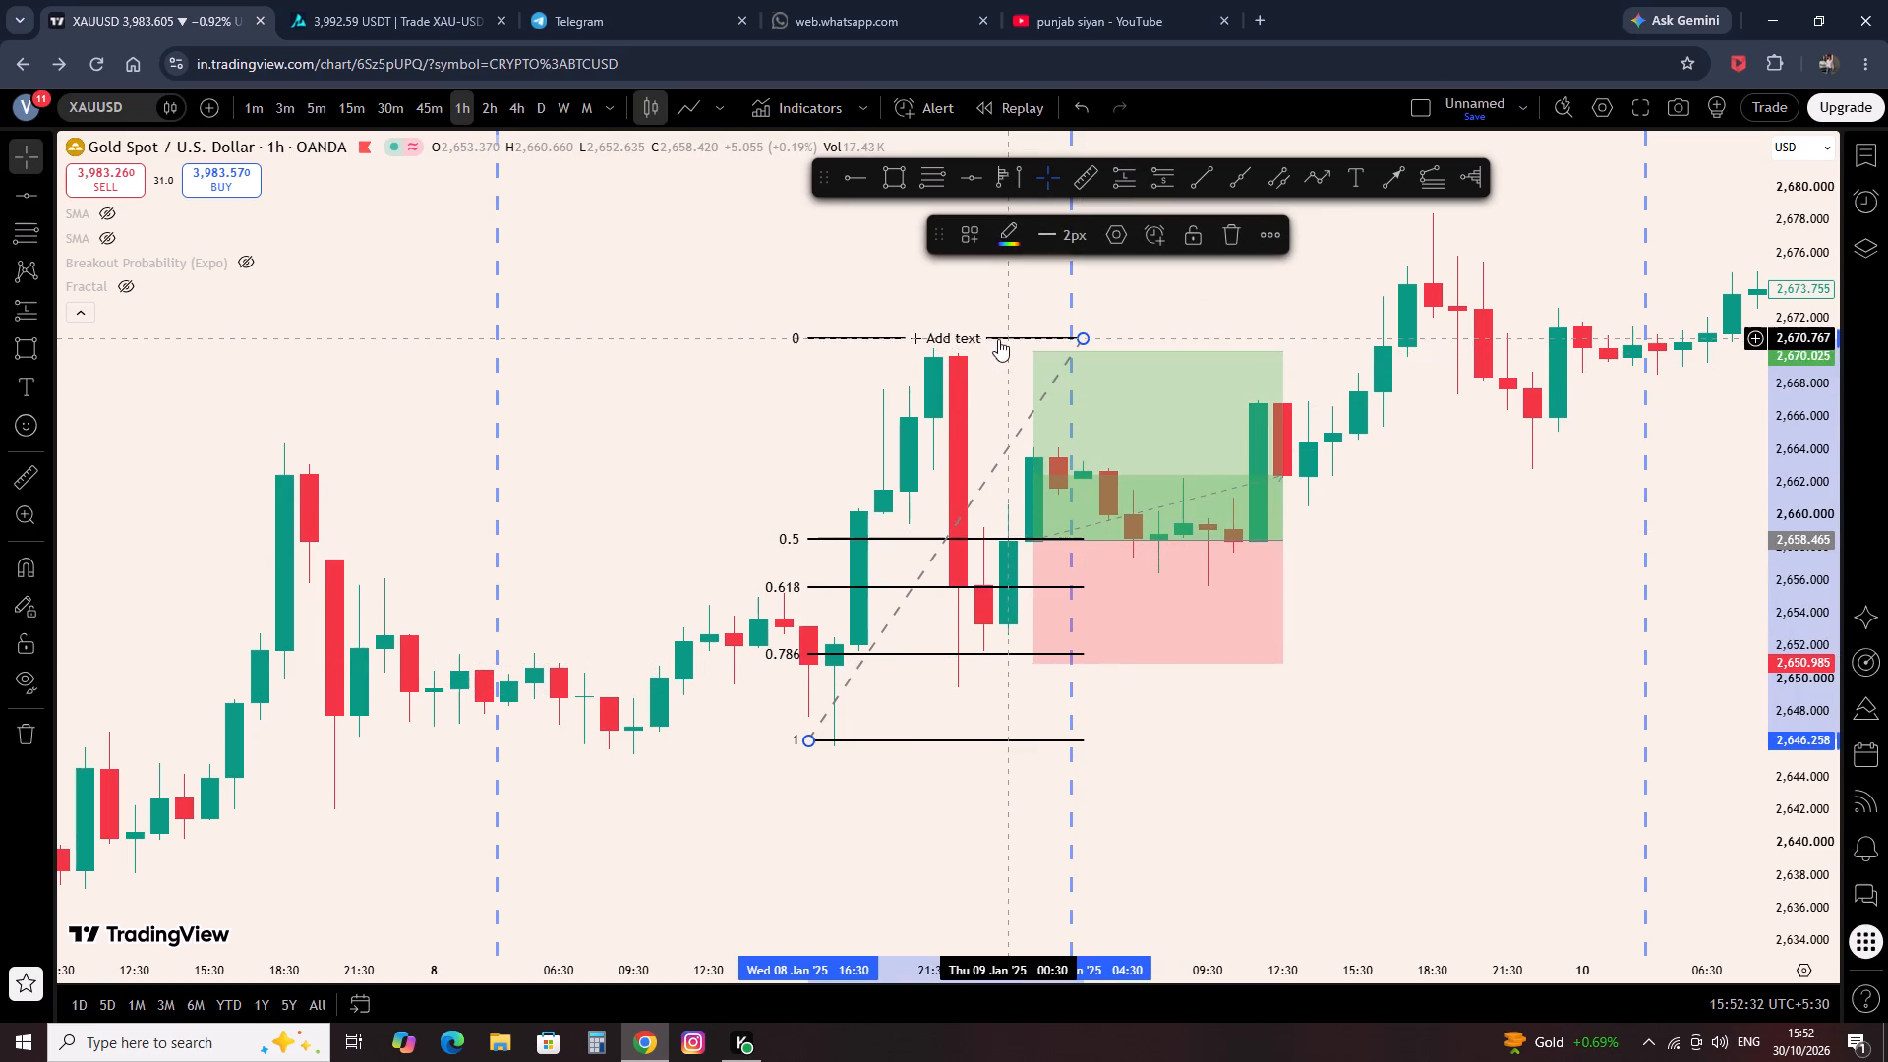
drag(1077, 334, 1078, 334)
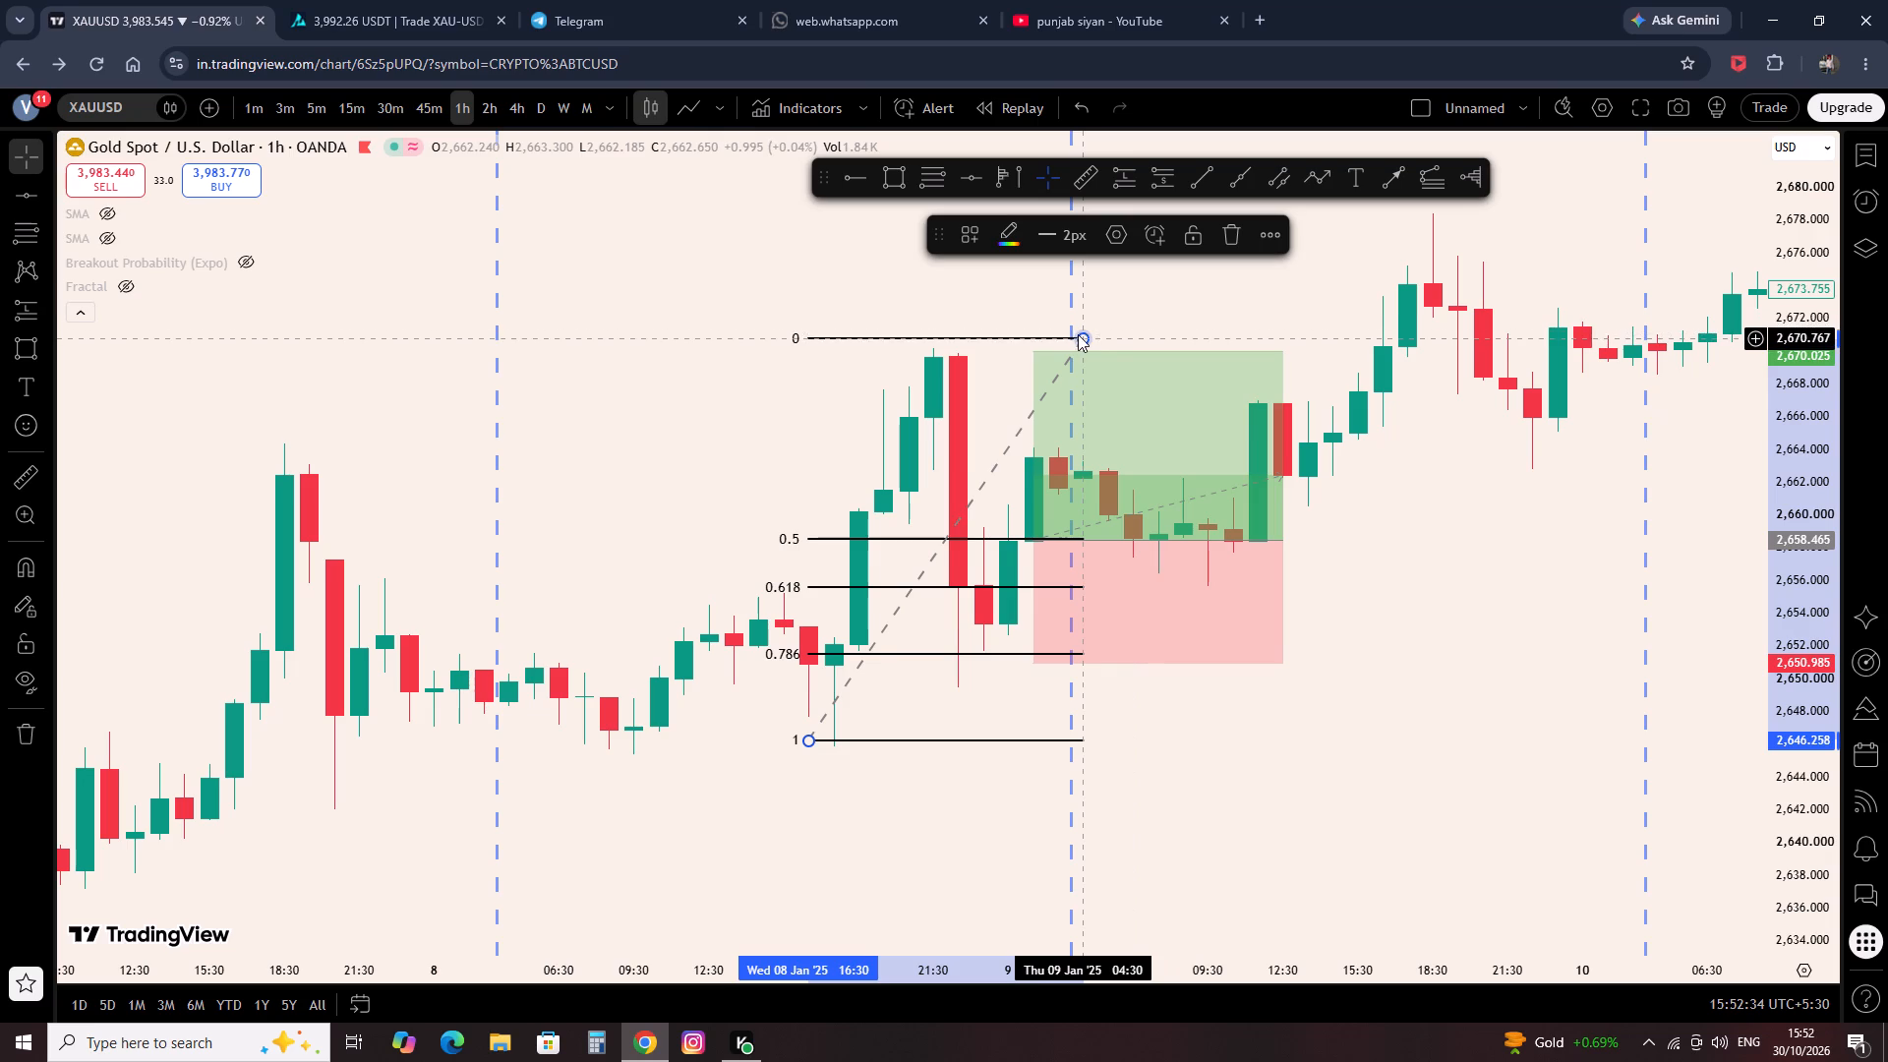
drag(1078, 334, 1096, 346)
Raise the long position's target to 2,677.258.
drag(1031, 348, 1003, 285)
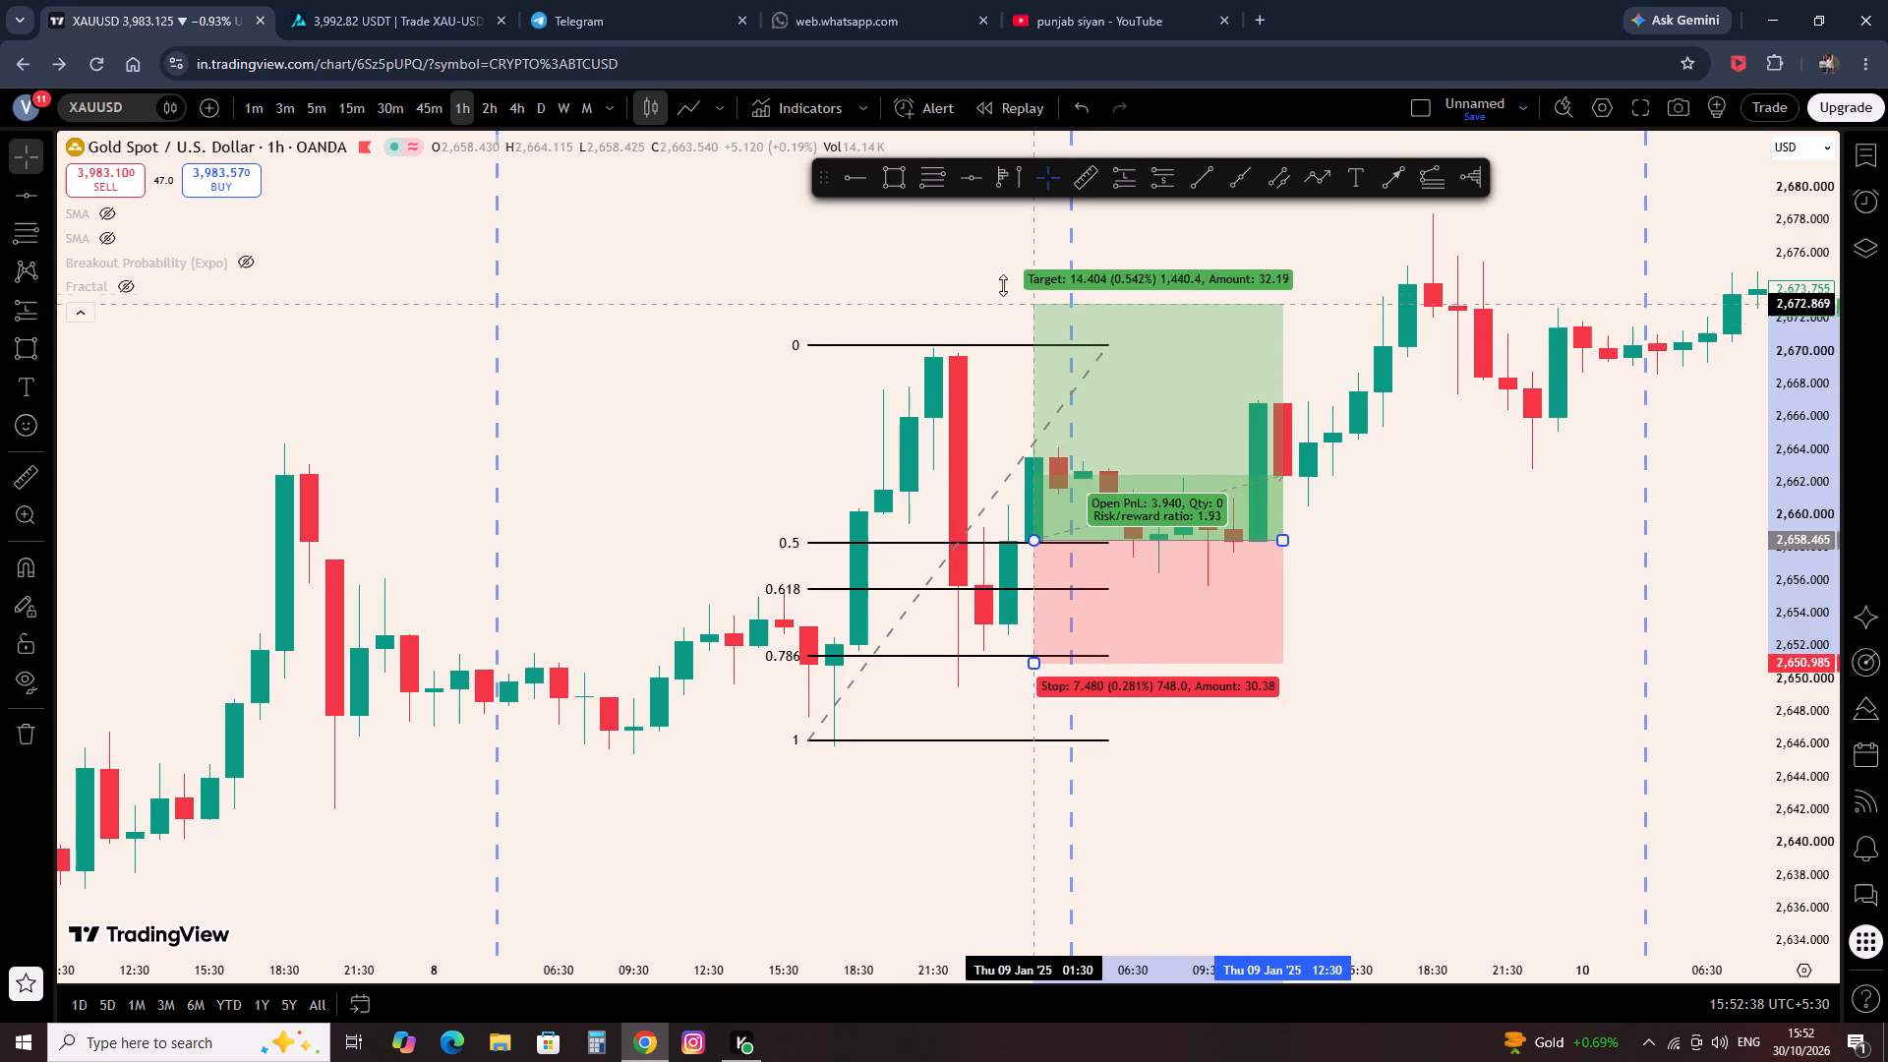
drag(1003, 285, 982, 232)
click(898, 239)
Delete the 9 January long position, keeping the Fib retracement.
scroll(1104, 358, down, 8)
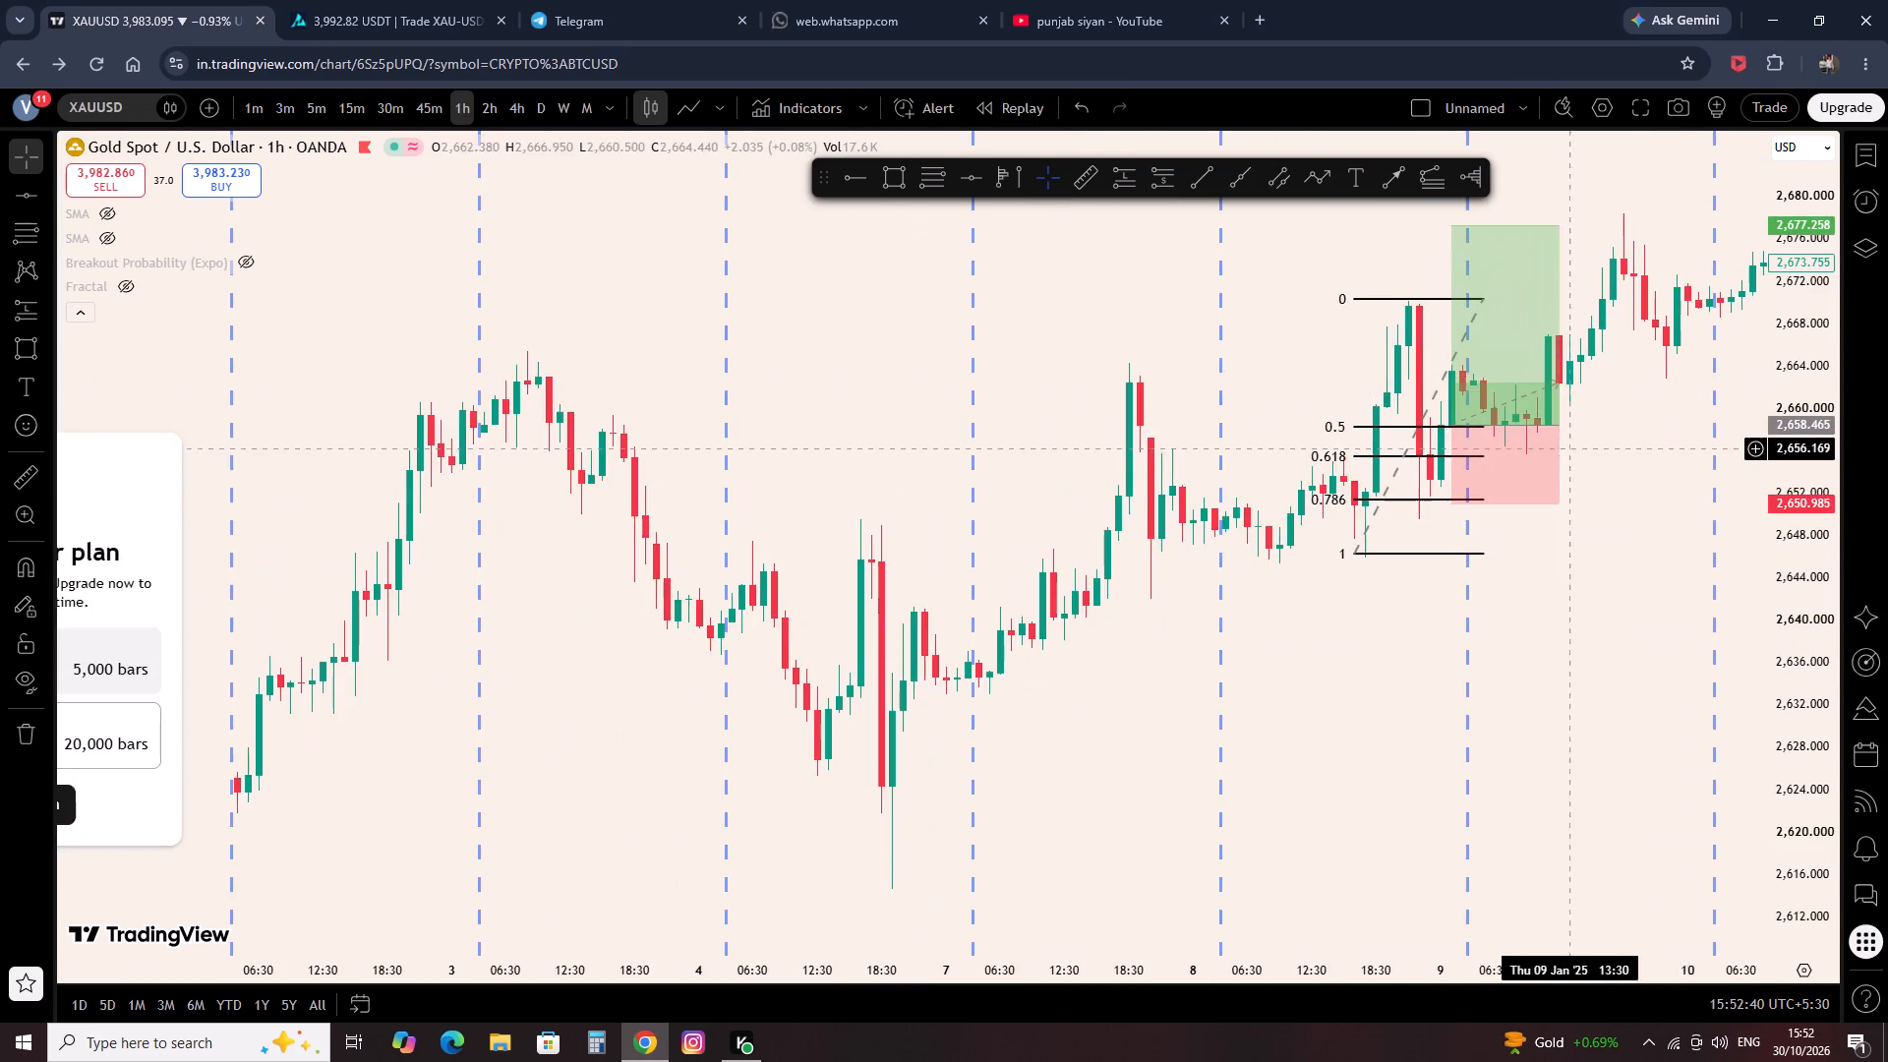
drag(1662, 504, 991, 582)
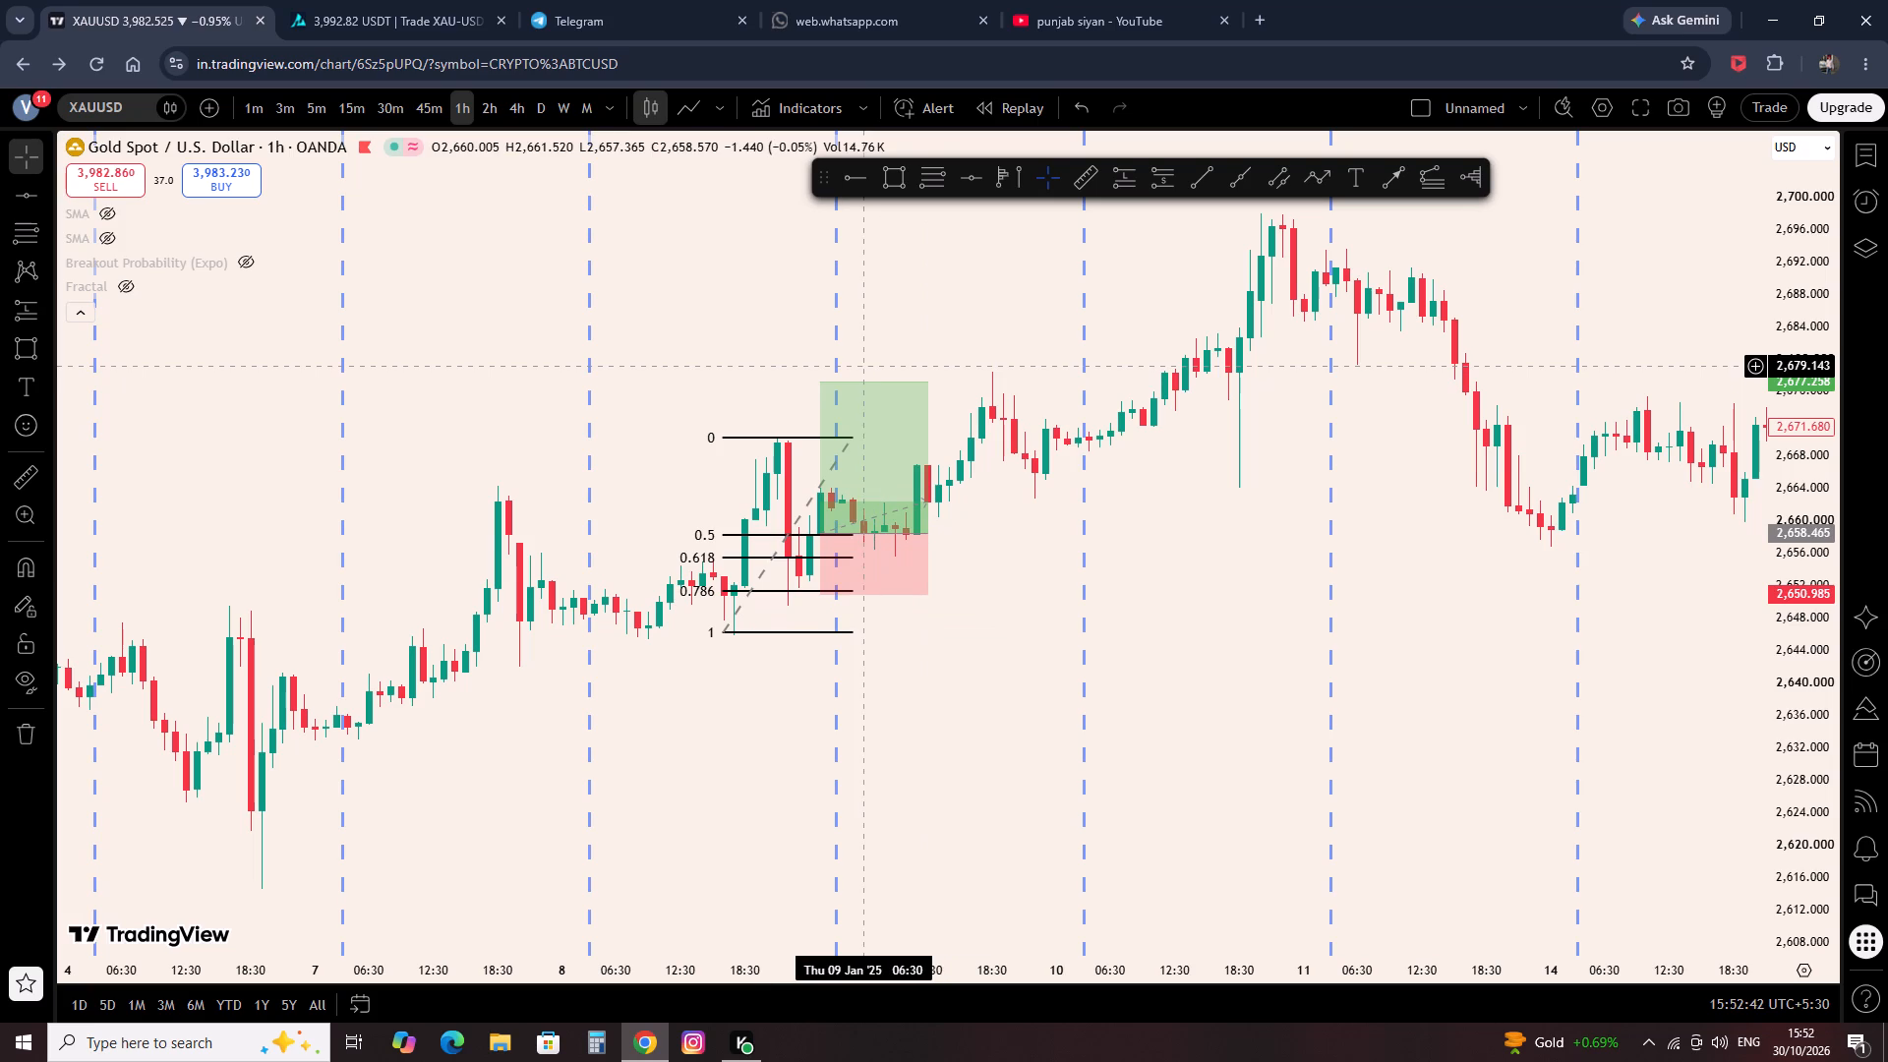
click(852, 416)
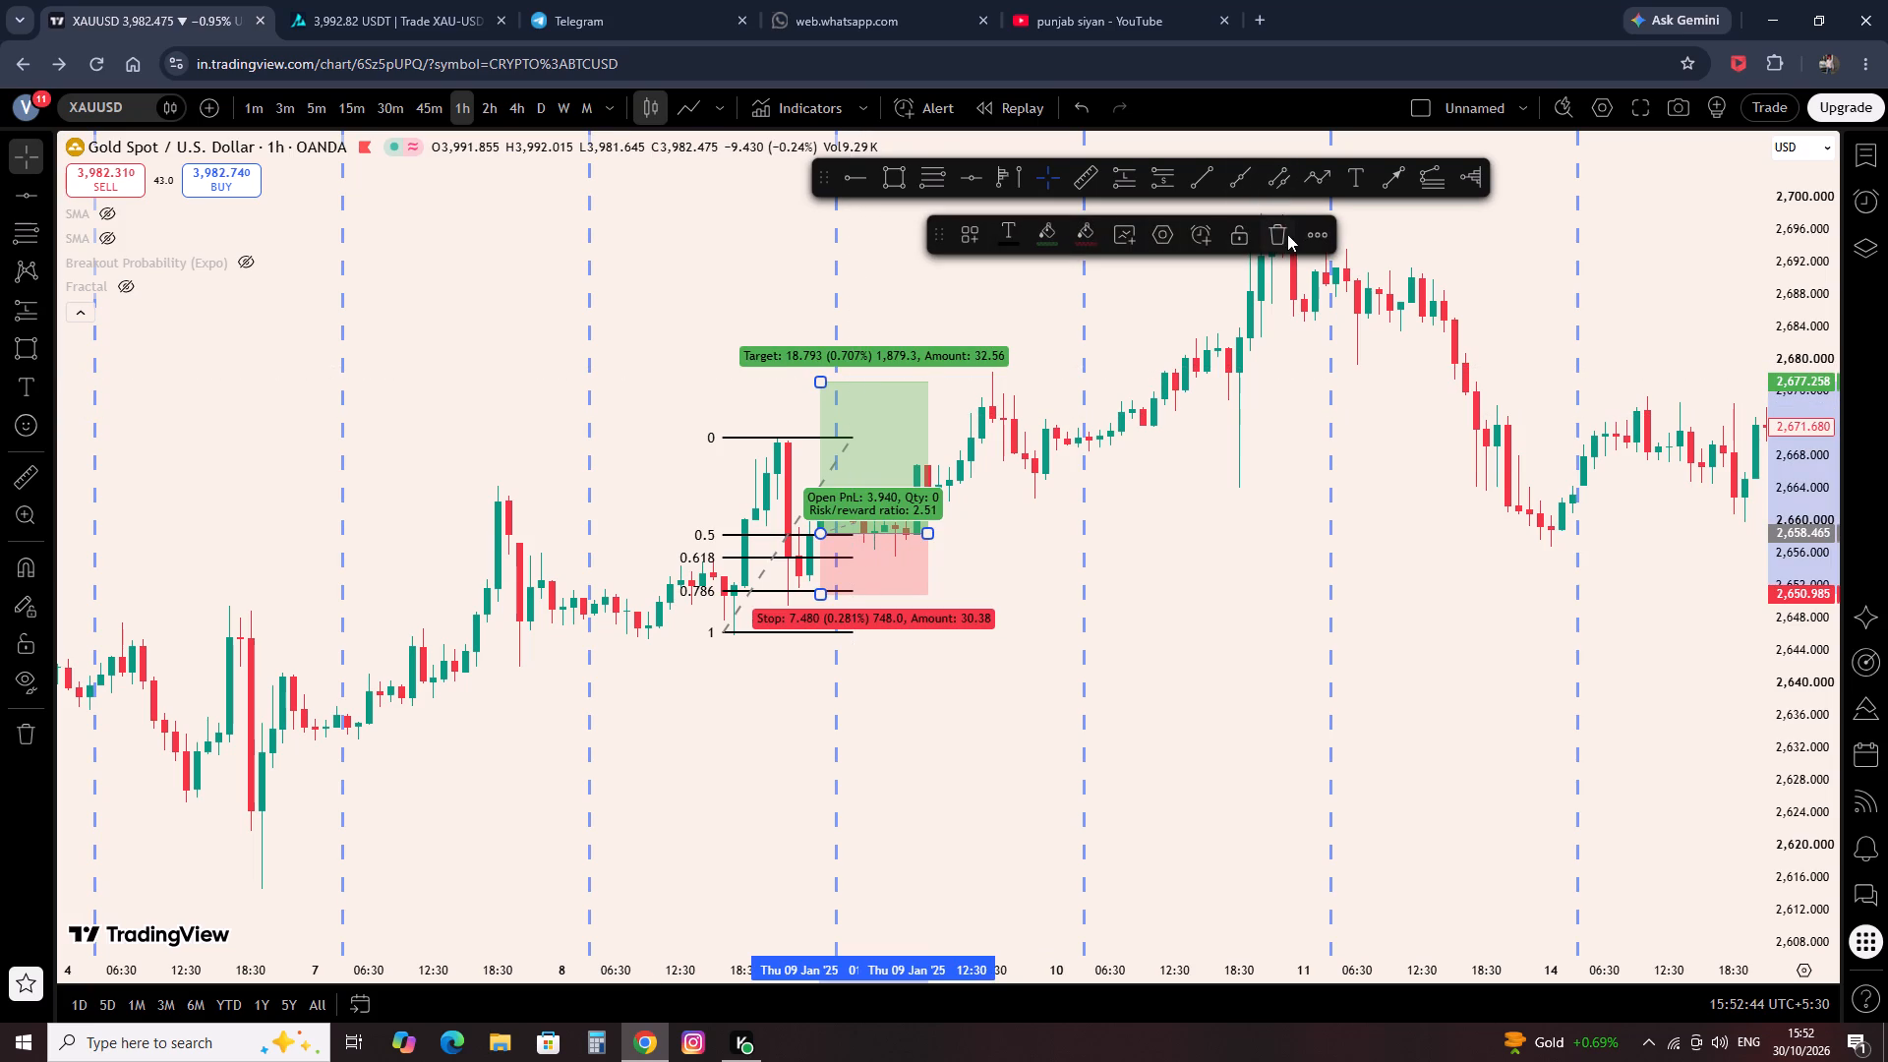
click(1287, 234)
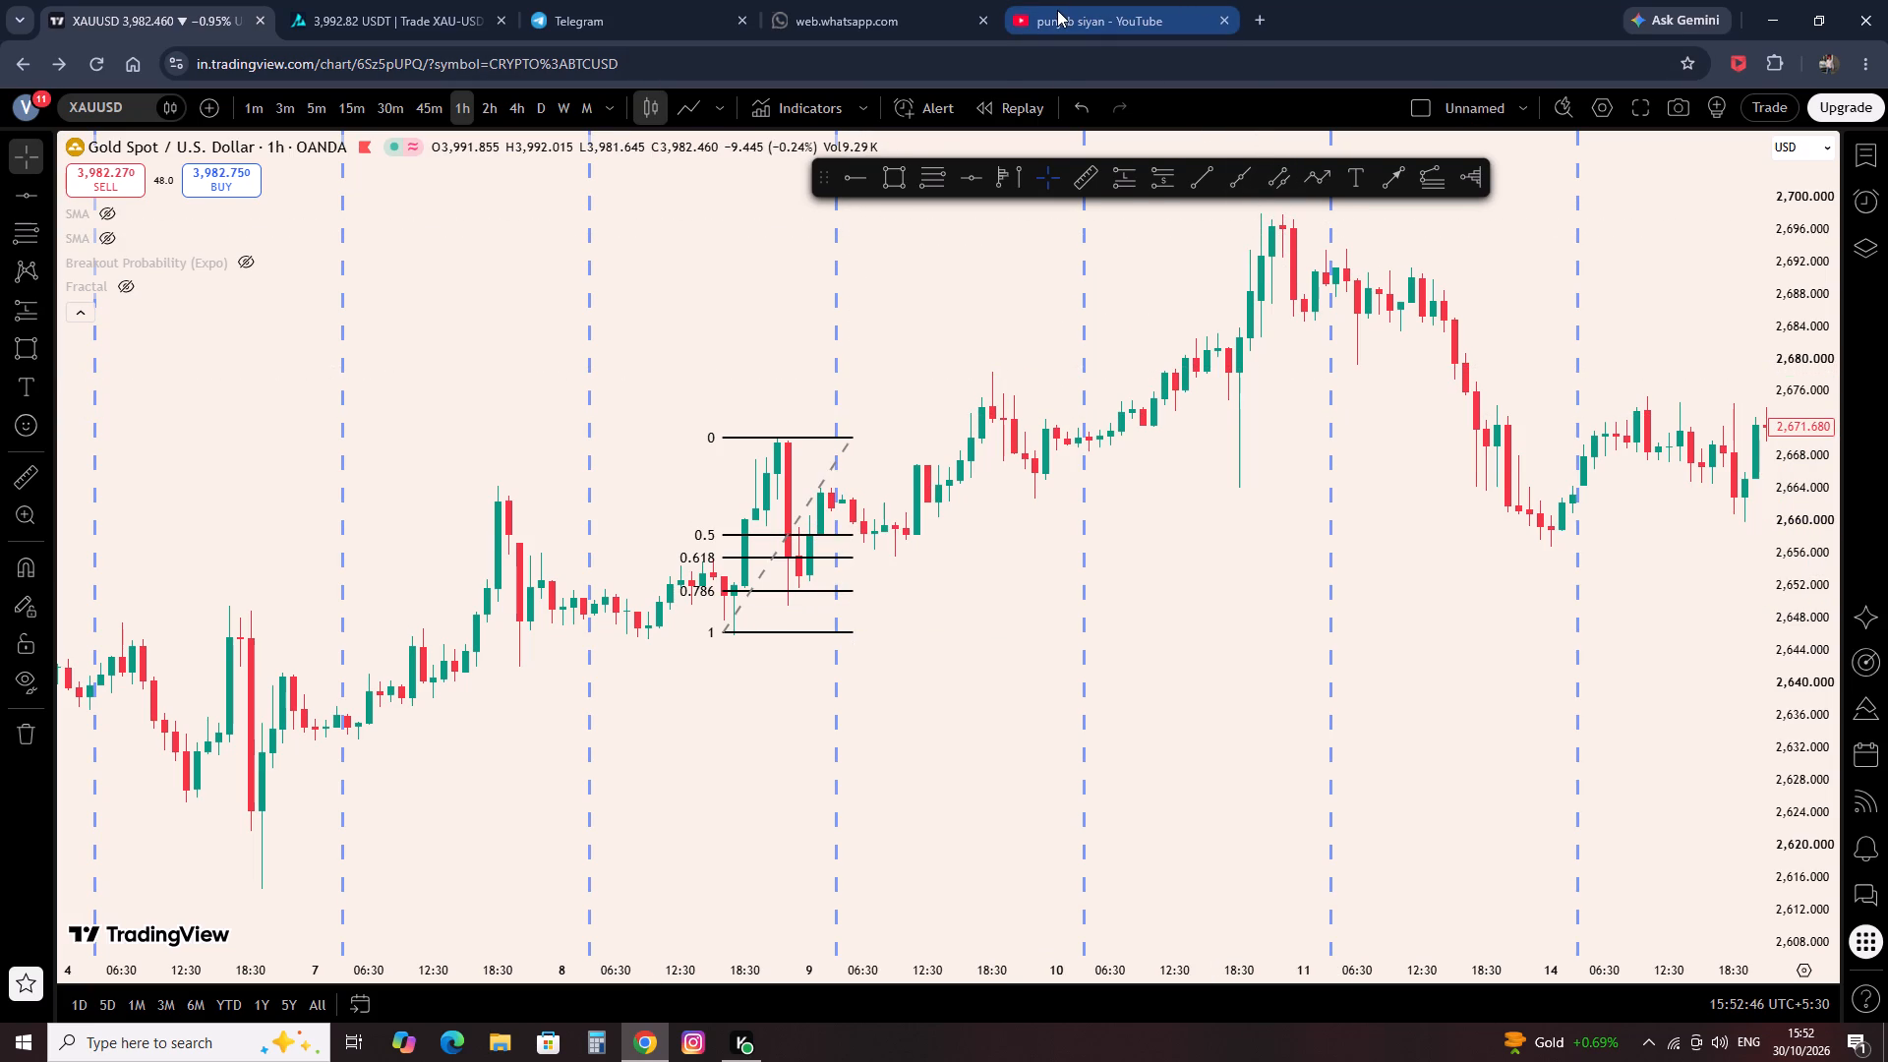
Switch to YouTube and open the Sukh forex channel from the full list of subscriptions.
click(1057, 10)
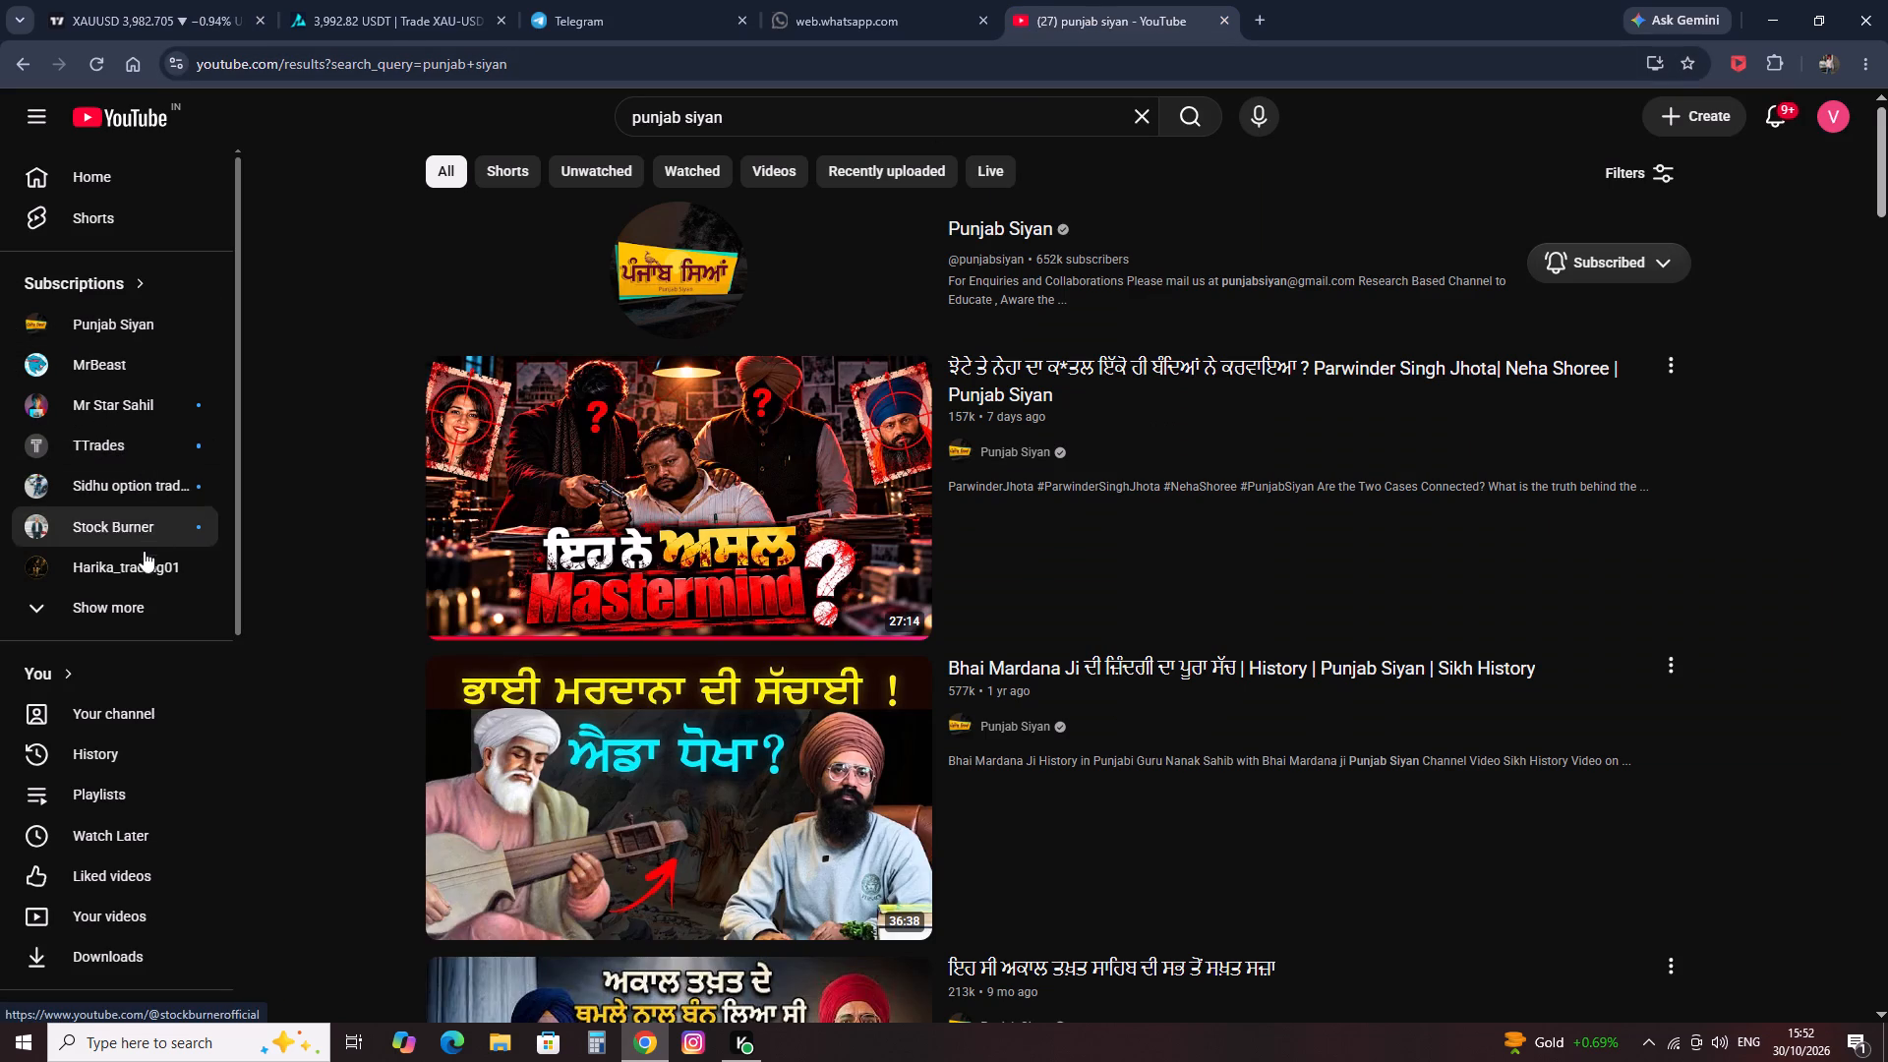
click(105, 620)
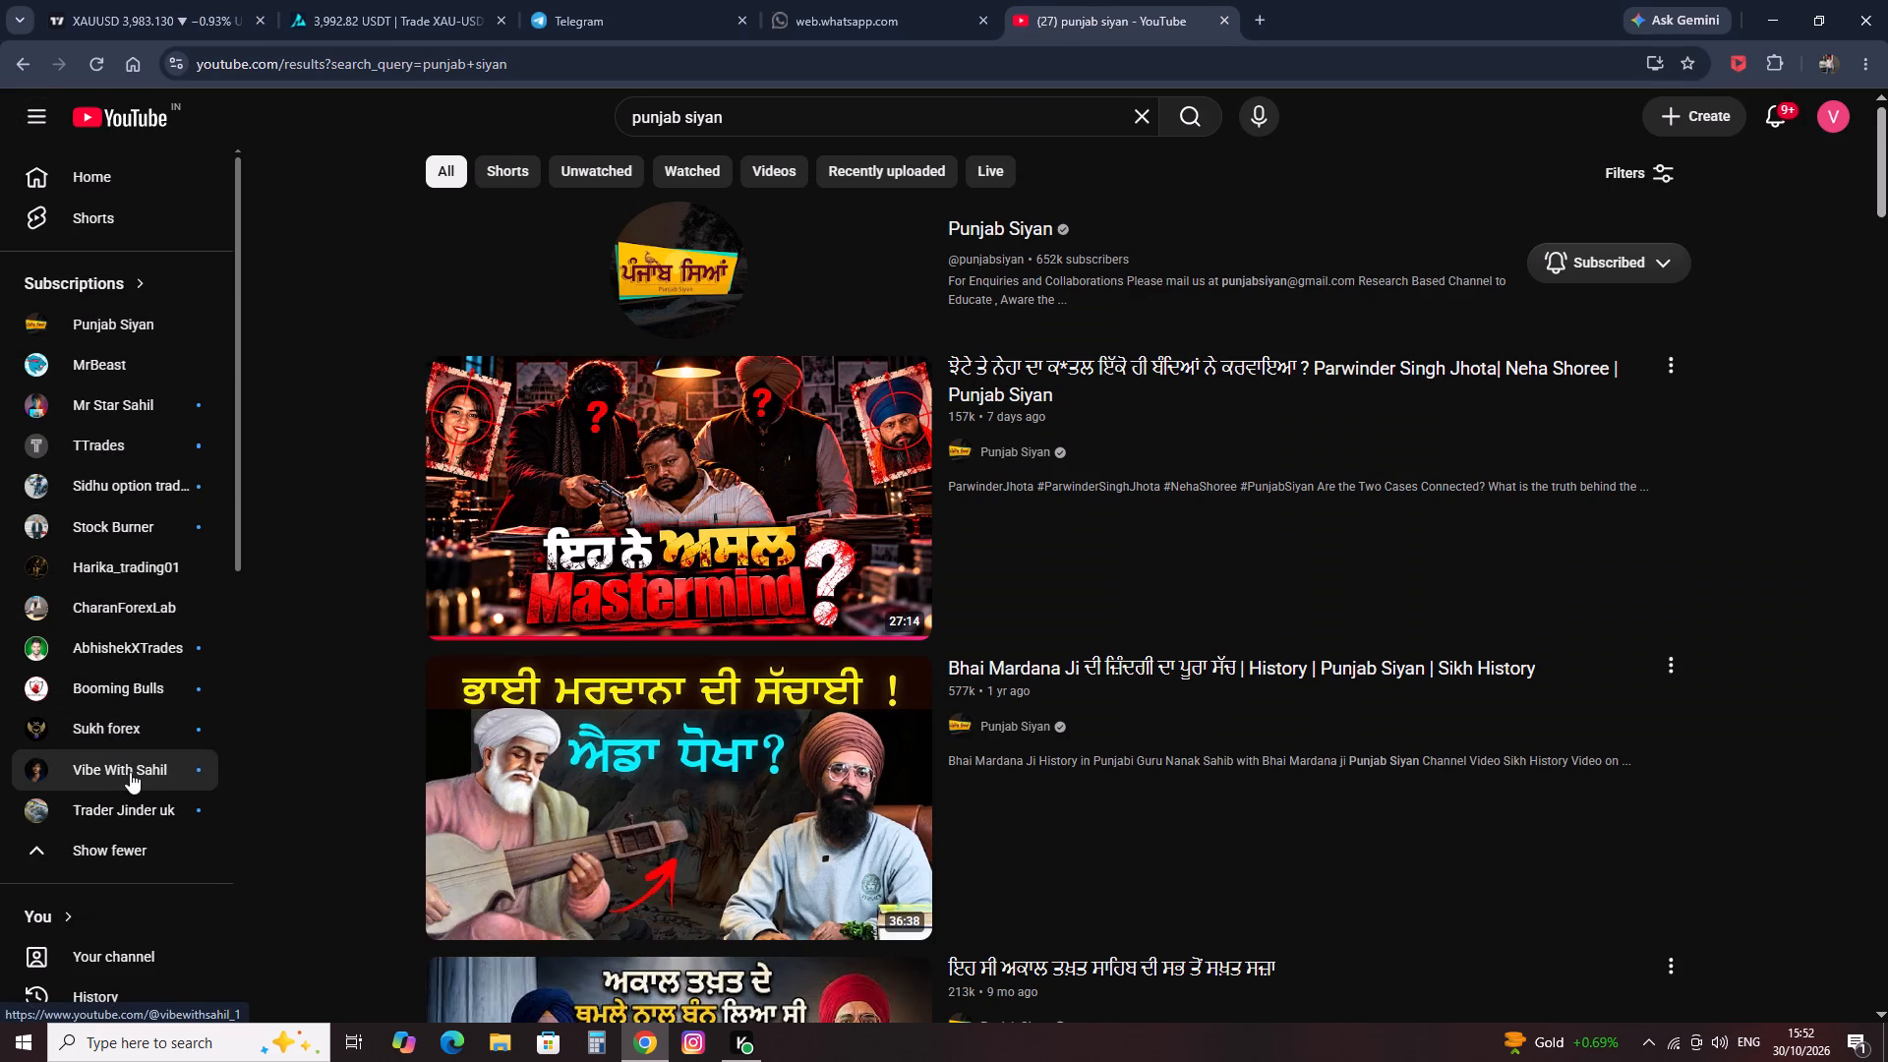
click(136, 737)
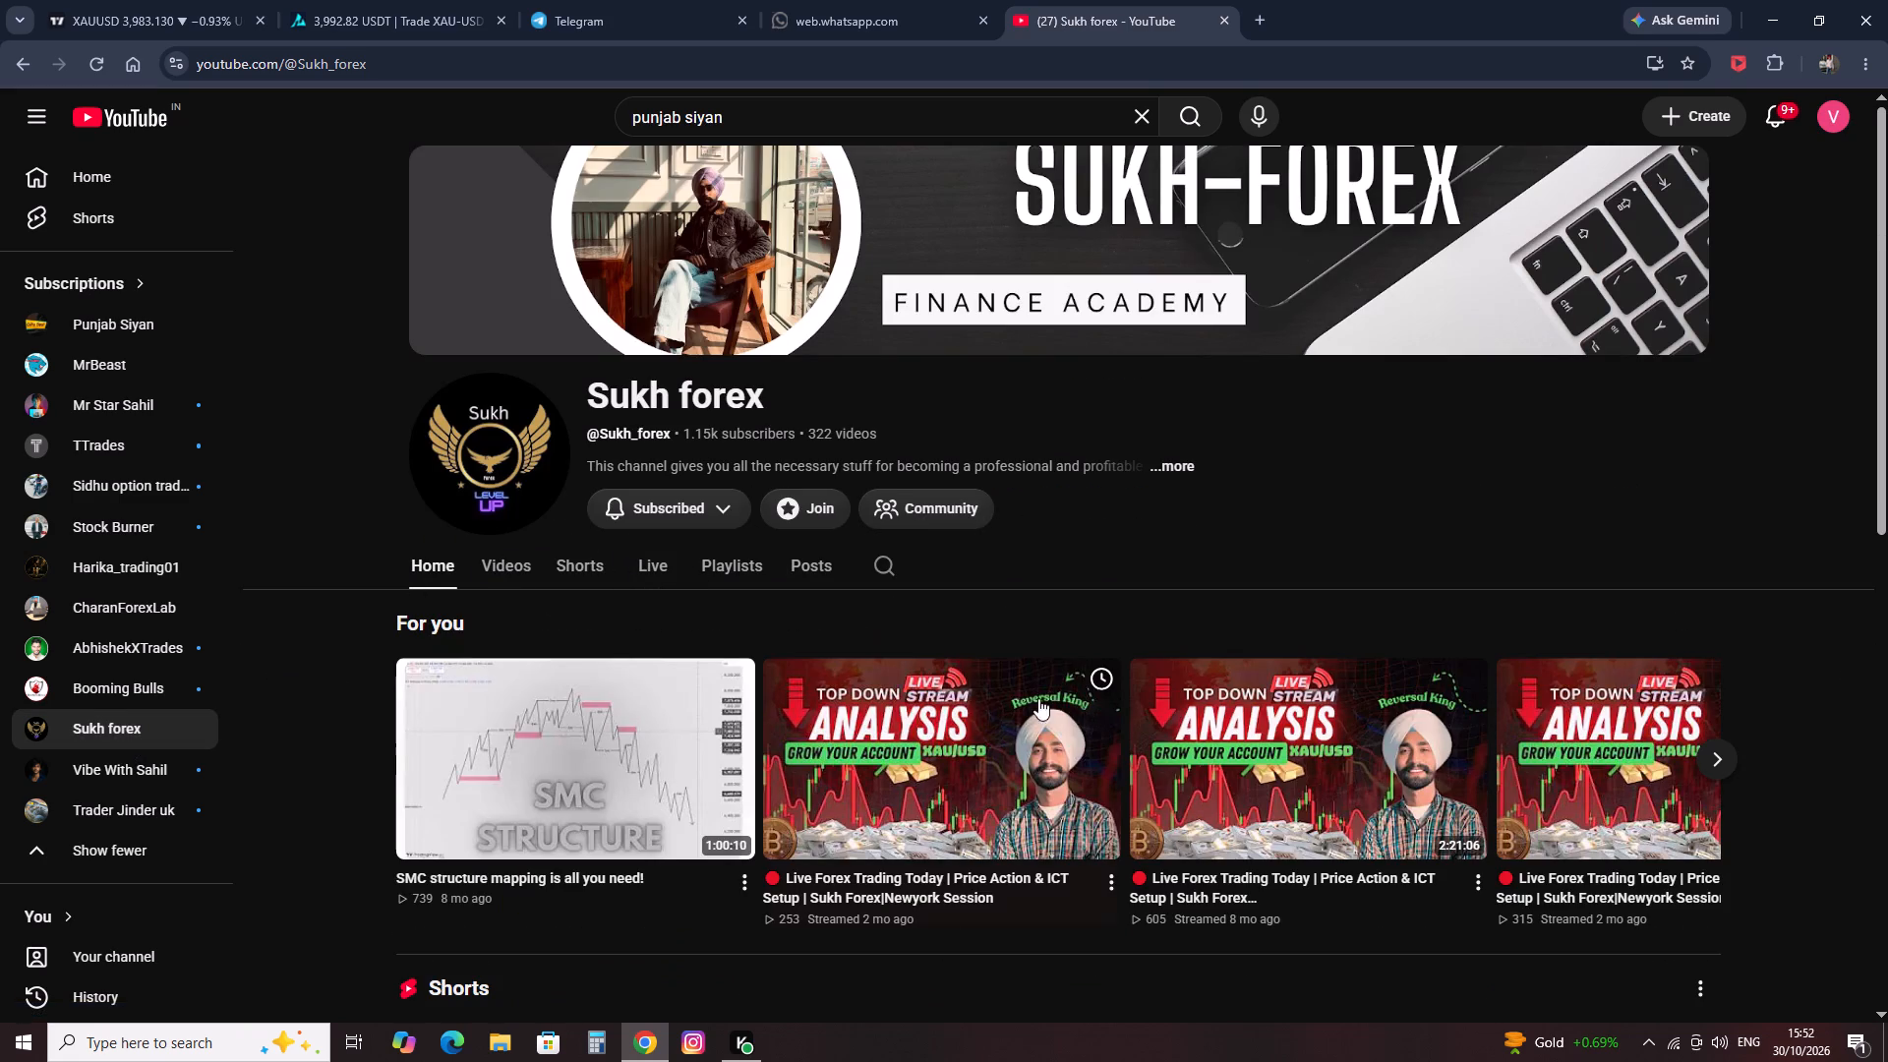
Browse the Sukh forex channel's videos, Shorts and latest live streams.
scroll(994, 795, down, 1)
click(515, 463)
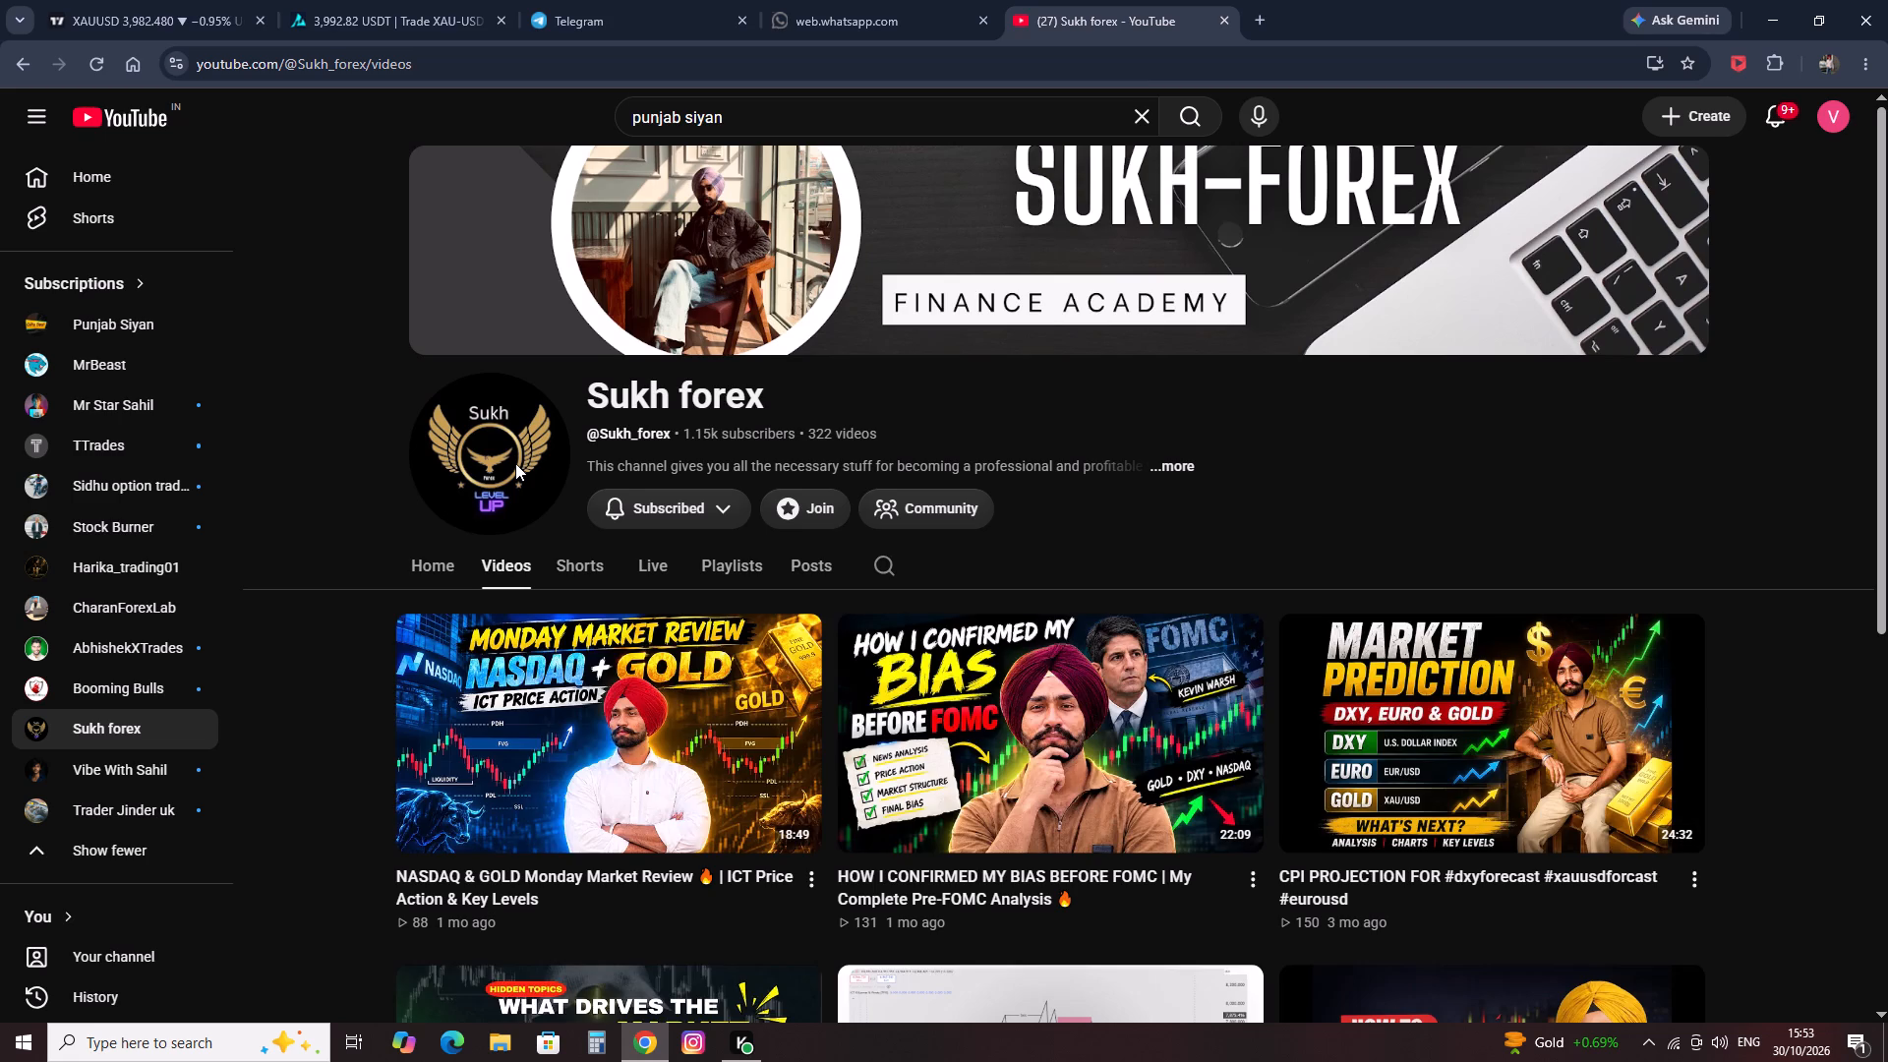
scroll(541, 482, down, 3)
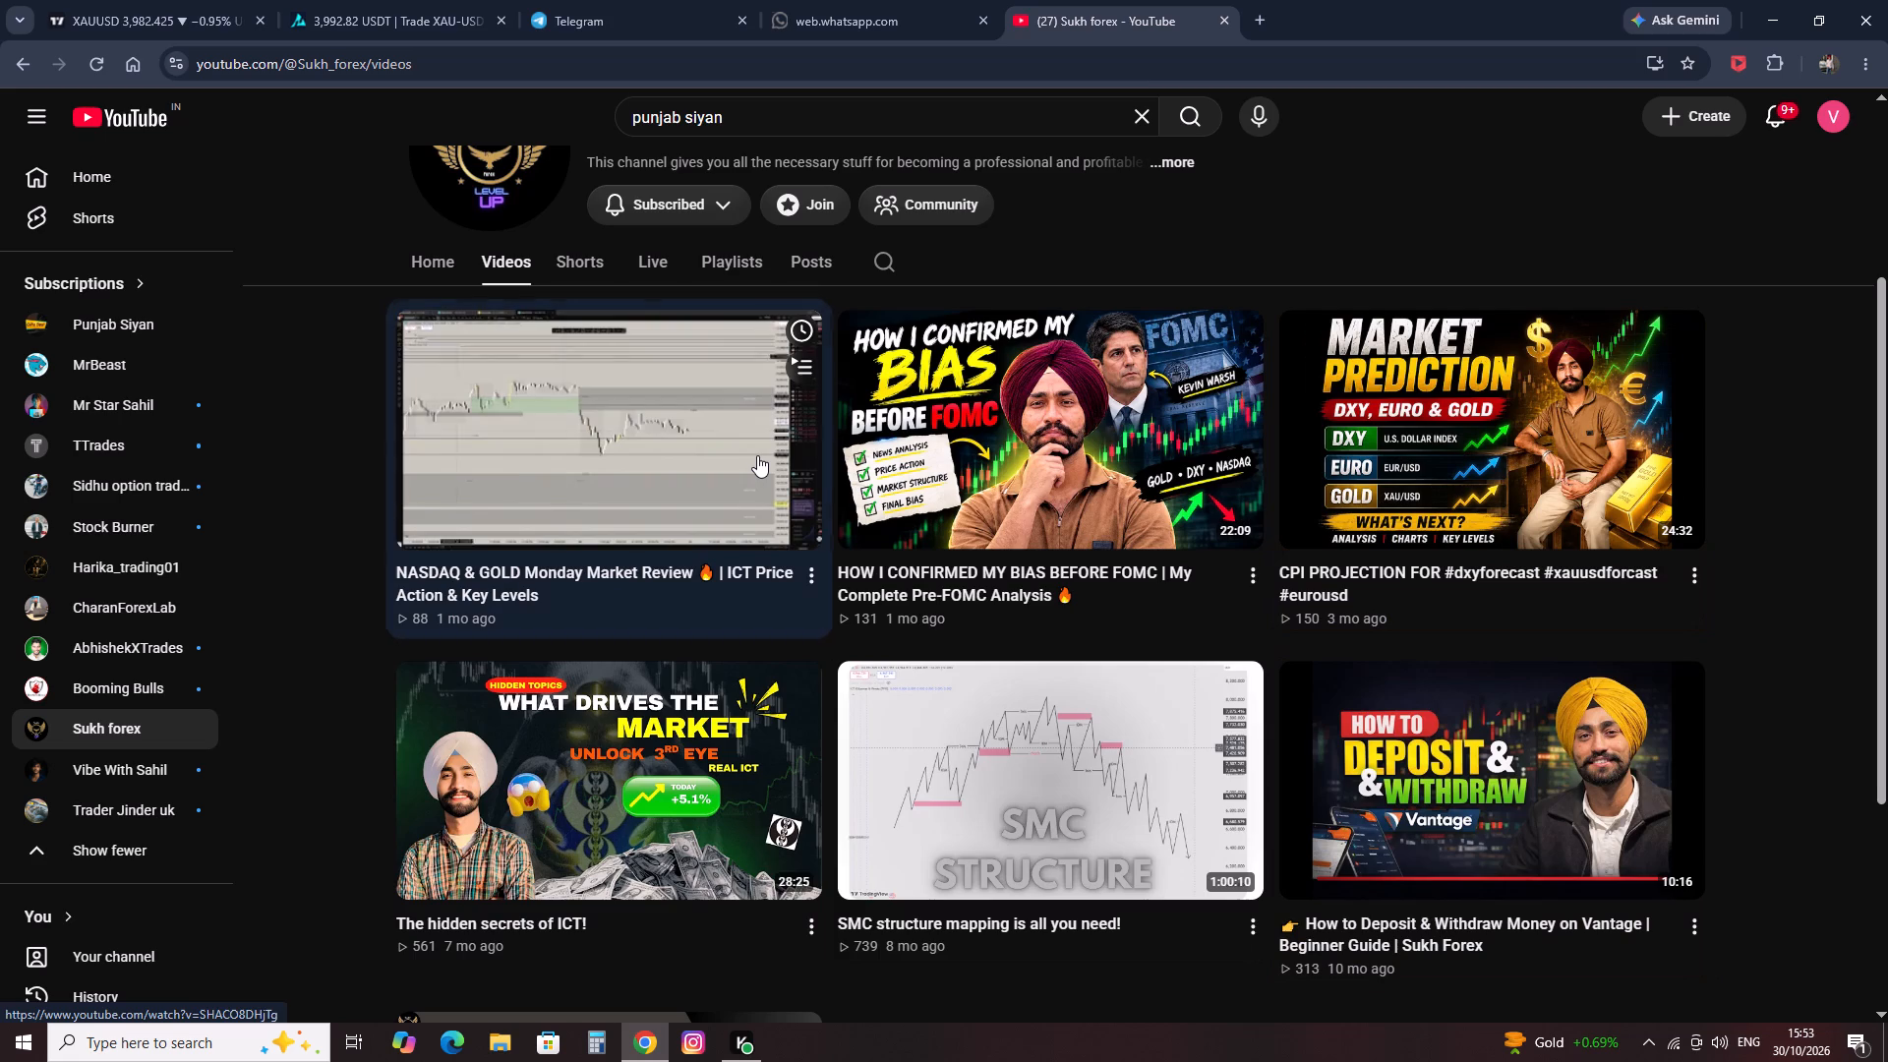
click(578, 253)
scroll(659, 541, down, 1)
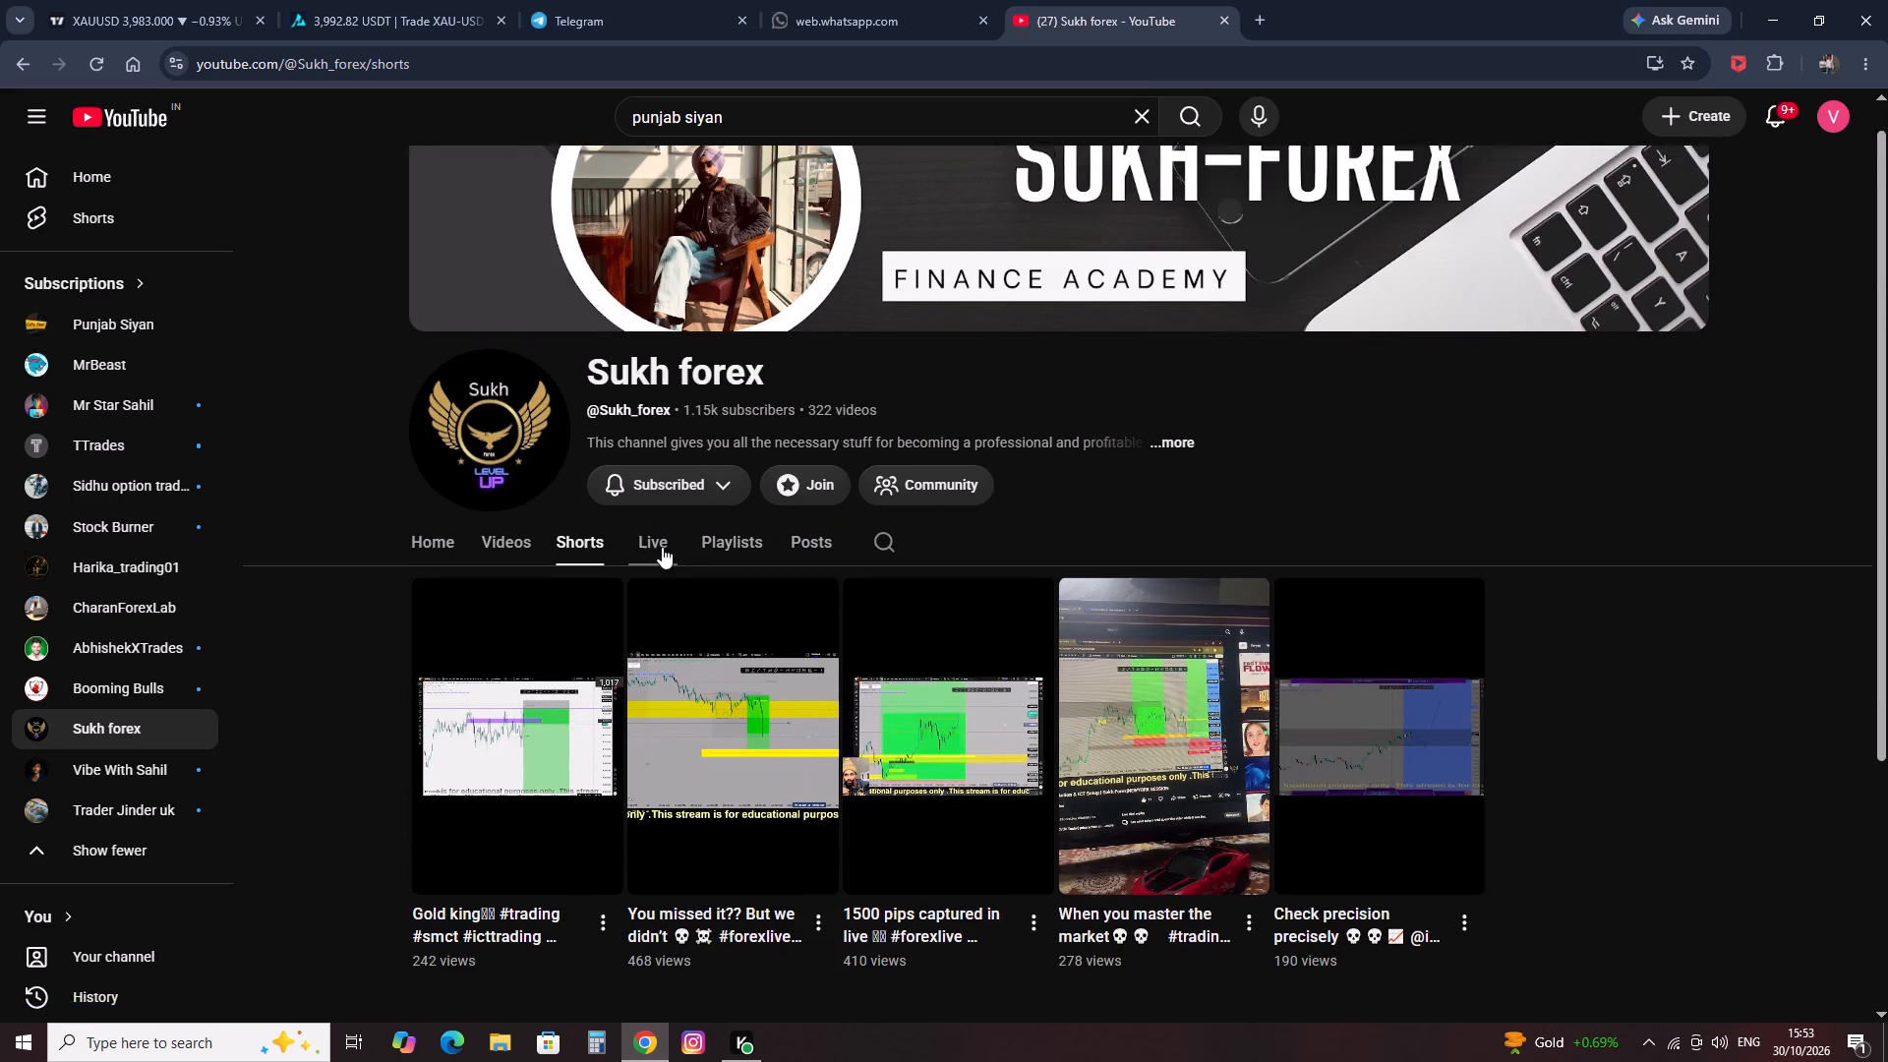
click(651, 463)
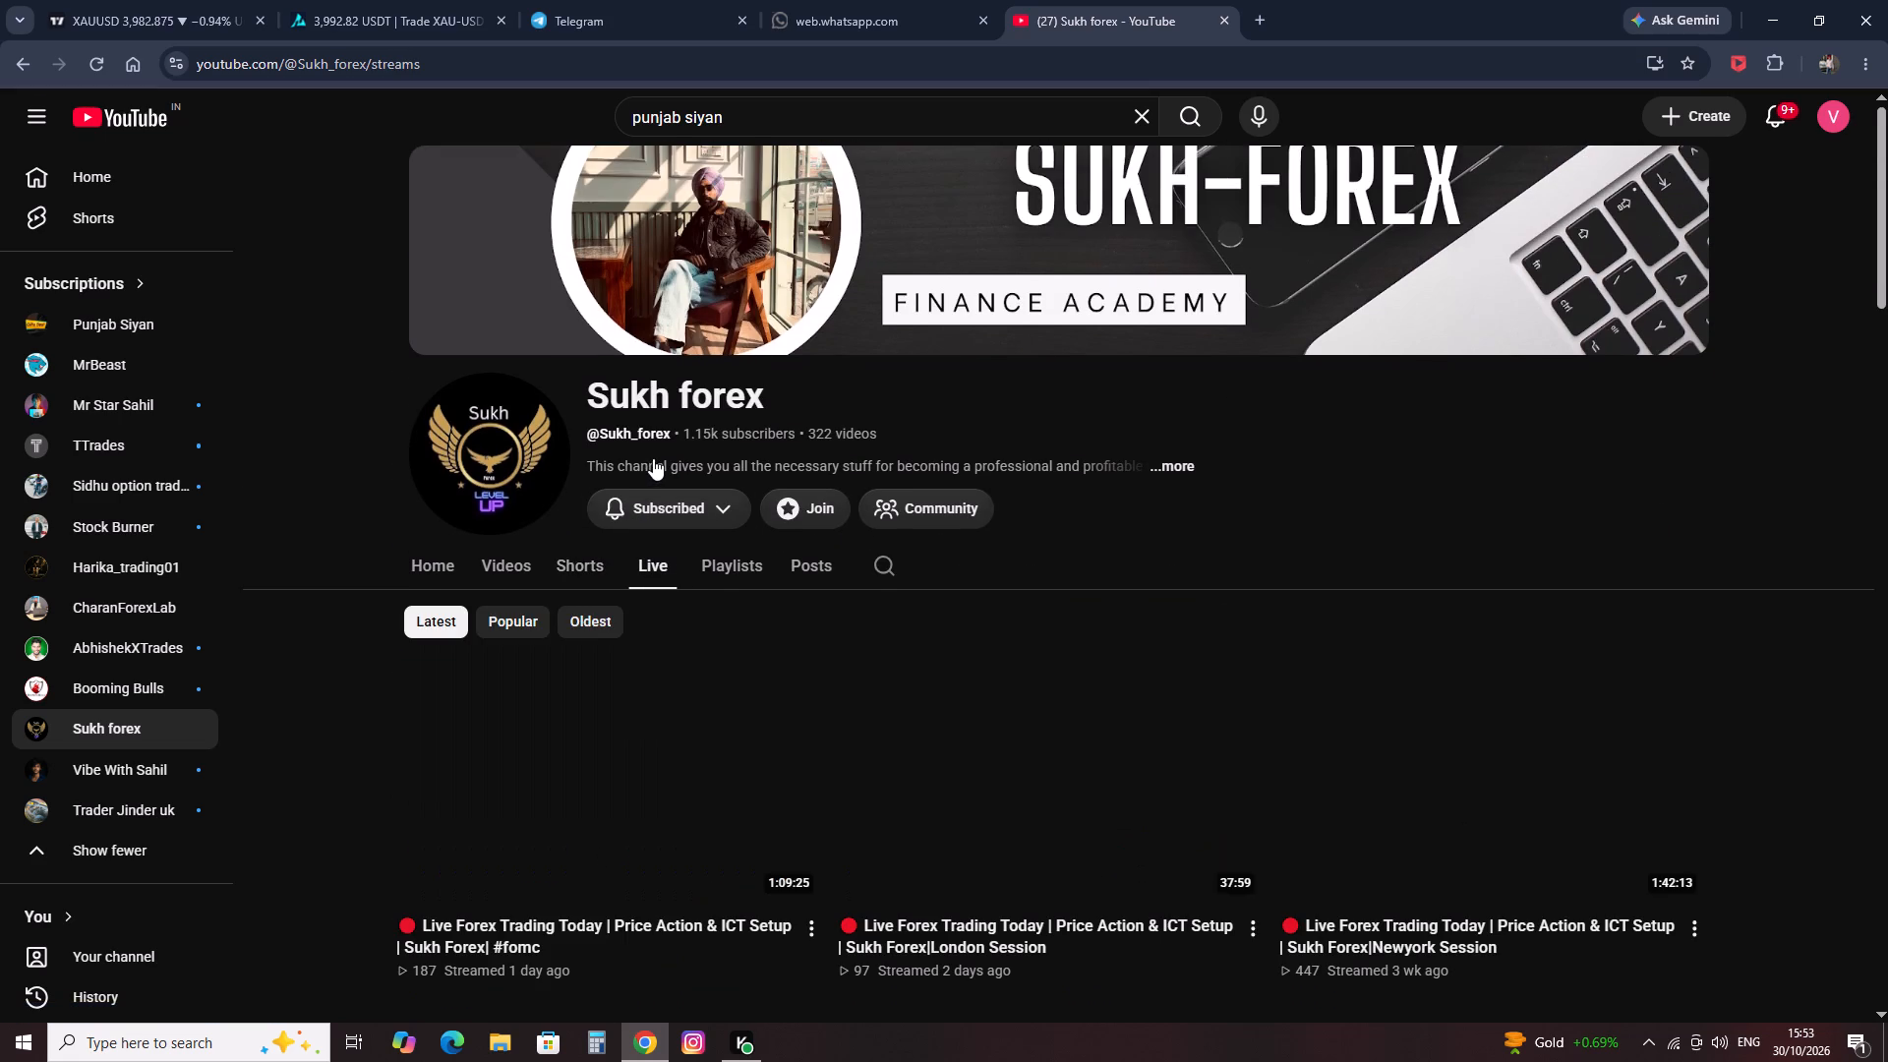
scroll(619, 700, down, 3)
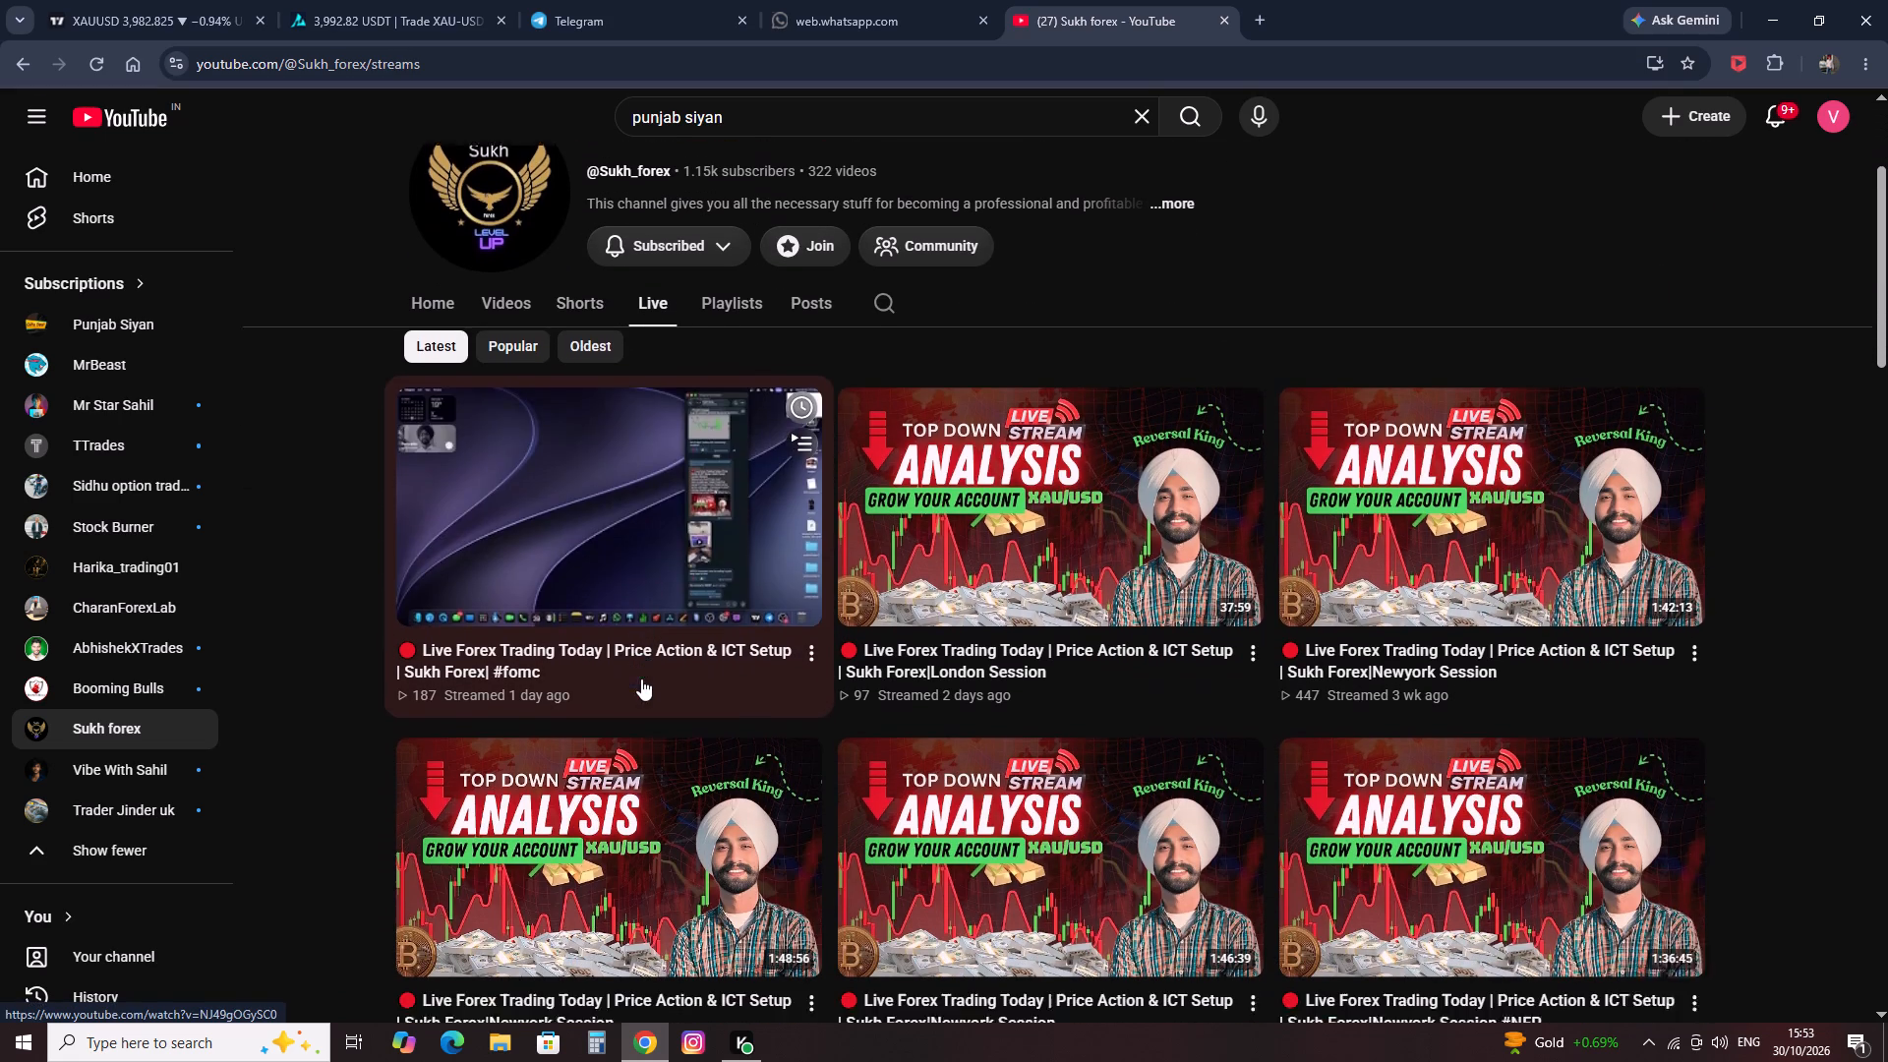
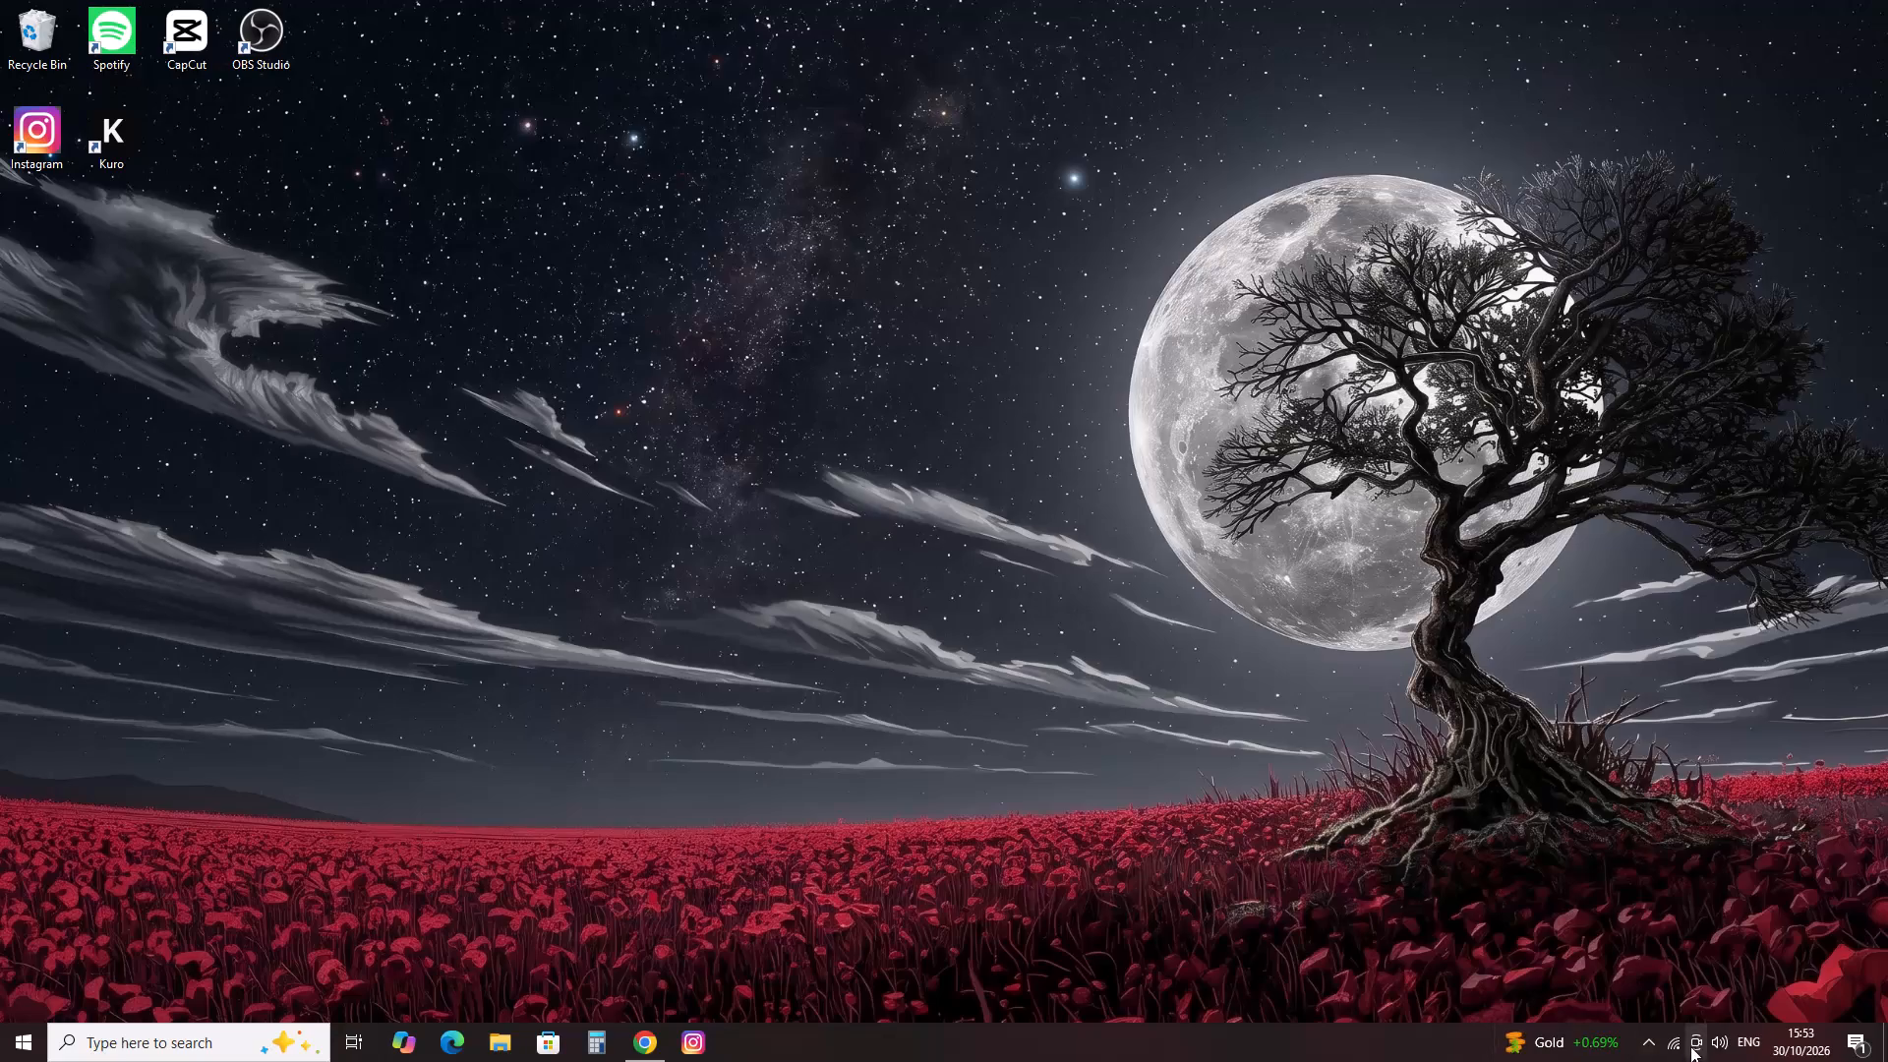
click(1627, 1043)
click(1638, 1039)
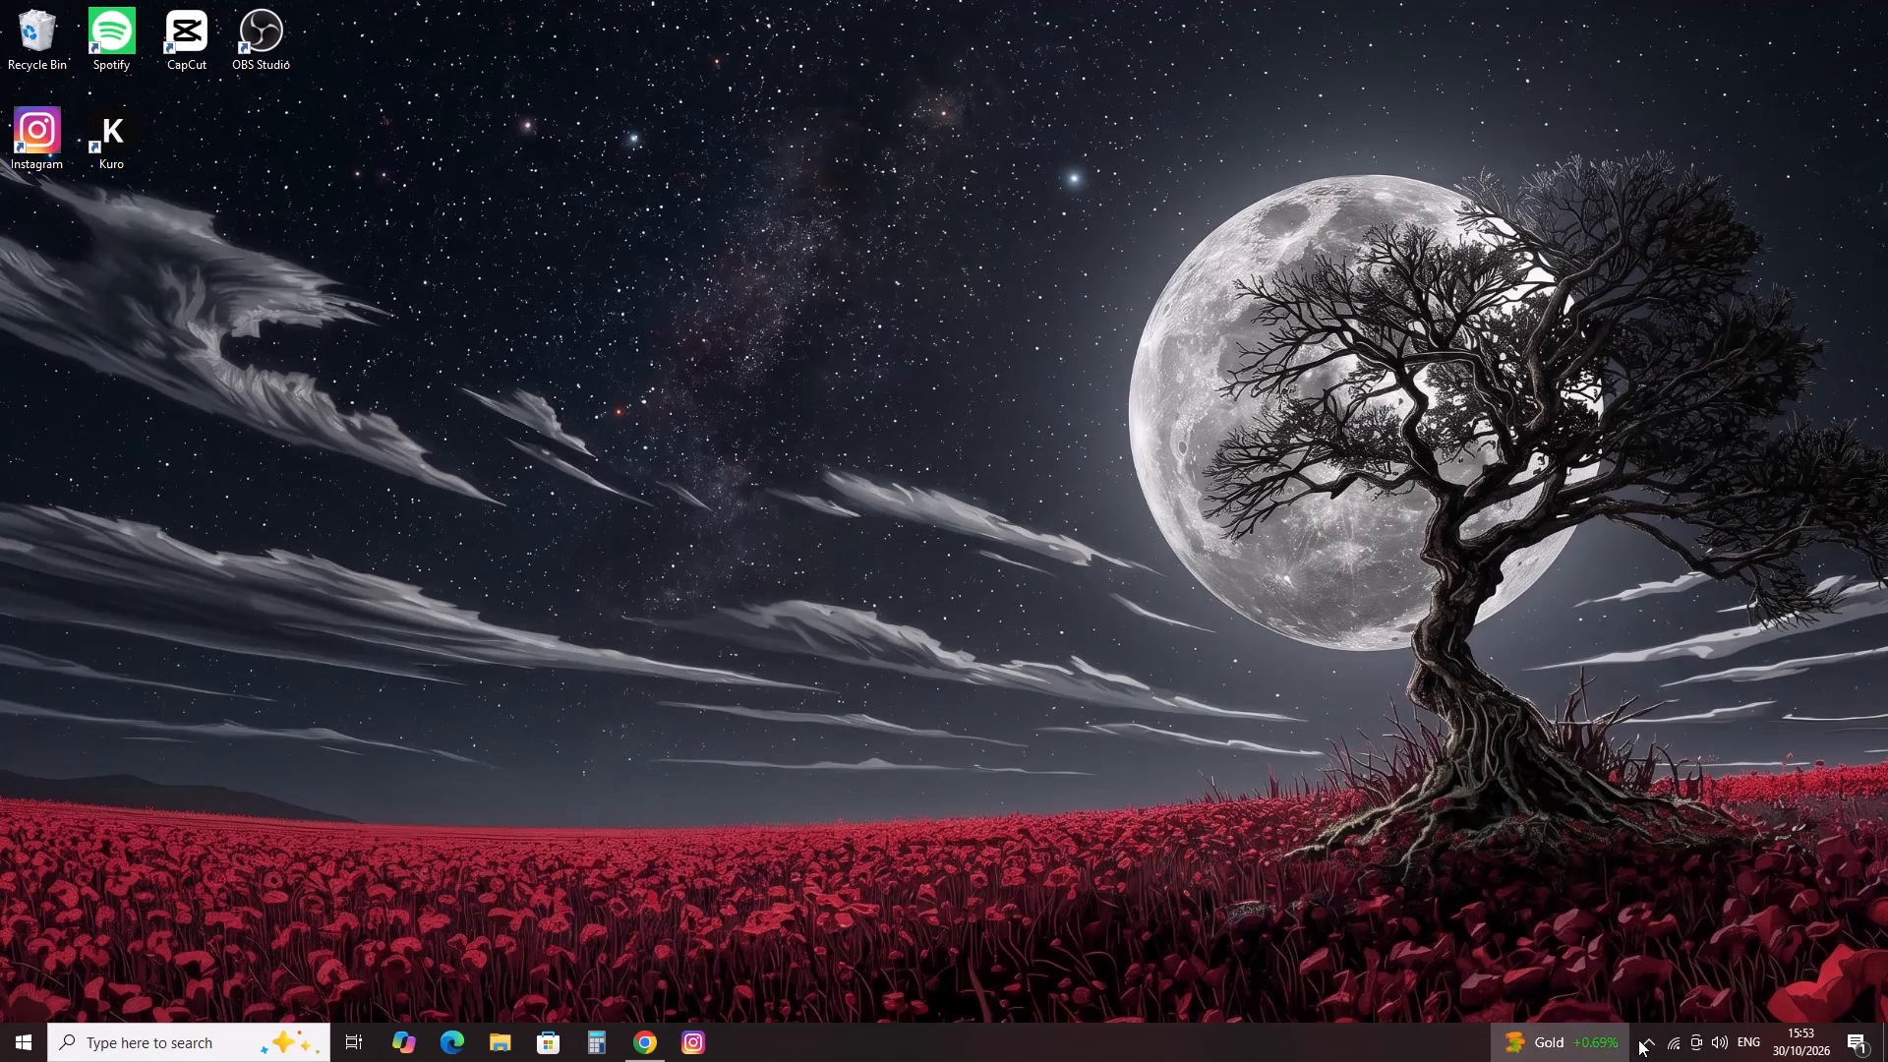